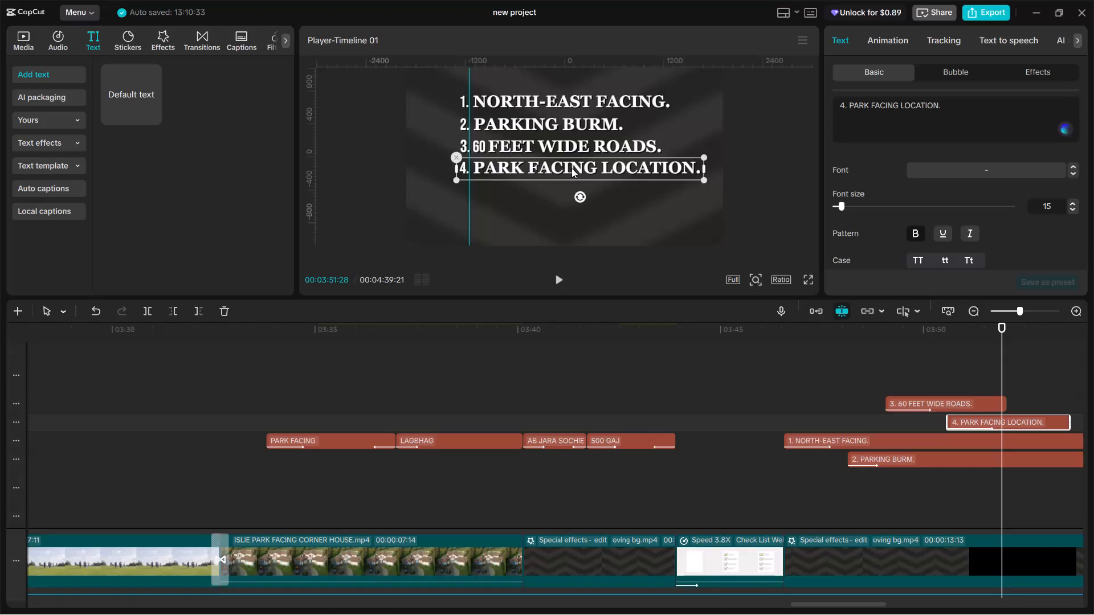
Play back the numbered list from about 03:46 to check the timing of the four text lines.
{"action": "left_click", "coordinate": [939, 364]}
{"action": "left_click_drag", "start_coordinate": [918, 365], "coordinate": [851, 383]}
{"action": "left_click_drag", "start_coordinate": [846, 380], "coordinate": [811, 389]}
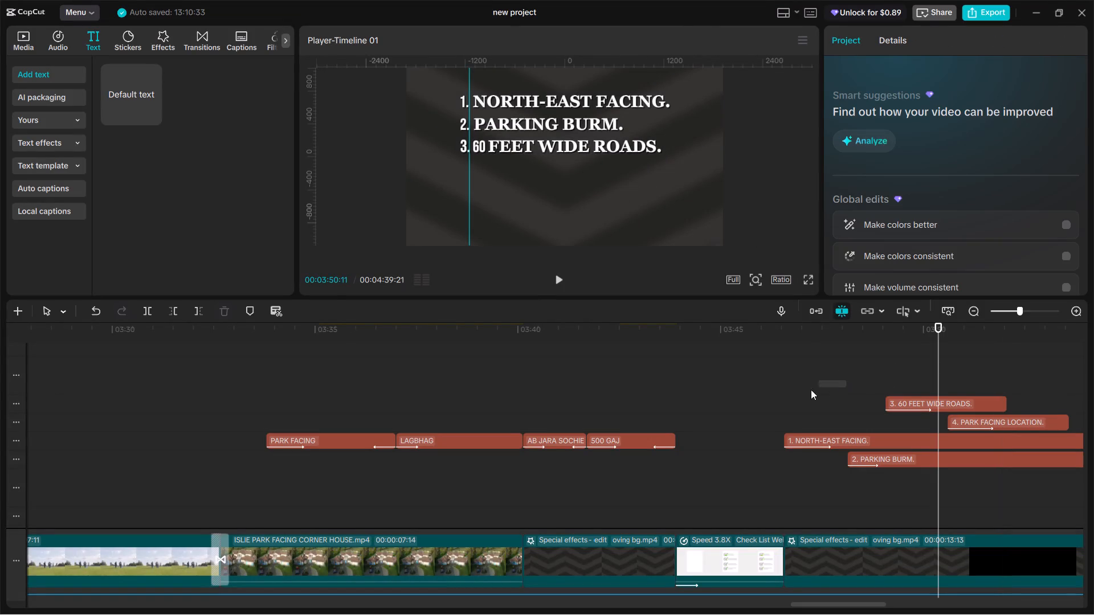
{"action": "left_click_drag", "start_coordinate": [811, 389], "coordinate": [797, 395]}
{"action": "left_click", "coordinate": [786, 396]}
{"action": "double_click", "coordinate": [775, 397]}
{"action": "key", "text": "space"}
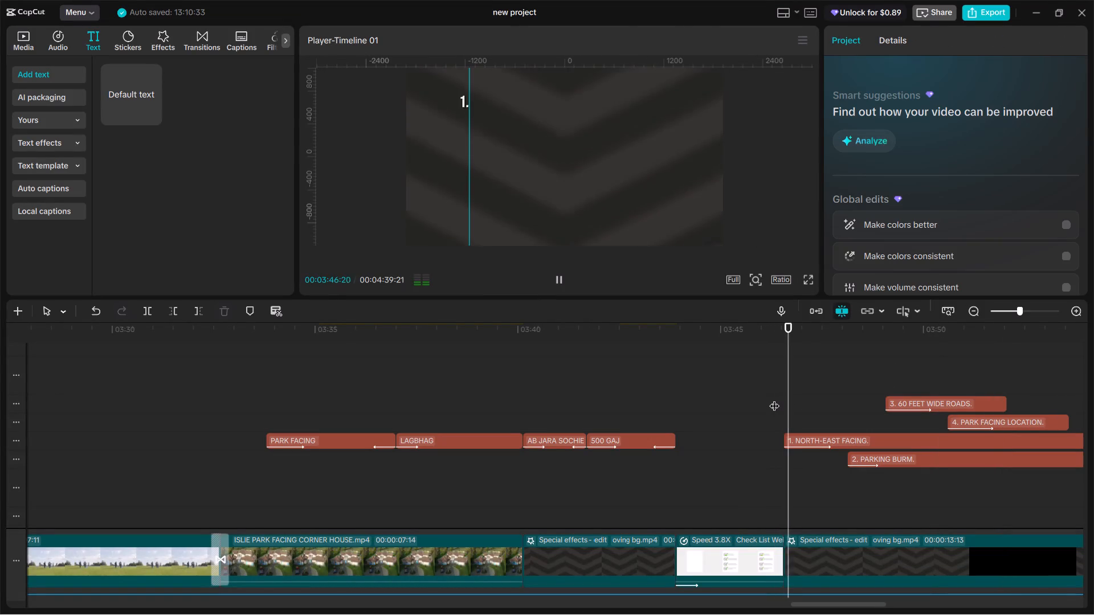
{"action": "left_click", "coordinate": [774, 399]}
{"action": "key", "text": "space"}
{"action": "key", "text": "space"}
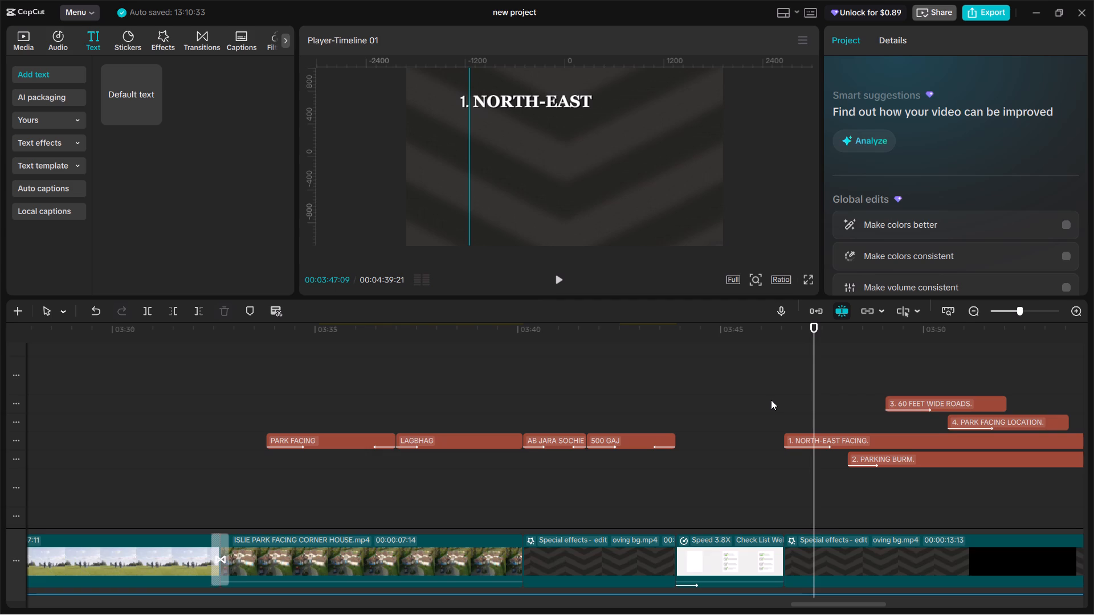
{"action": "key", "text": "space"}
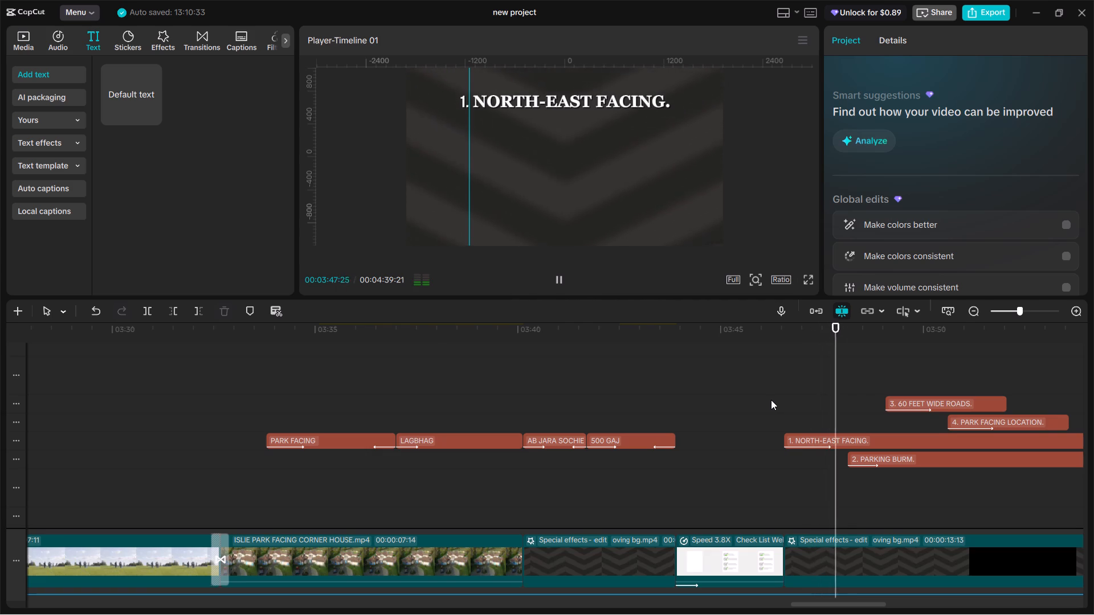
{"action": "left_click", "coordinate": [782, 401]}
{"action": "key", "text": "space"}
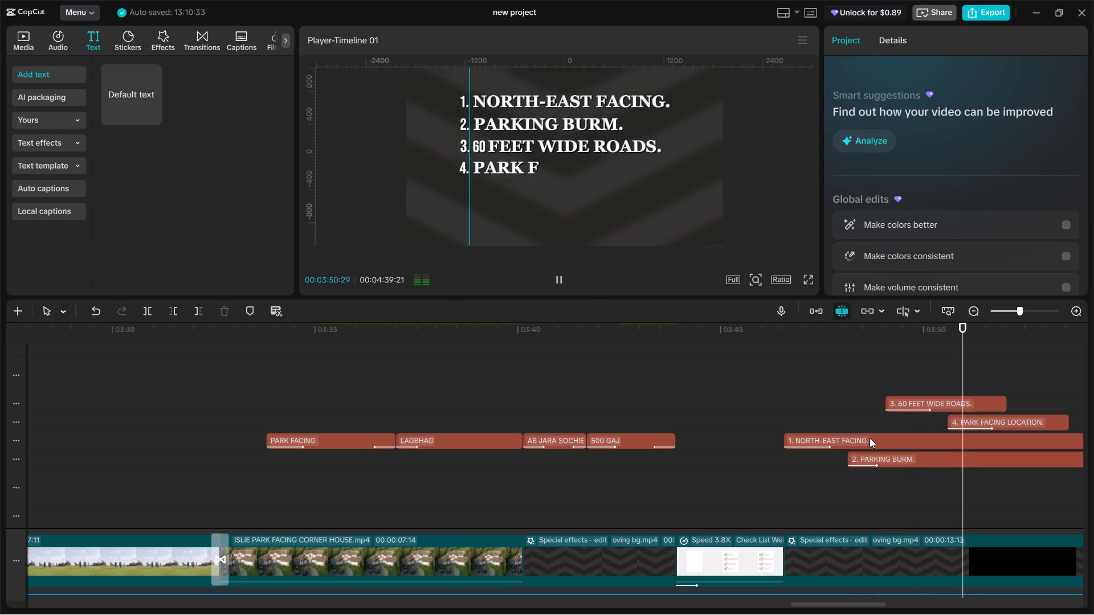
{"action": "key", "text": "space"}
{"action": "key", "text": "space"}
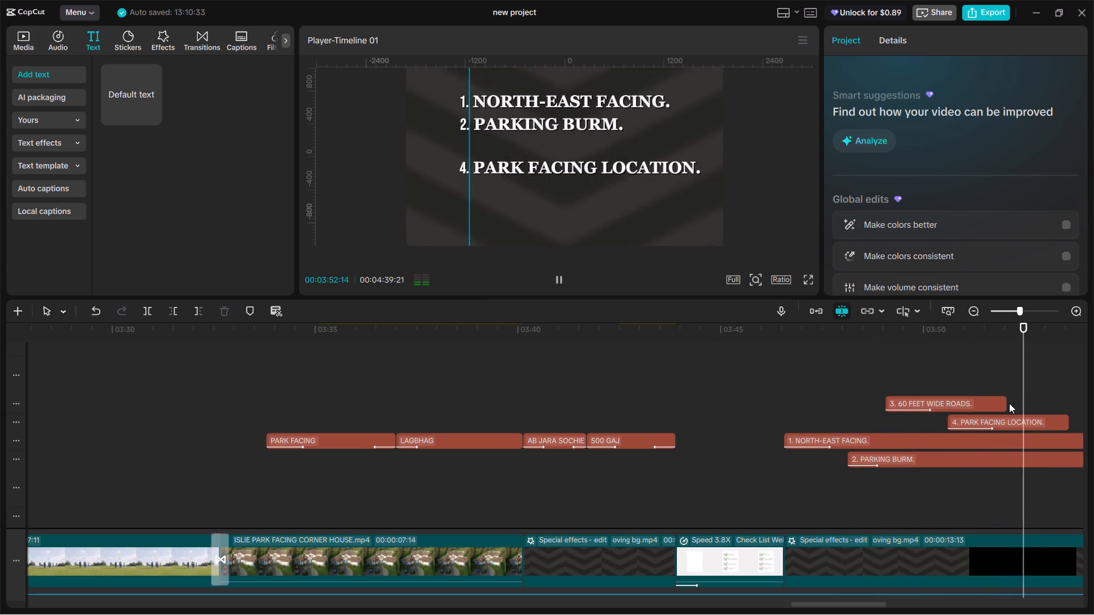
{"action": "key", "text": "space"}
Extend the "3. 60 FEET WIDE ROADS." text clip to about 03:56 and the "4. PARK FACING LOCATION." clip to about 03:55.
{"action": "left_click_drag", "start_coordinate": [1003, 399], "coordinate": [1058, 408]}
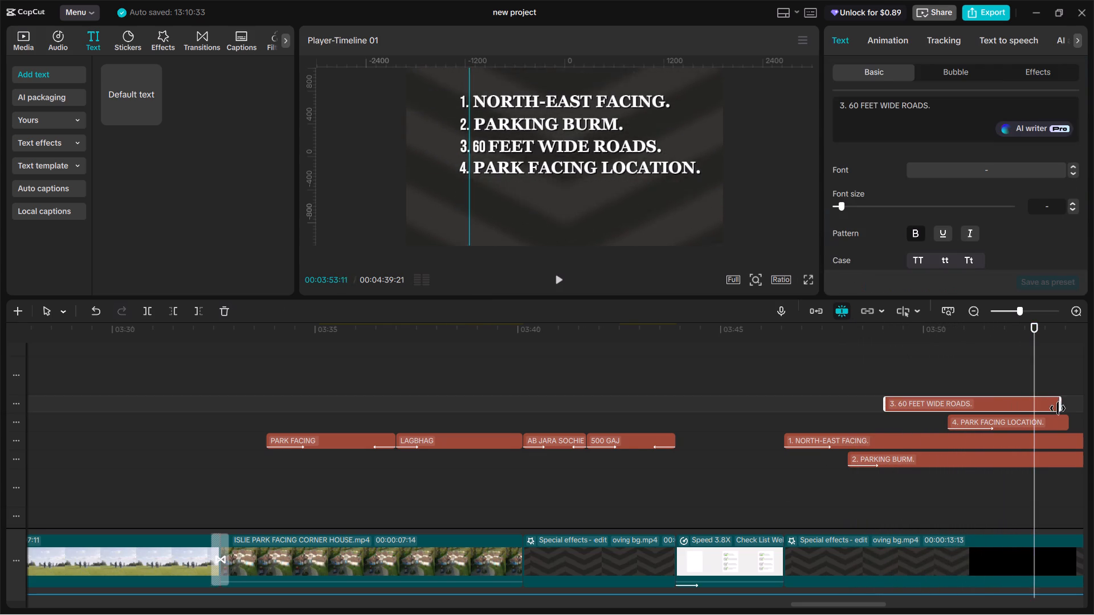
{"action": "left_click_drag", "start_coordinate": [1058, 408], "coordinate": [1069, 409]}
{"action": "left_click_drag", "start_coordinate": [965, 417], "coordinate": [1019, 421]}
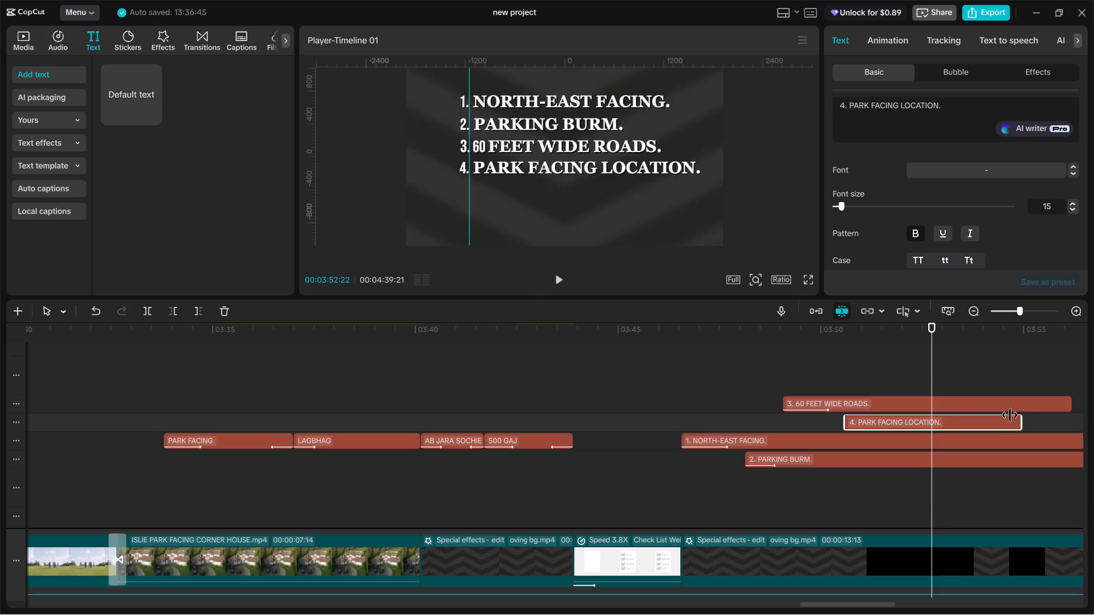
Replay the section around 03:52 against the audio to locate the fifth list line's start, stopping at 00:03:52:00.
{"action": "key", "text": "space"}
{"action": "left_click", "coordinate": [931, 378]}
{"action": "left_click", "coordinate": [919, 377]}
{"action": "left_click", "coordinate": [916, 379]}
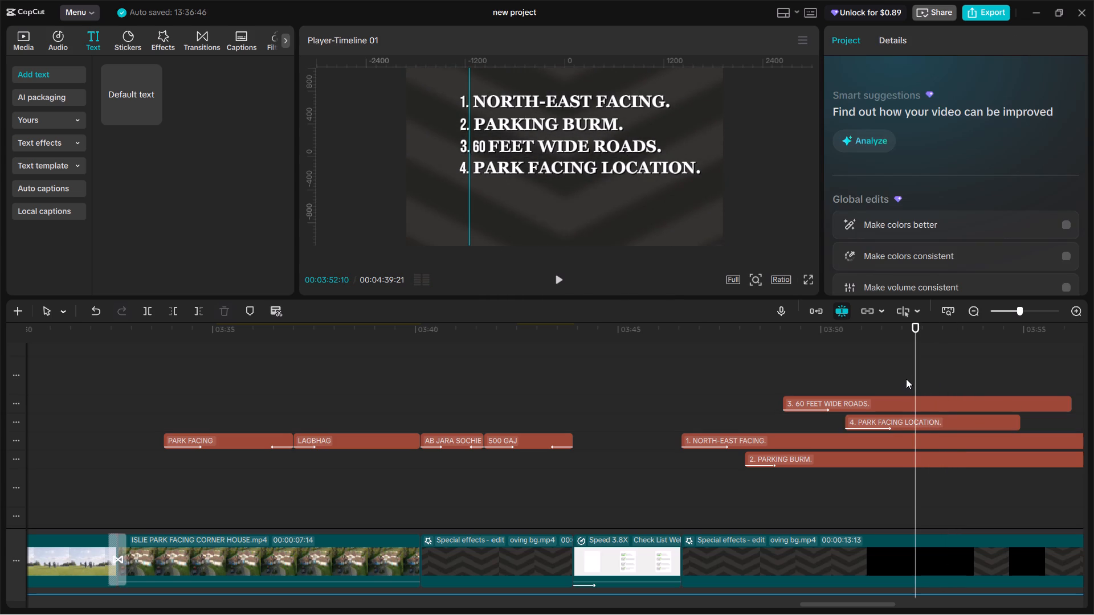
{"action": "key", "text": "space"}
{"action": "left_click", "coordinate": [906, 379]}
{"action": "key", "text": "space"}
{"action": "left_click", "coordinate": [906, 379]}
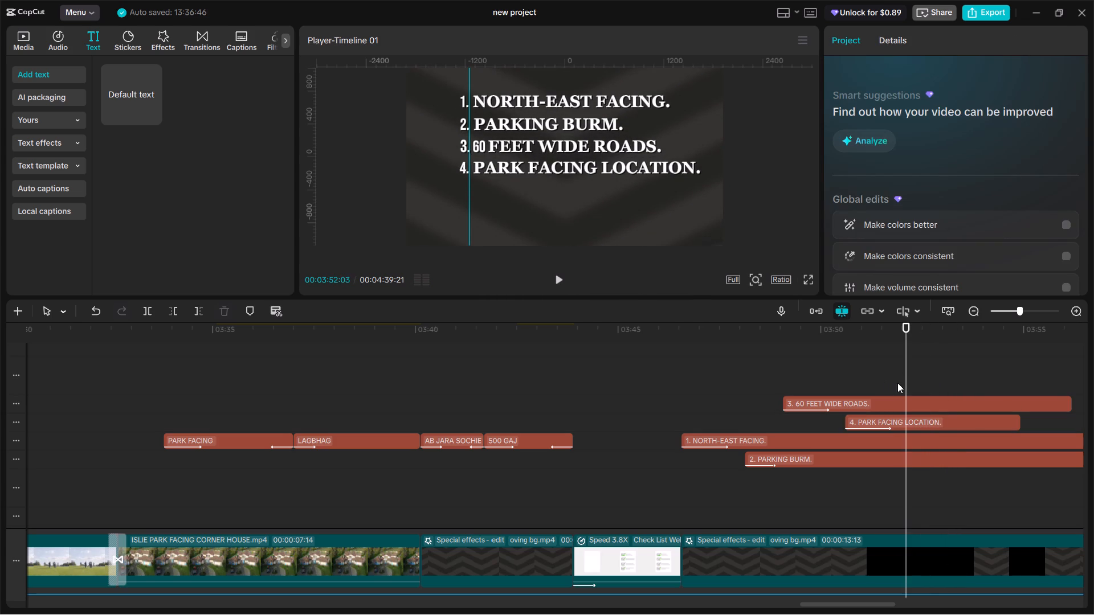
{"action": "left_click", "coordinate": [902, 383]}
{"action": "key", "text": "space"}
{"action": "left_click", "coordinate": [902, 383]}
{"action": "scroll", "coordinate": [902, 391], "scroll_direction": "down", "scroll_amount": 12}
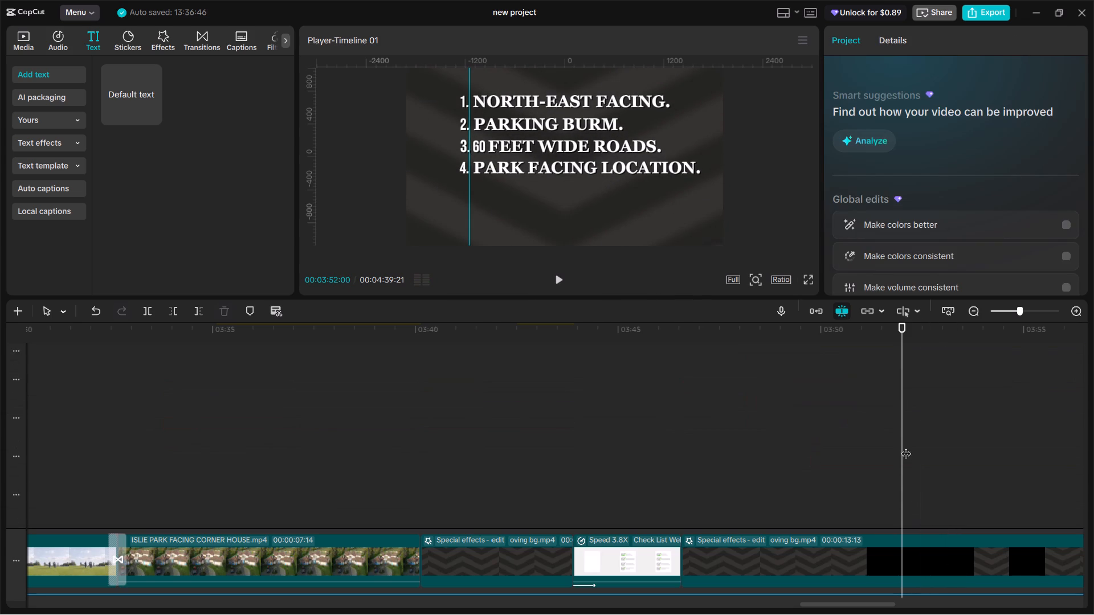
{"action": "scroll", "coordinate": [906, 446], "scroll_direction": "down", "scroll_amount": 20}
{"action": "scroll", "coordinate": [906, 446], "scroll_direction": "down", "scroll_amount": 17}
{"action": "scroll", "coordinate": [899, 418], "scroll_direction": "up", "scroll_amount": 14, "text": "ctrl"}
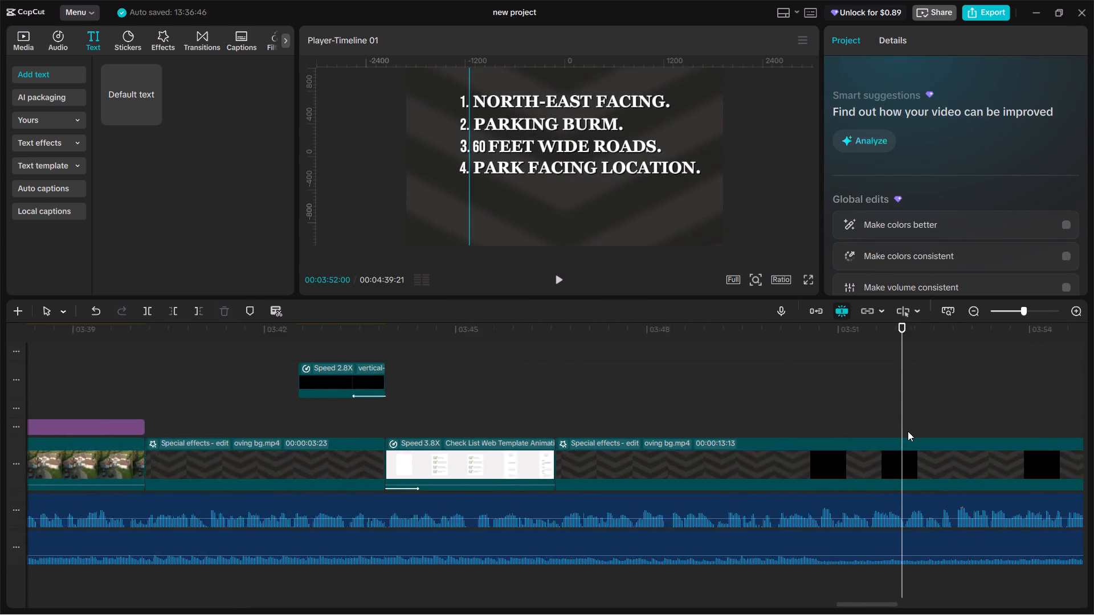
{"action": "scroll", "coordinate": [908, 431], "scroll_direction": "up", "scroll_amount": 2, "text": "ctrl"}
{"action": "left_click", "coordinate": [902, 413]}
{"action": "key", "text": "space"}
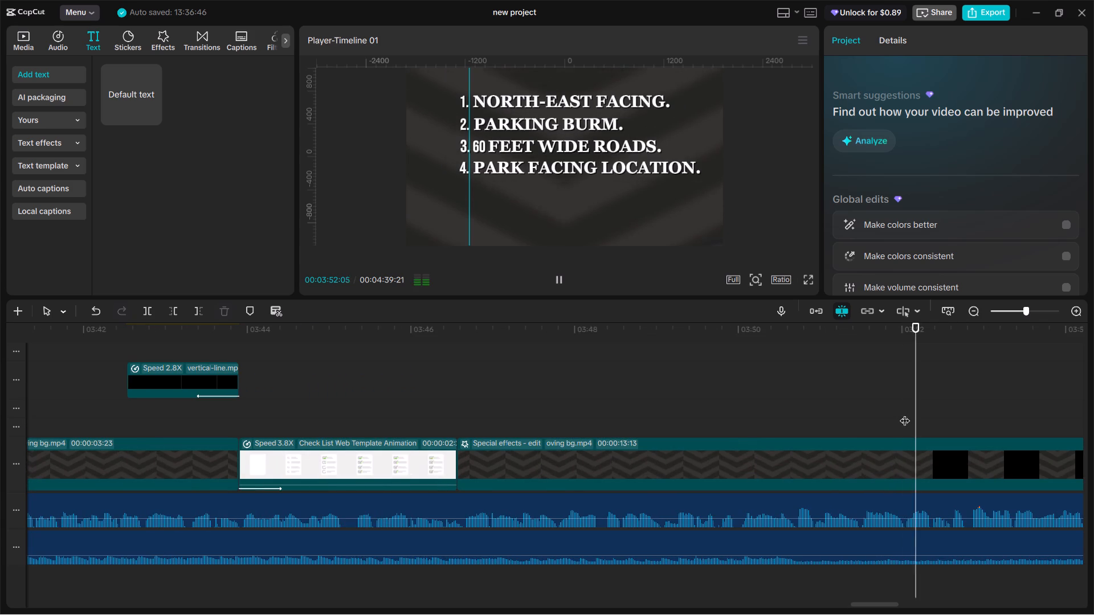
{"action": "left_click", "coordinate": [905, 413]}
{"action": "left_click", "coordinate": [905, 413]}
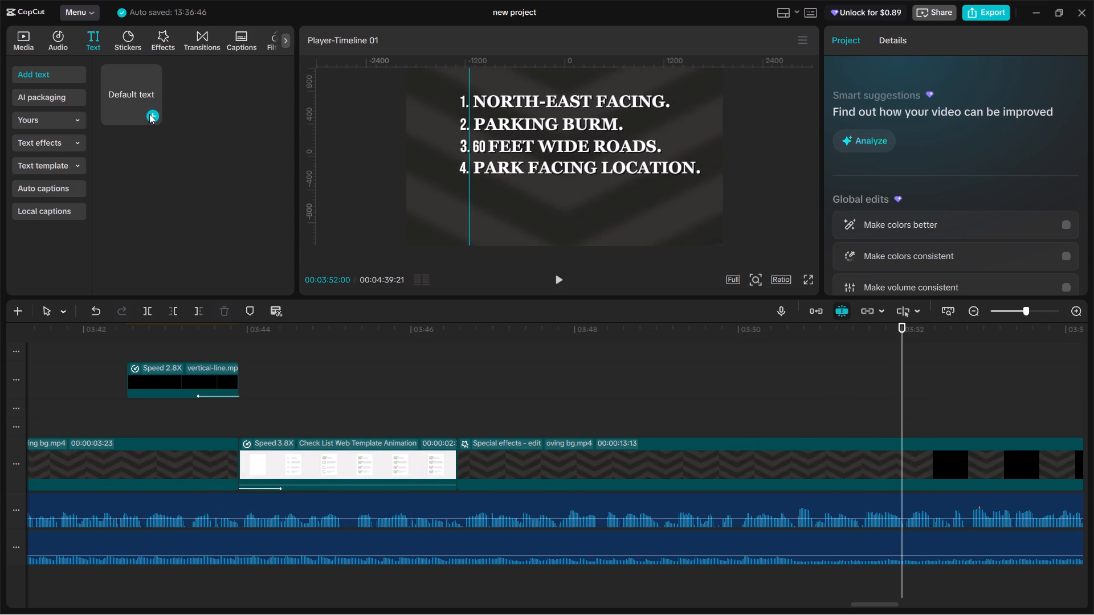
Paste a copy of the "1. NORTH-EAST FACING." text at 00:03:52:00 and place it beneath the fourth line in the preview.
{"action": "key", "text": "ctrl+v"}
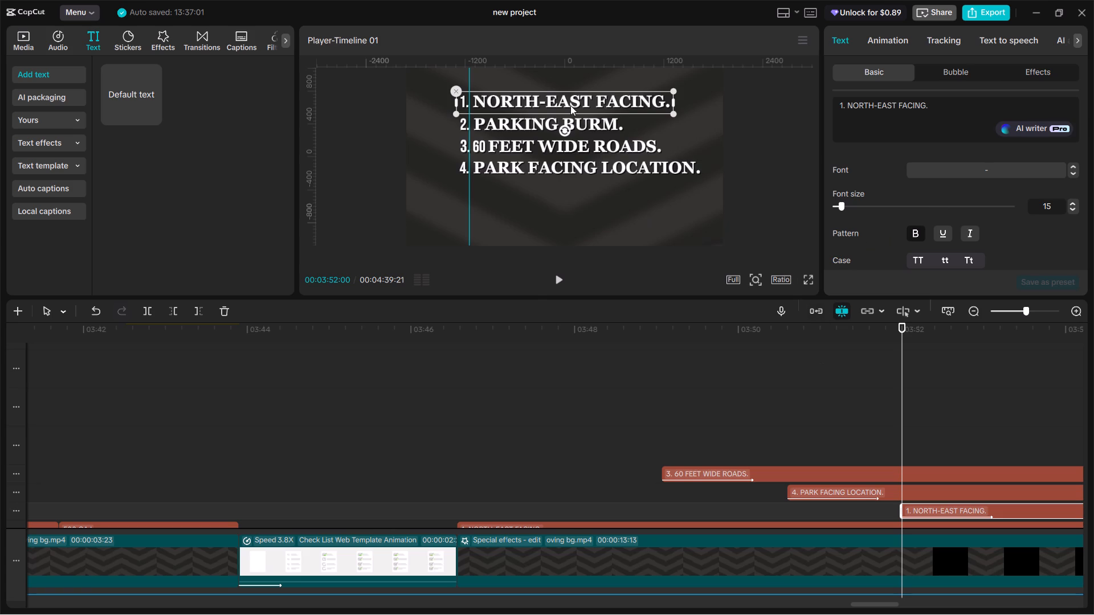
{"action": "left_click_drag", "start_coordinate": [569, 100], "coordinate": [571, 184]}
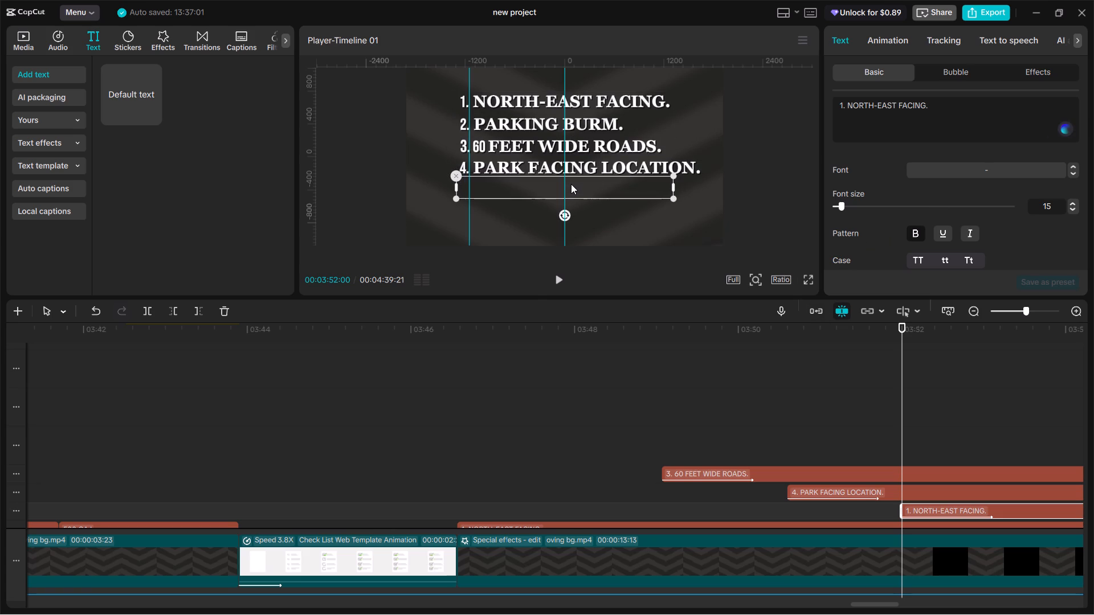
{"action": "left_click_drag", "start_coordinate": [571, 184], "coordinate": [570, 186]}
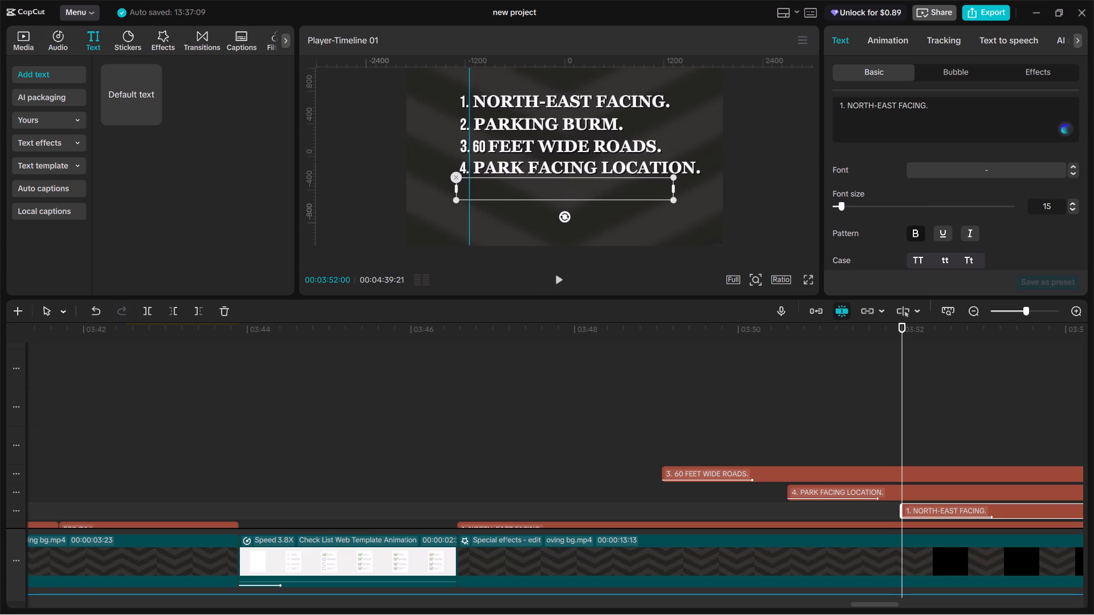
Change the pasted text to read "5.CORNER PLOT.".
{"action": "left_click_drag", "start_coordinate": [938, 108], "coordinate": [846, 101]}
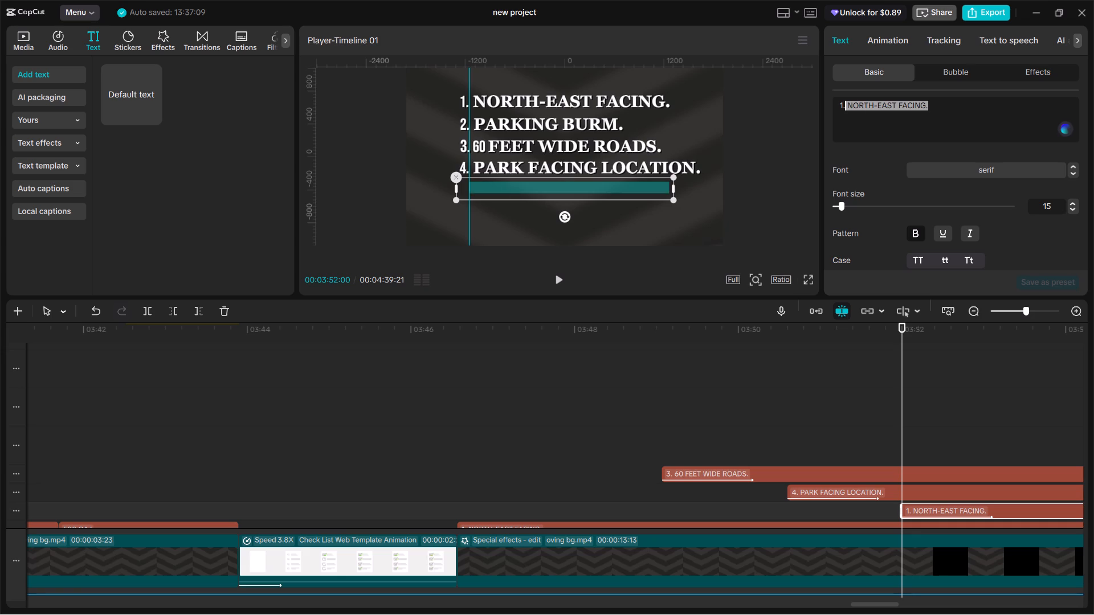
{"action": "type", "text": "CORNER"}
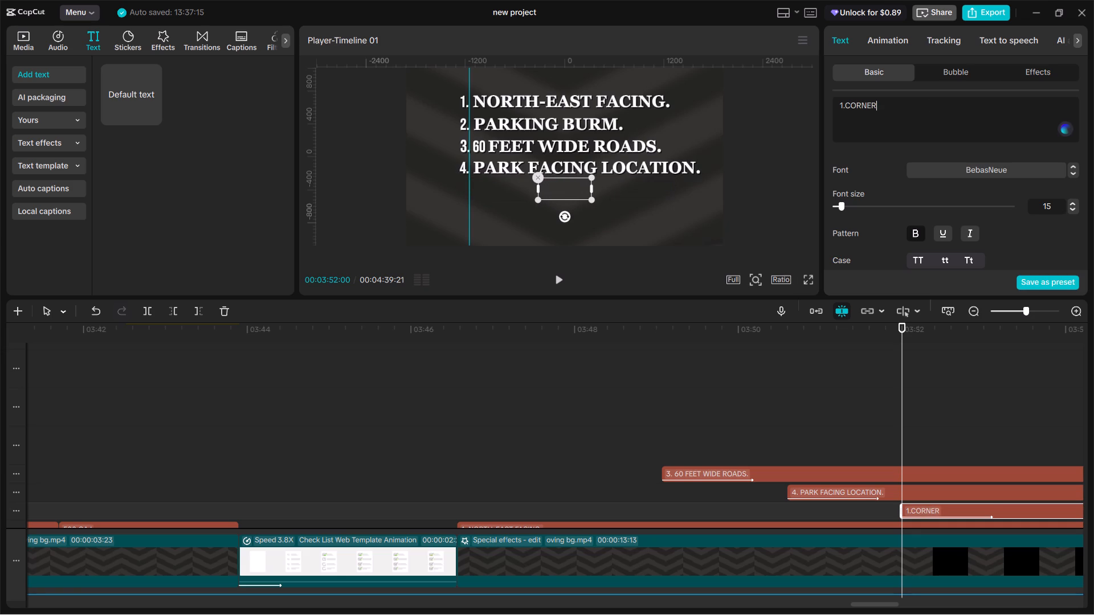
{"action": "key", "text": "space"}
{"action": "type", "text": "PLOT"}
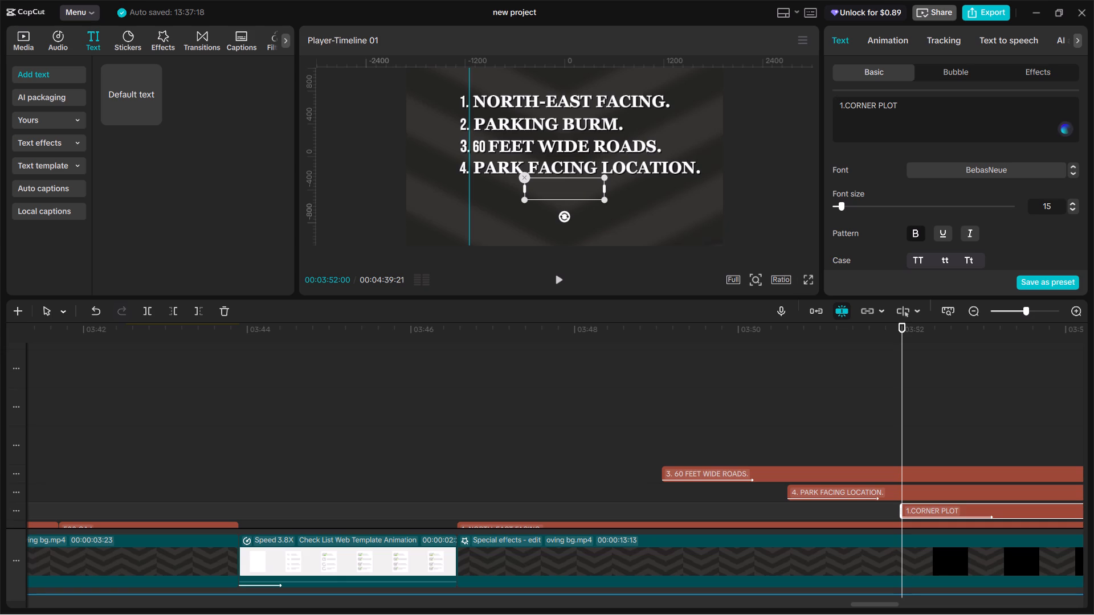
{"action": "left_click", "coordinate": [842, 103]}
{"action": "key", "text": "BackSpace"}
{"action": "key", "text": "5"}
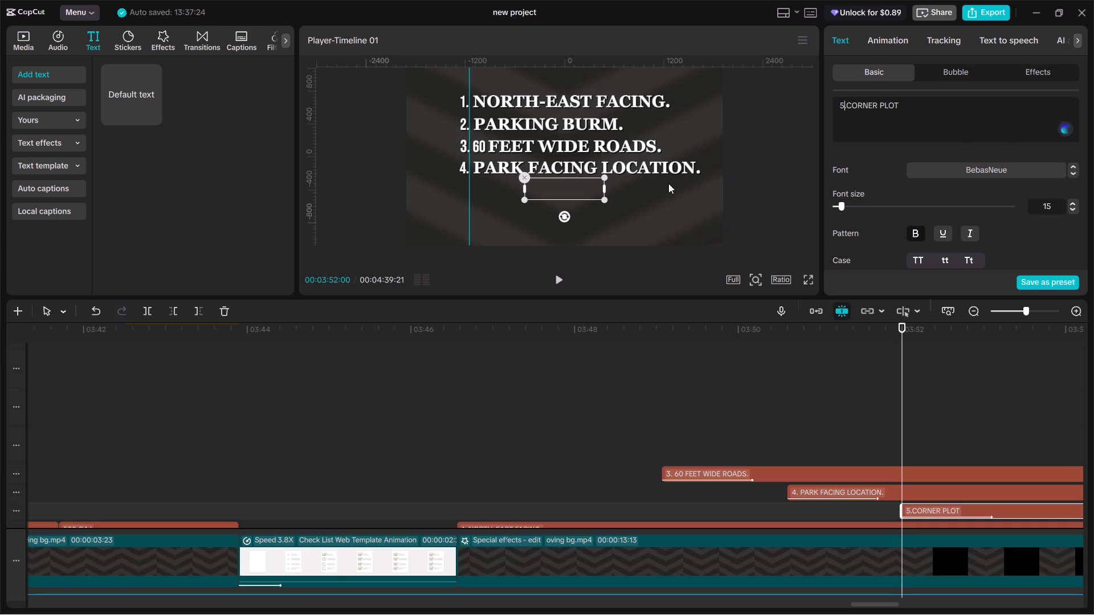
{"action": "key", "text": "space"}
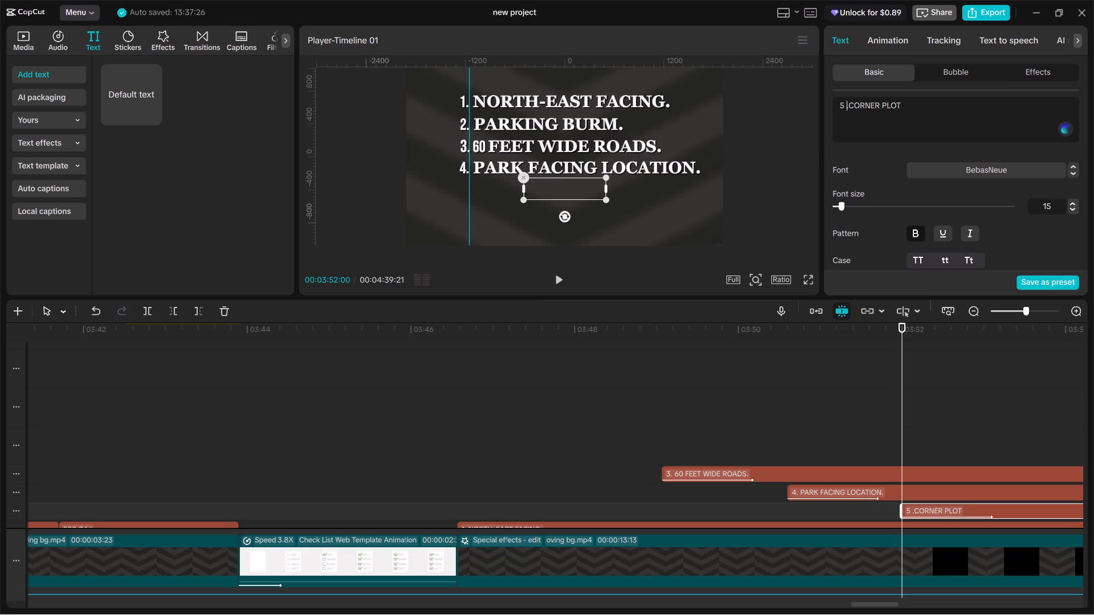
{"action": "key", "text": "BackSpace"}
{"action": "left_click", "coordinate": [904, 99]}
{"action": "left_click", "coordinate": [904, 105]}
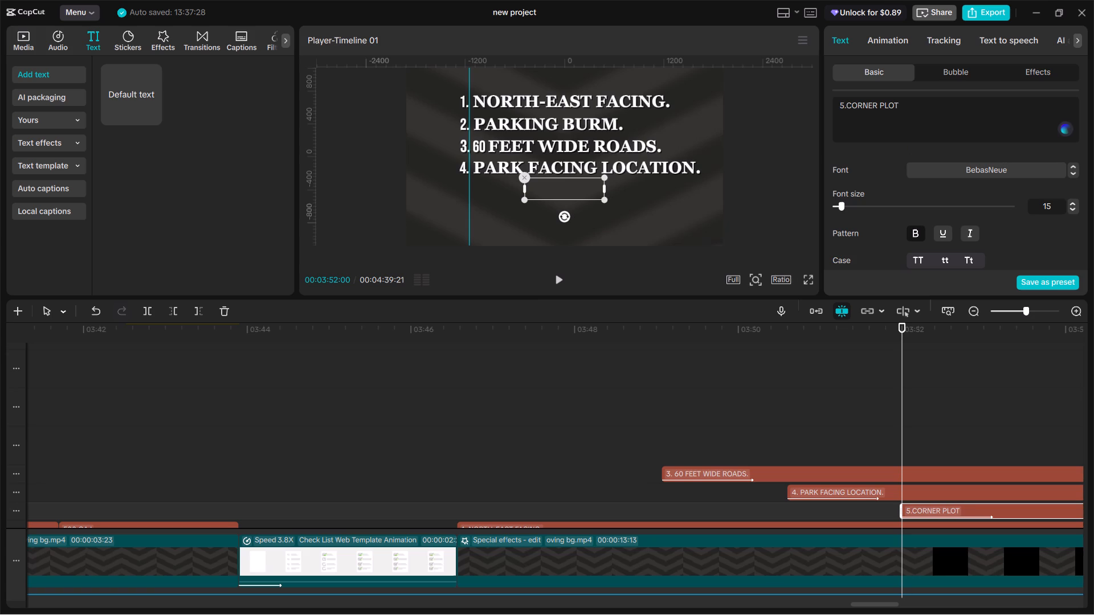
{"action": "key", "text": "period"}
{"action": "key", "text": "Return"}
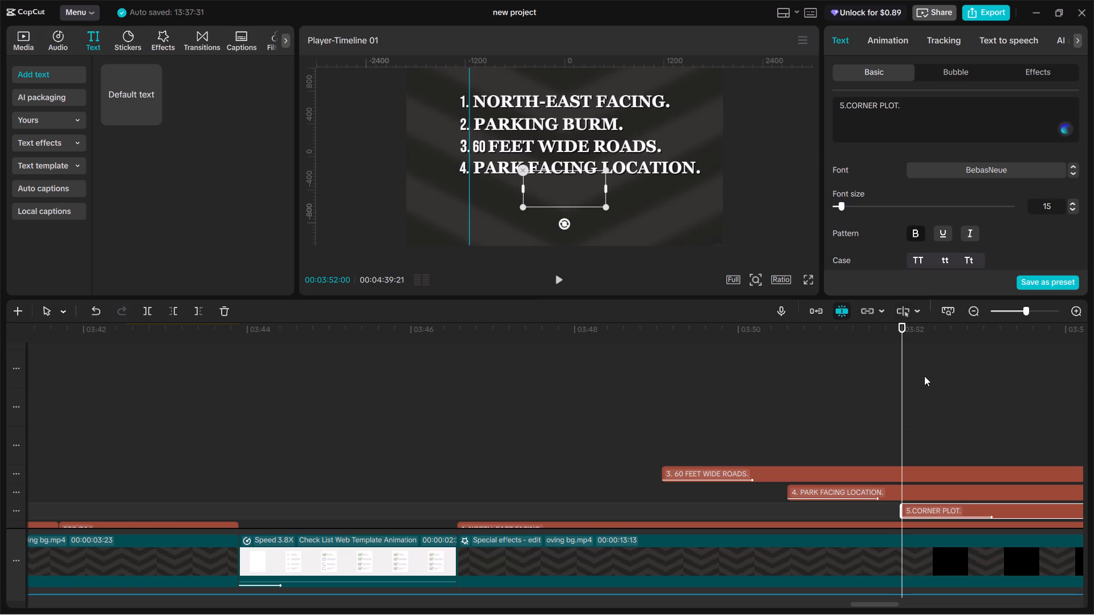
{"action": "key", "text": "BackSpace"}
Play back the new line's entrance, then align "5.CORNER PLOT." with the starting edge of the list beneath line four.
{"action": "left_click", "coordinate": [885, 432]}
{"action": "key", "text": "space"}
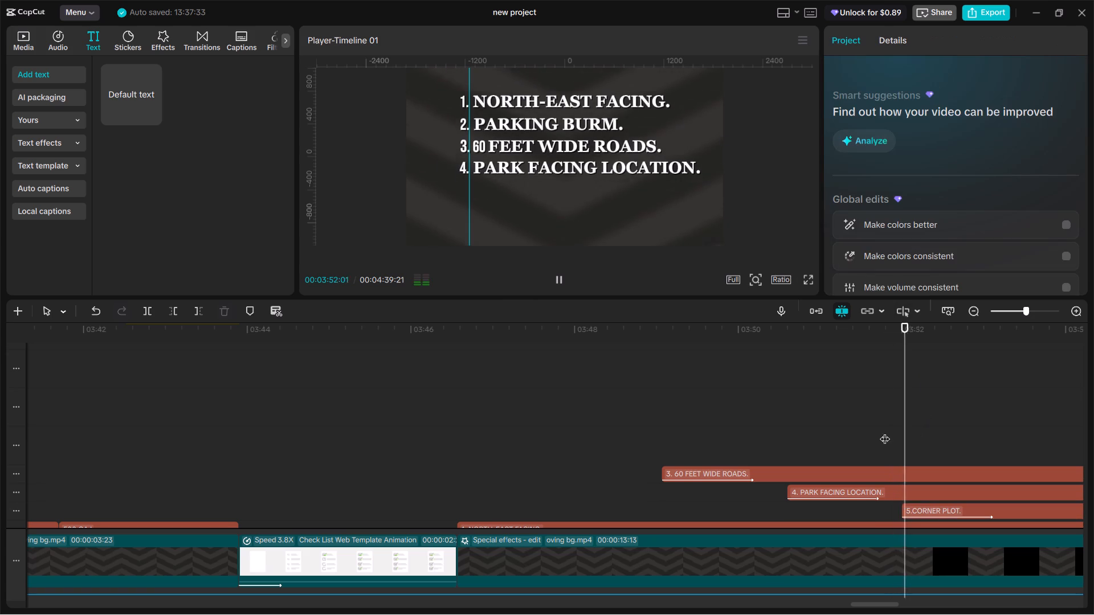
{"action": "key", "text": "space"}
{"action": "key", "text": "space"}
{"action": "key", "text": "space"}
{"action": "left_click", "coordinate": [897, 430]}
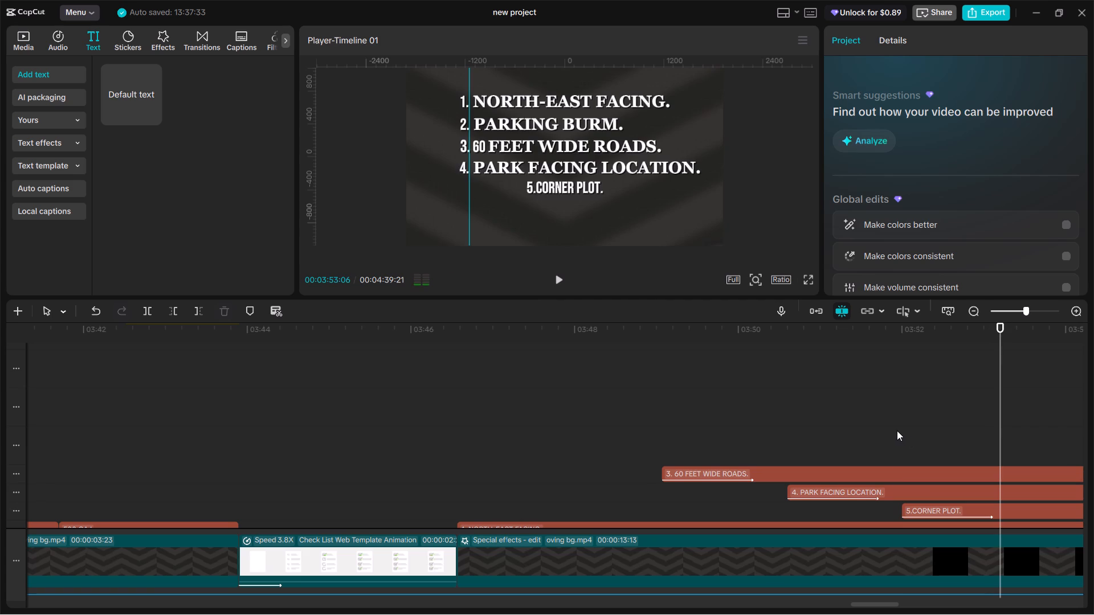
{"action": "left_click_drag", "start_coordinate": [899, 430], "coordinate": [1012, 456]}
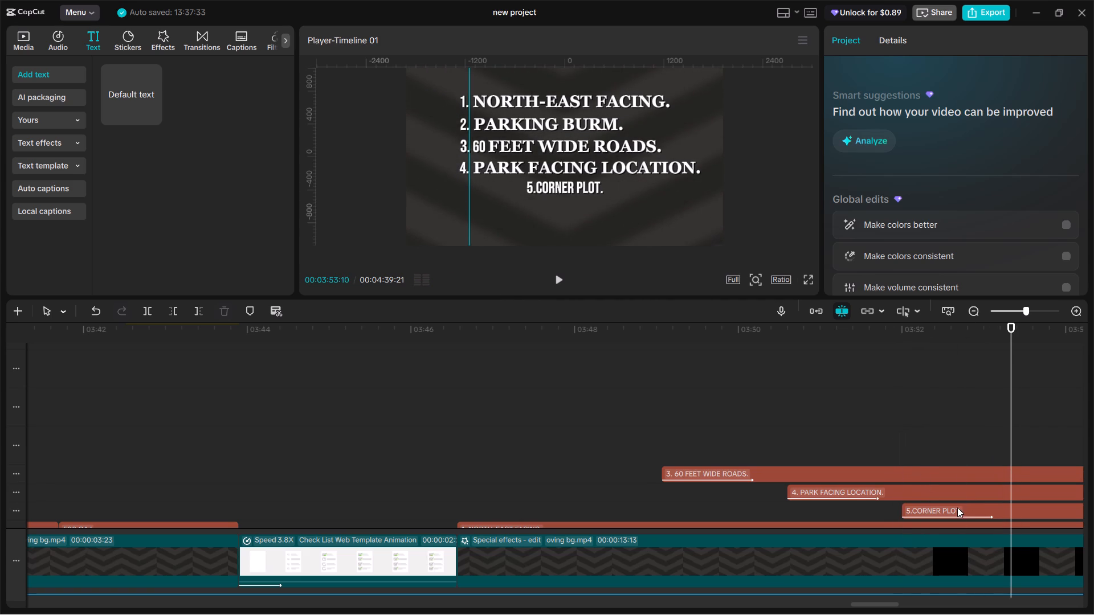
{"action": "left_click", "coordinate": [954, 507]}
{"action": "left_click_drag", "start_coordinate": [565, 183], "coordinate": [485, 183]}
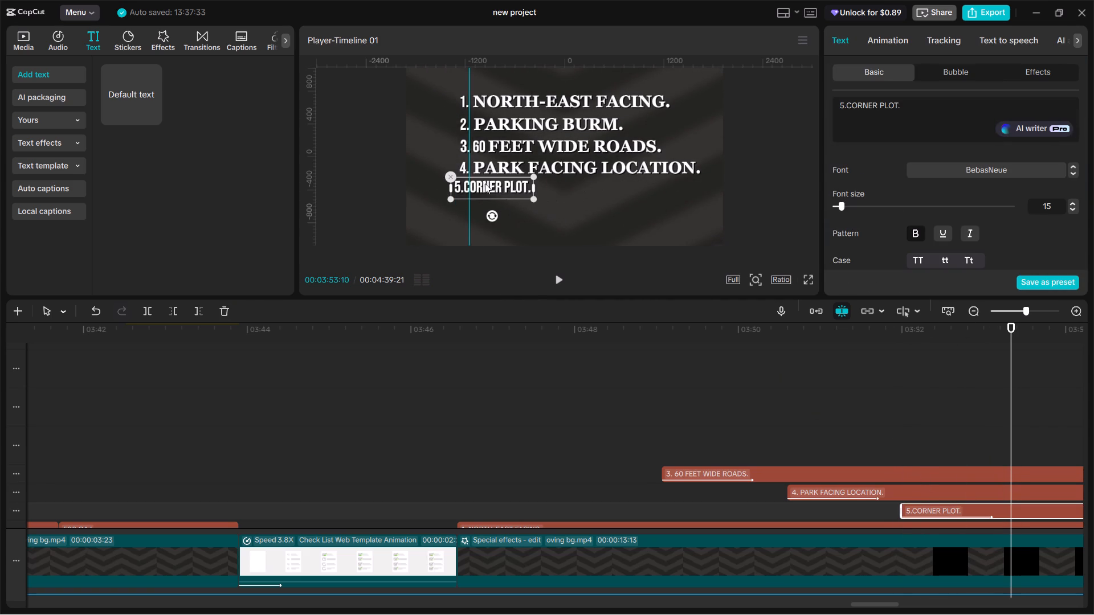
{"action": "left_click_drag", "start_coordinate": [485, 183], "coordinate": [499, 182]}
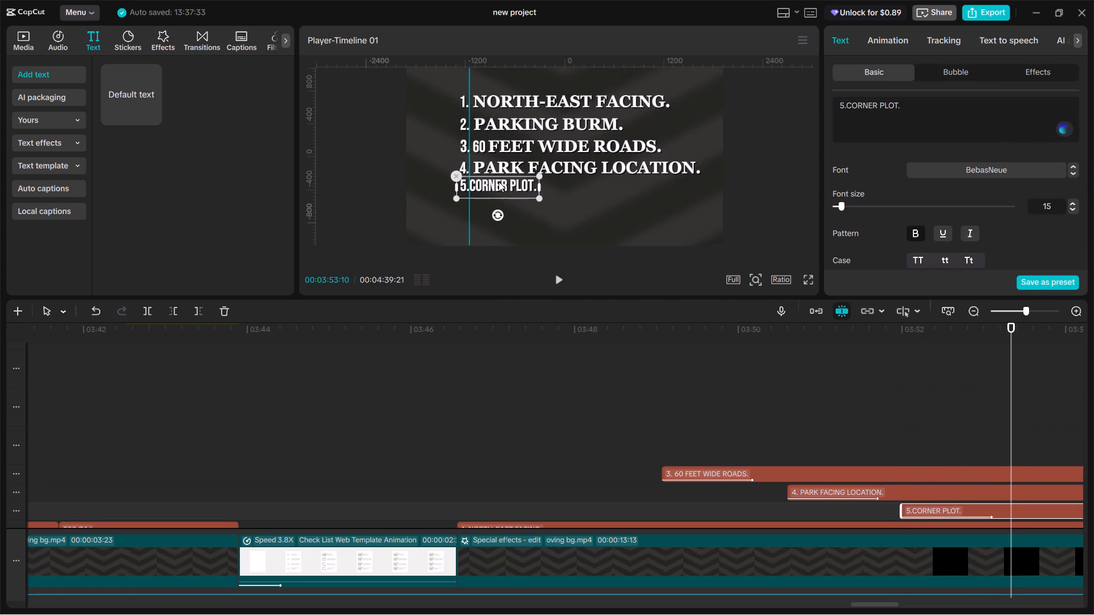
{"action": "left_click_drag", "start_coordinate": [499, 182], "coordinate": [497, 183]}
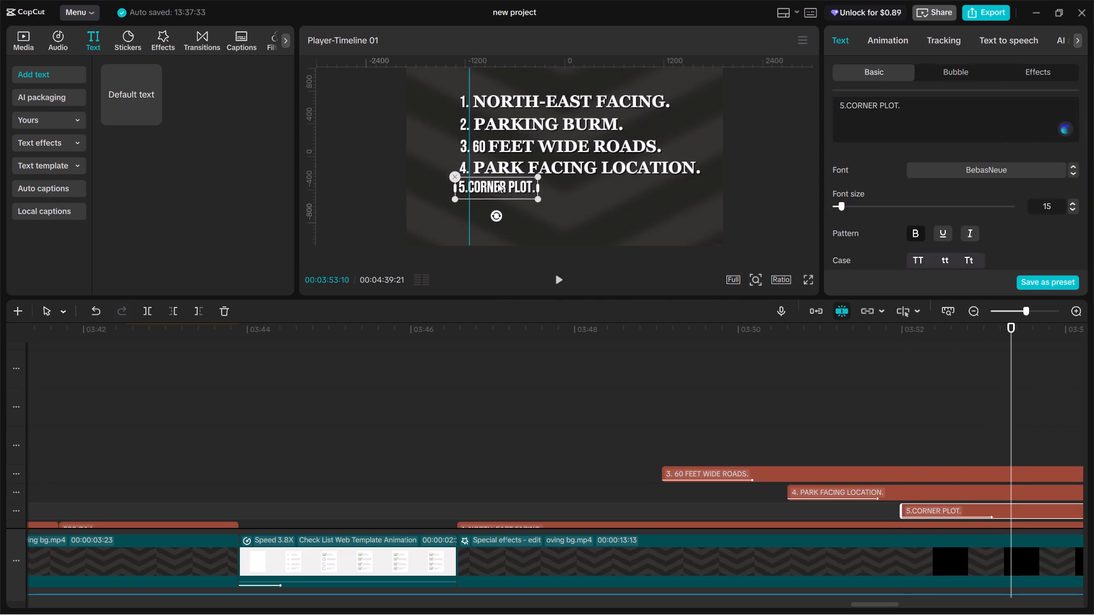
{"action": "left_click_drag", "start_coordinate": [497, 183], "coordinate": [498, 183]}
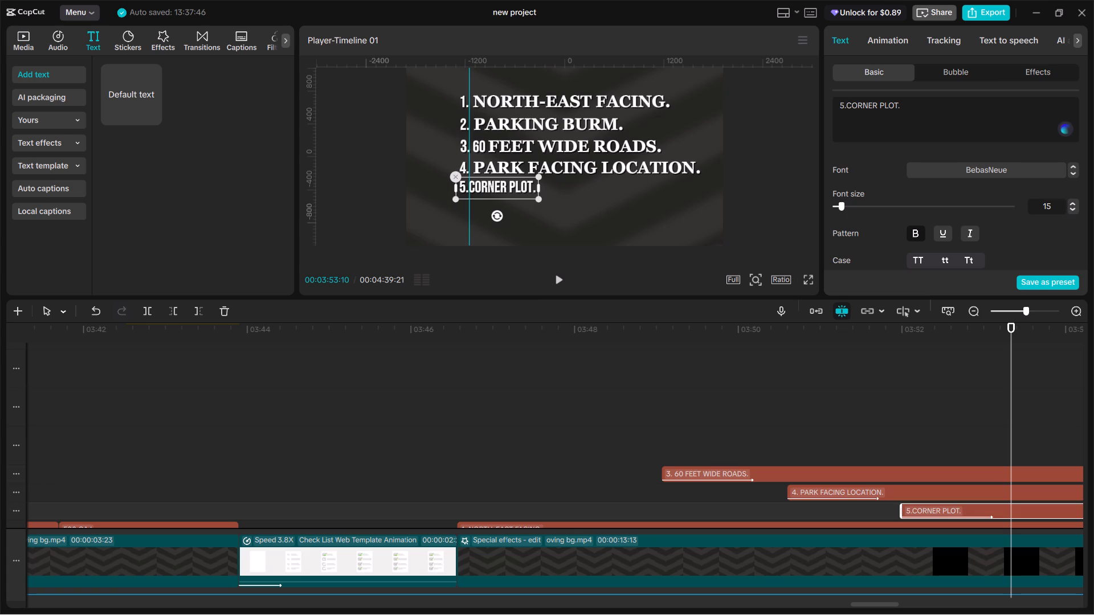
Set the font size of the number 5 in "5.CORNER PLOT." to 16.
{"action": "left_click_drag", "start_coordinate": [842, 105], "coordinate": [824, 106]}
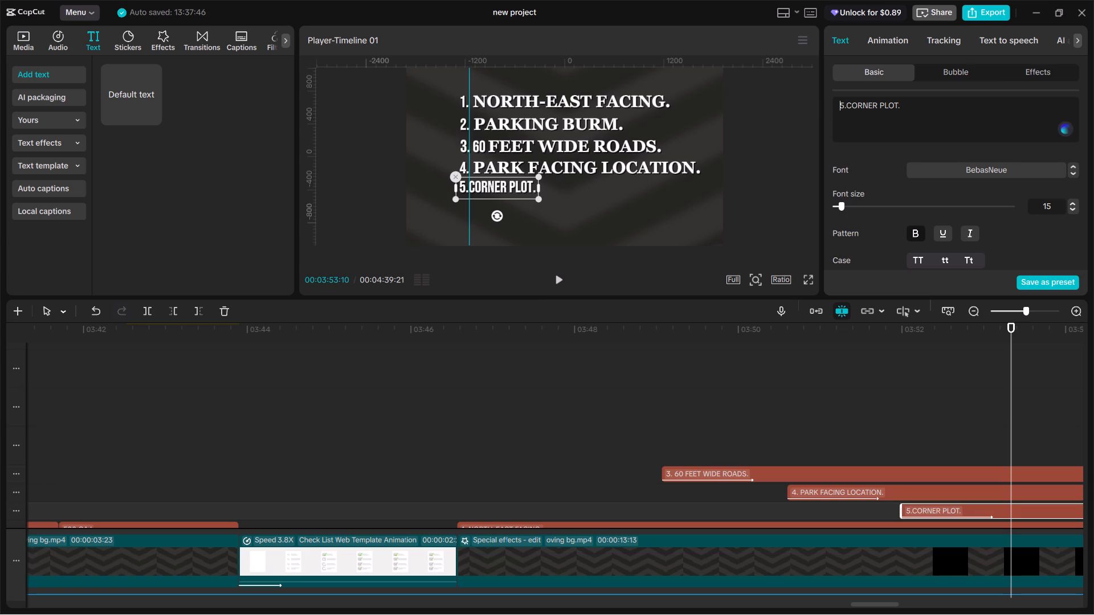
{"action": "double_click", "coordinate": [841, 105]}
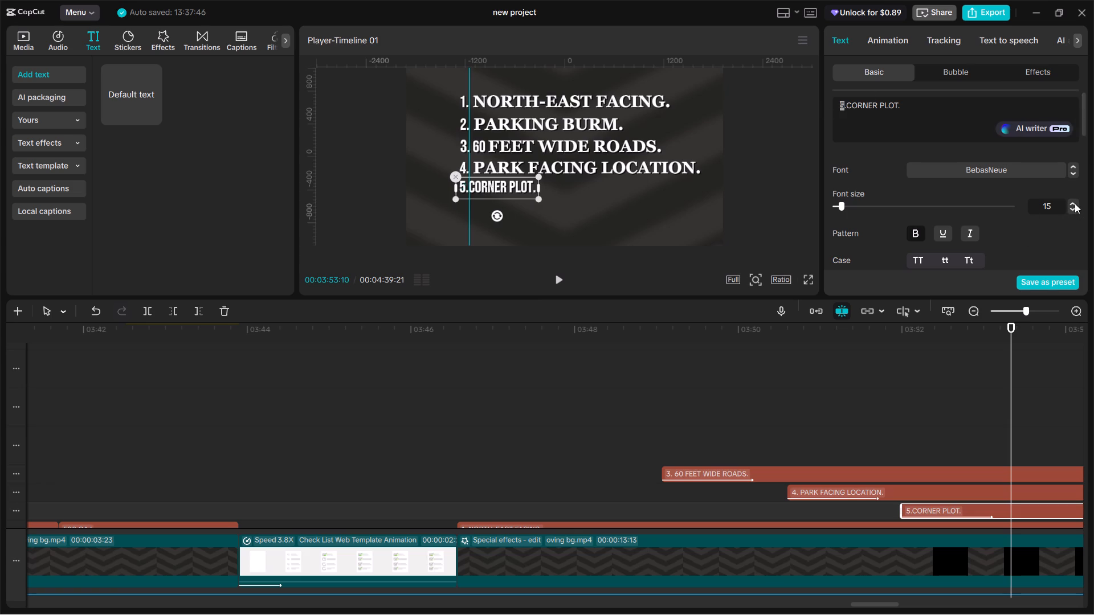
{"action": "left_click", "coordinate": [1075, 203]}
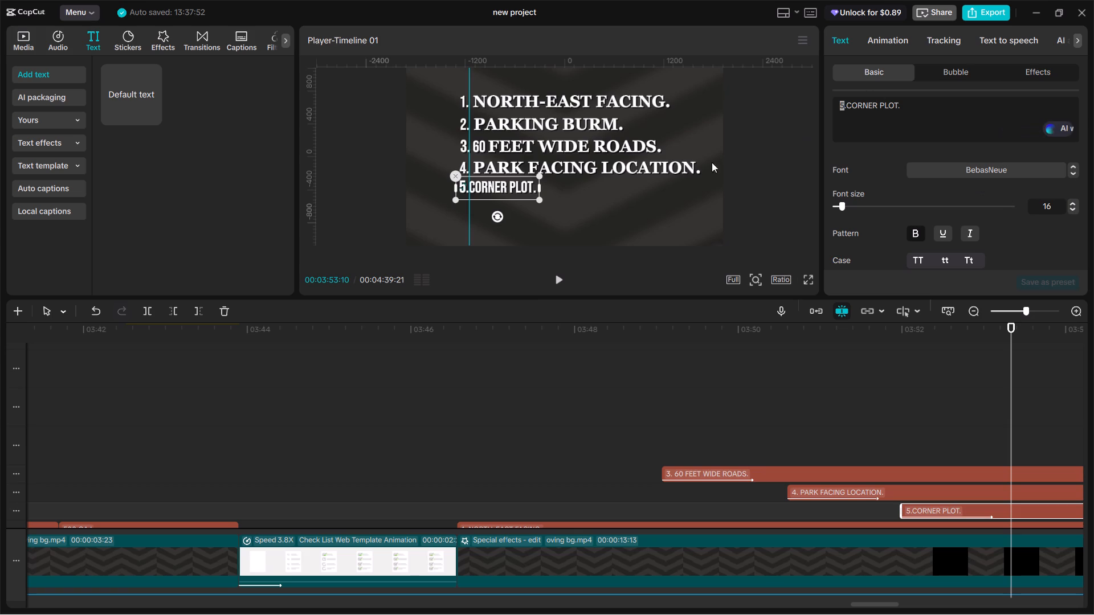
Change the font of the words "CORNER PLOT." in the fifth line to Serif, leaving out the number.
{"action": "double_click", "coordinate": [497, 187]}
{"action": "left_click", "coordinate": [906, 102]}
{"action": "left_click_drag", "start_coordinate": [904, 102], "coordinate": [882, 102]}
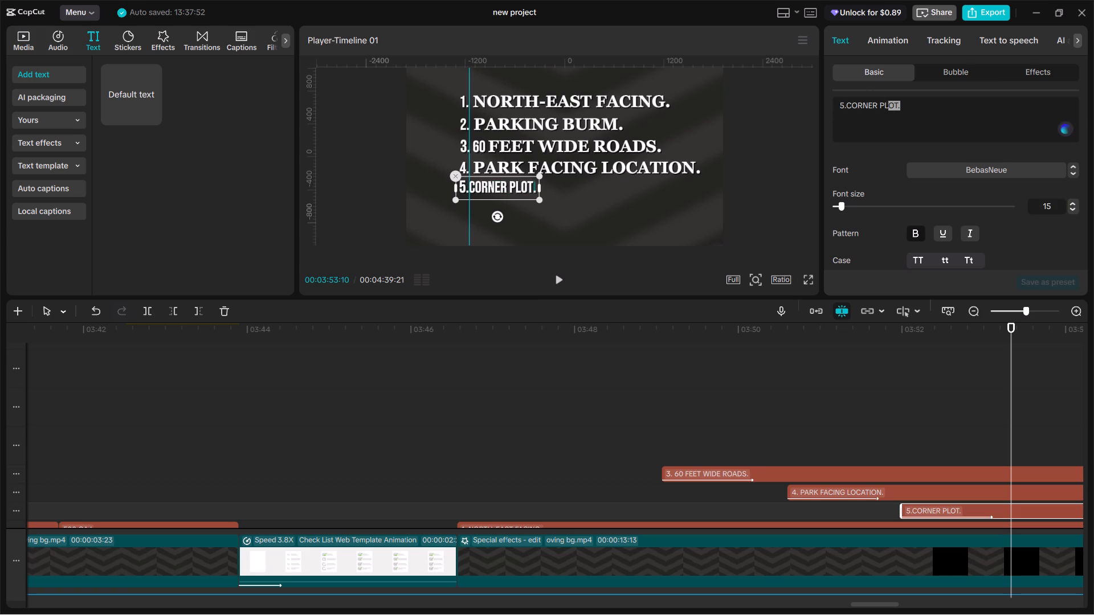
{"action": "left_click_drag", "start_coordinate": [882, 102], "coordinate": [858, 105]}
{"action": "left_click", "coordinate": [923, 101]}
{"action": "left_click_drag", "start_coordinate": [913, 102], "coordinate": [848, 101]}
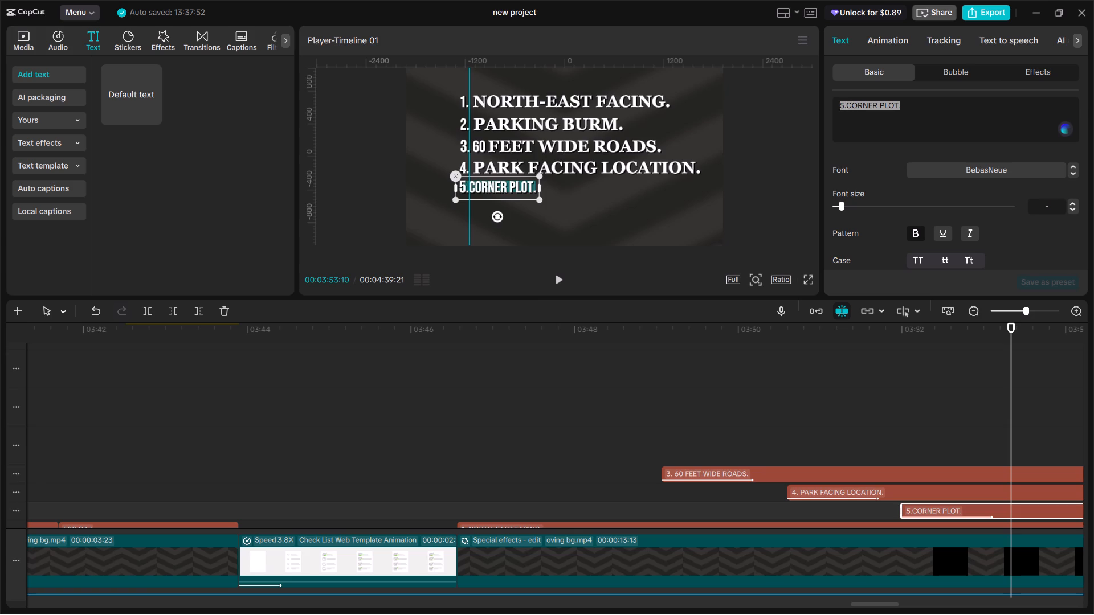
{"action": "left_click_drag", "start_coordinate": [848, 101], "coordinate": [846, 105]}
{"action": "left_click", "coordinate": [994, 174]}
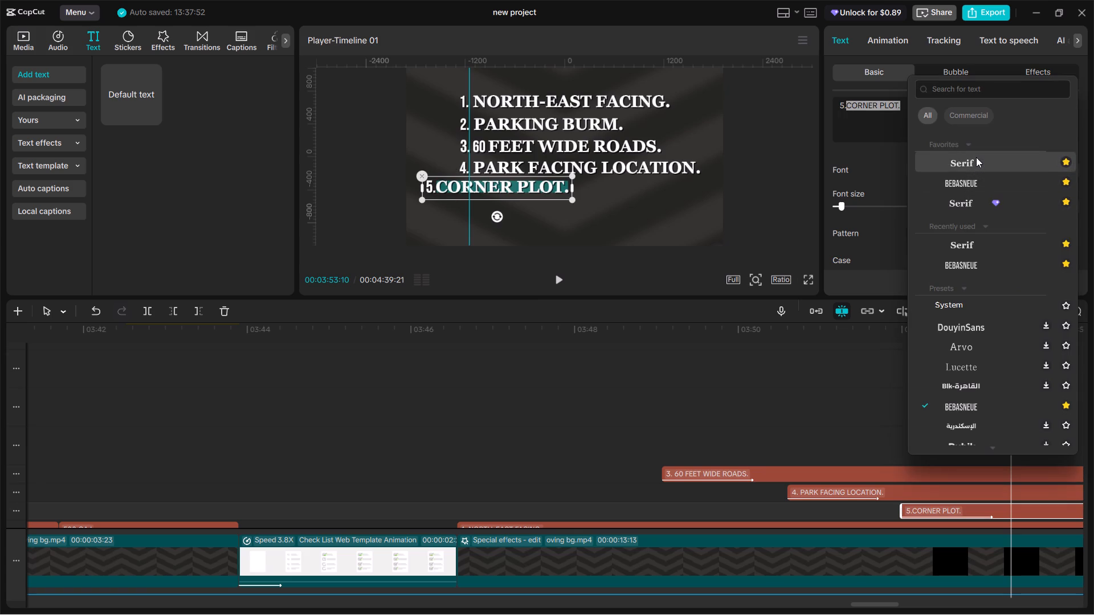
{"action": "left_click", "coordinate": [975, 200]}
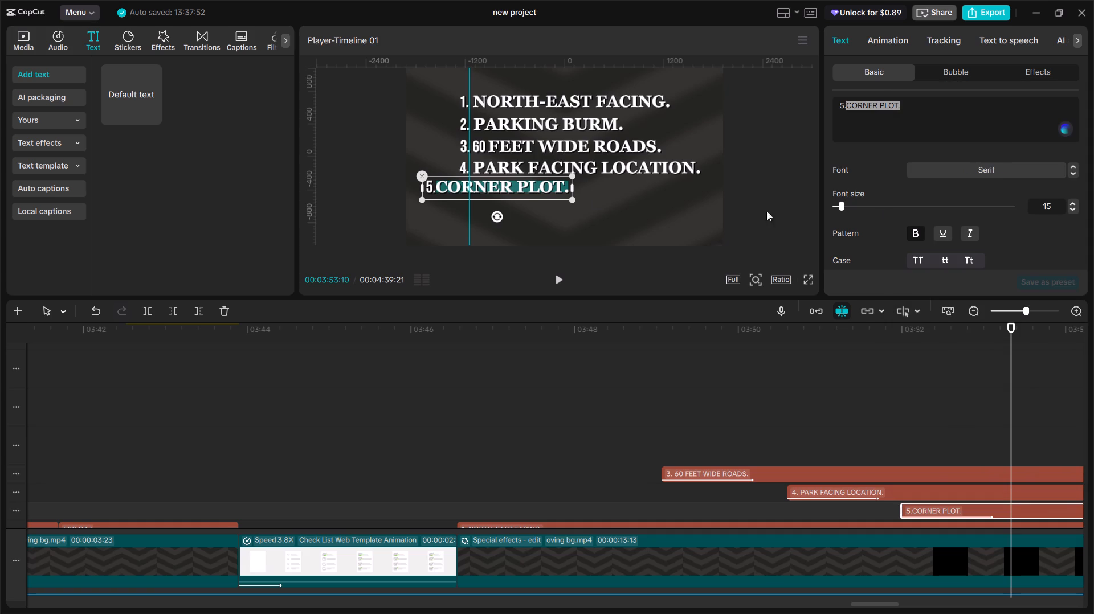
Realign "5.CORNER PLOT." with the starting edge of the list beneath line four, and play back its entrance.
{"action": "left_click_drag", "start_coordinate": [519, 187], "coordinate": [552, 188]}
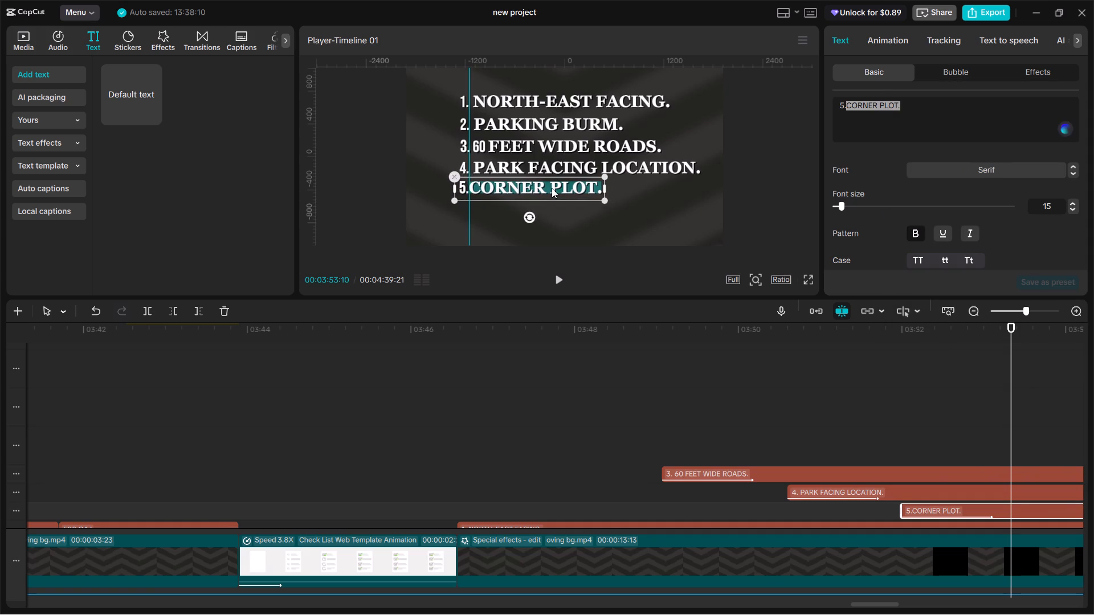
{"action": "left_click_drag", "start_coordinate": [552, 188], "coordinate": [552, 187]}
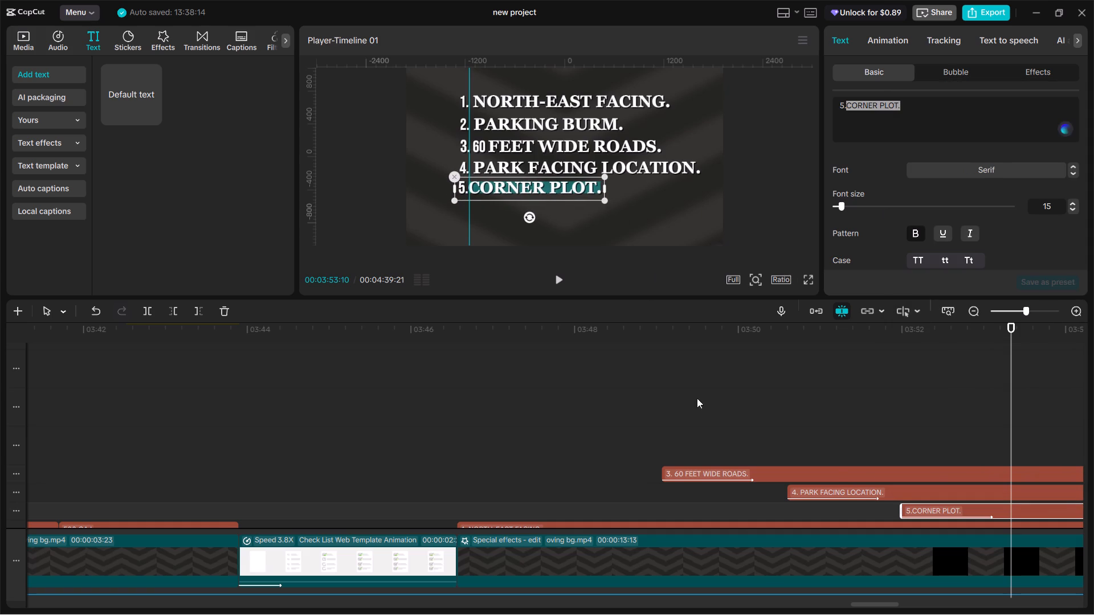
{"action": "left_click", "coordinate": [880, 422]}
{"action": "key", "text": "space"}
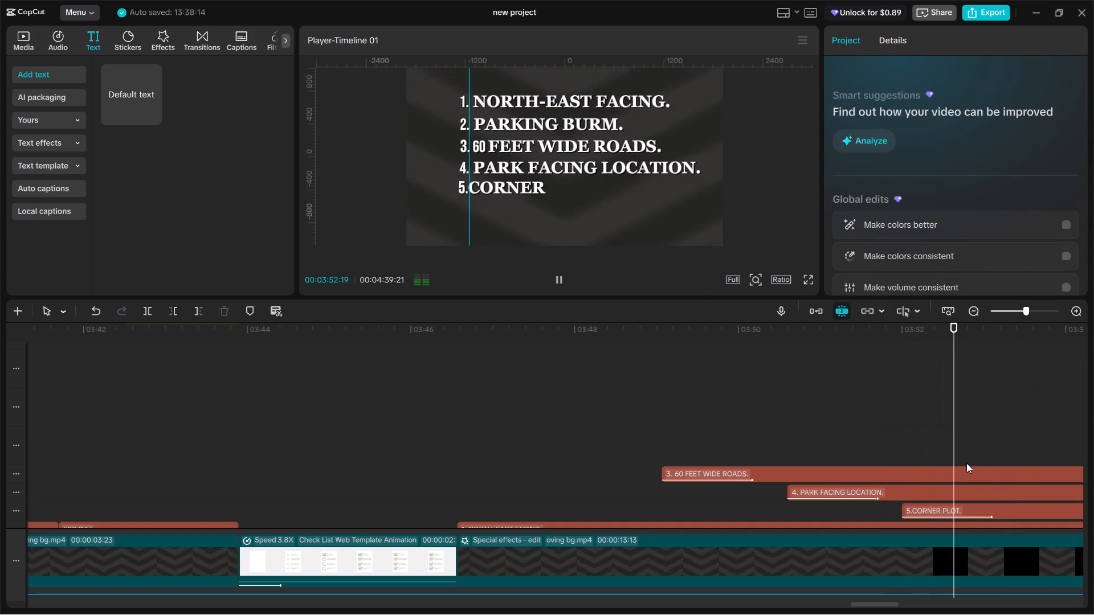
{"action": "key", "text": "space"}
{"action": "left_click", "coordinate": [946, 442]}
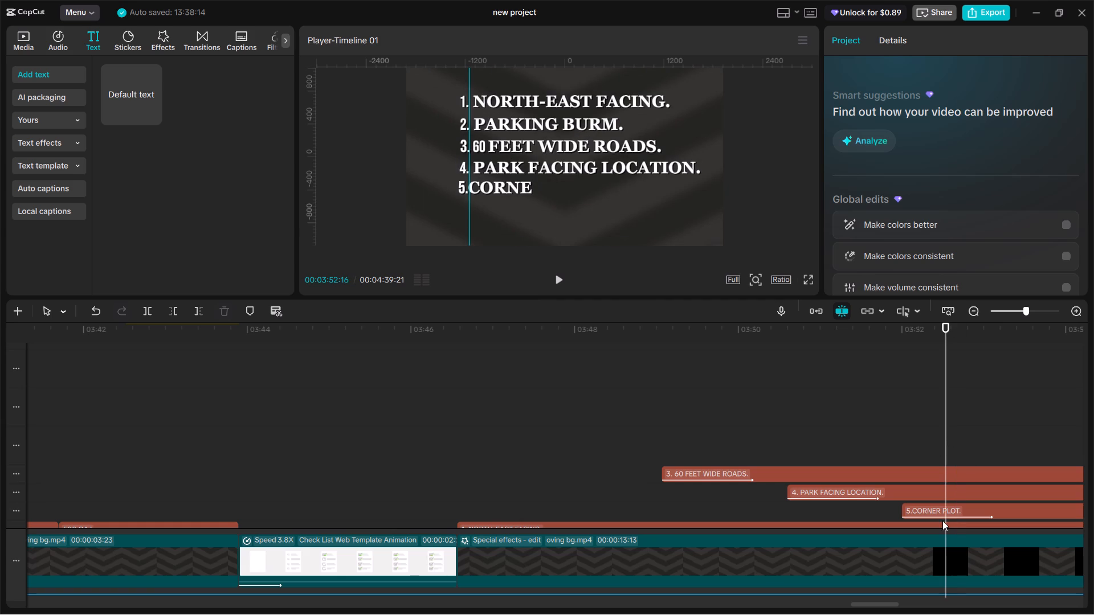
Remove the entrance animation from the "5.CORNER PLOT." text by setting it to None.
{"action": "left_click", "coordinate": [942, 506]}
{"action": "left_click", "coordinate": [891, 36]}
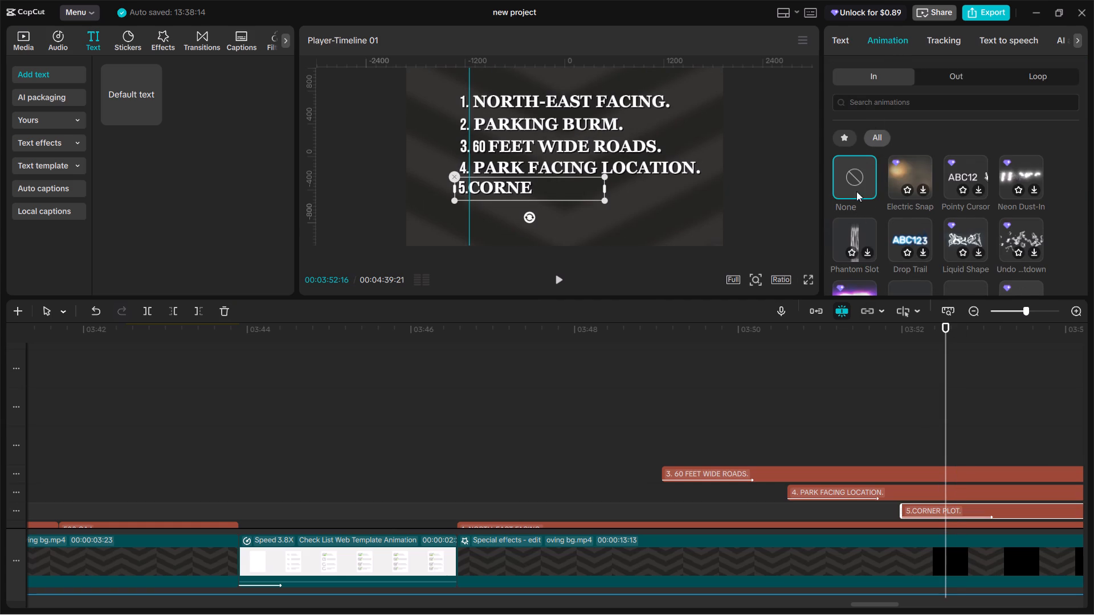
{"action": "left_click", "coordinate": [855, 169]}
Search the entrance animations for TYPE and try reloading the results.
{"action": "left_click", "coordinate": [911, 102]}
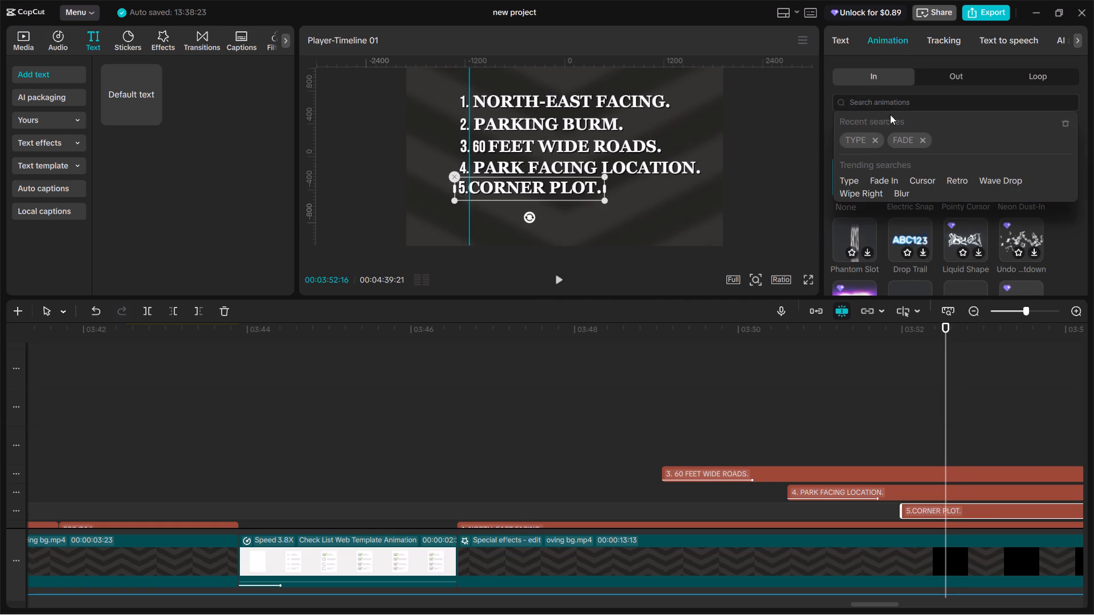
{"action": "left_click", "coordinate": [860, 137]}
{"action": "left_click", "coordinate": [999, 227]}
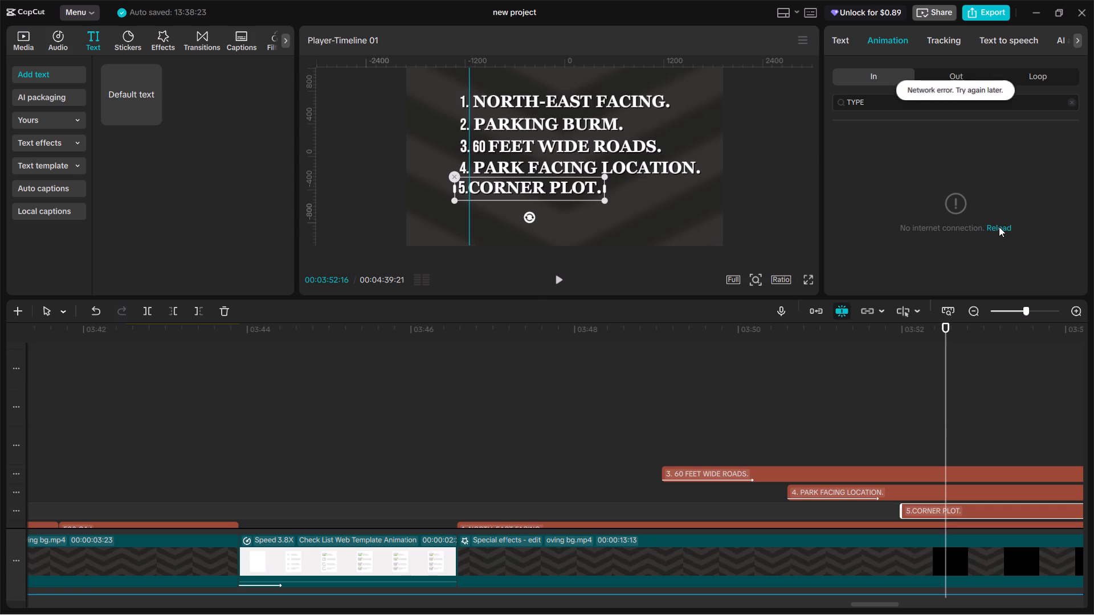
{"action": "triple_click", "coordinate": [995, 232]}
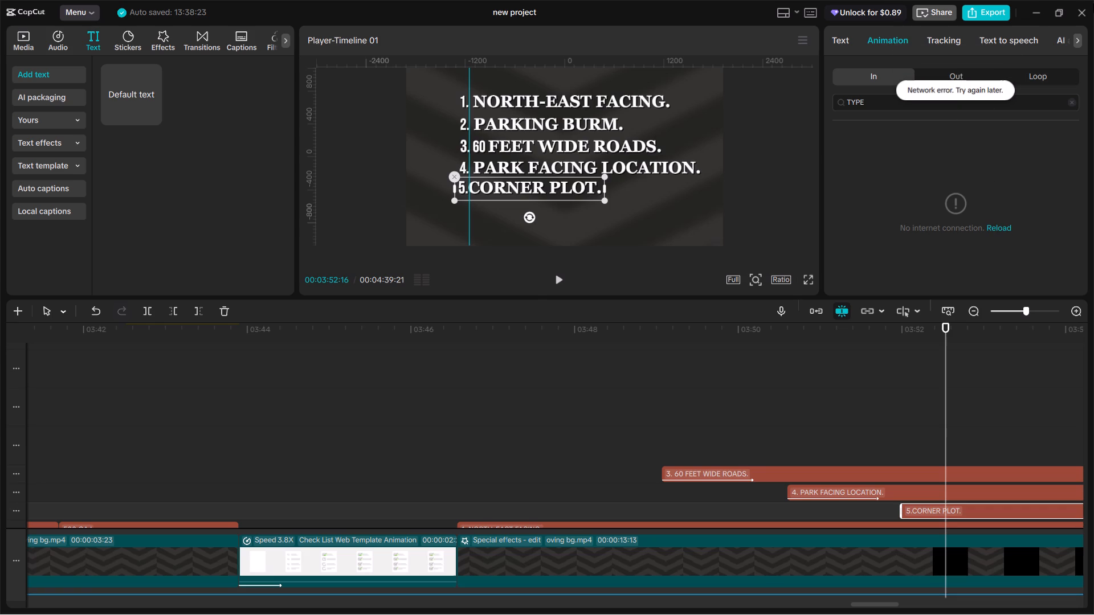
{"action": "left_click", "coordinate": [1093, 3]}
{"action": "left_click", "coordinate": [1093, 9]}
{"action": "left_click", "coordinate": [1091, 10]}
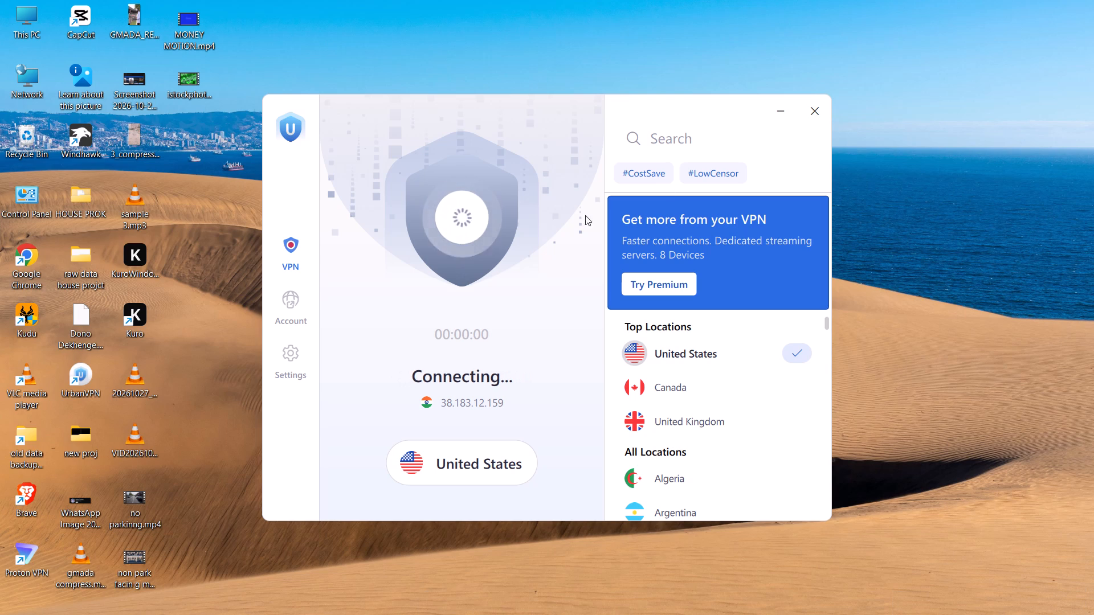
{"action": "left_click", "coordinate": [813, 109]}
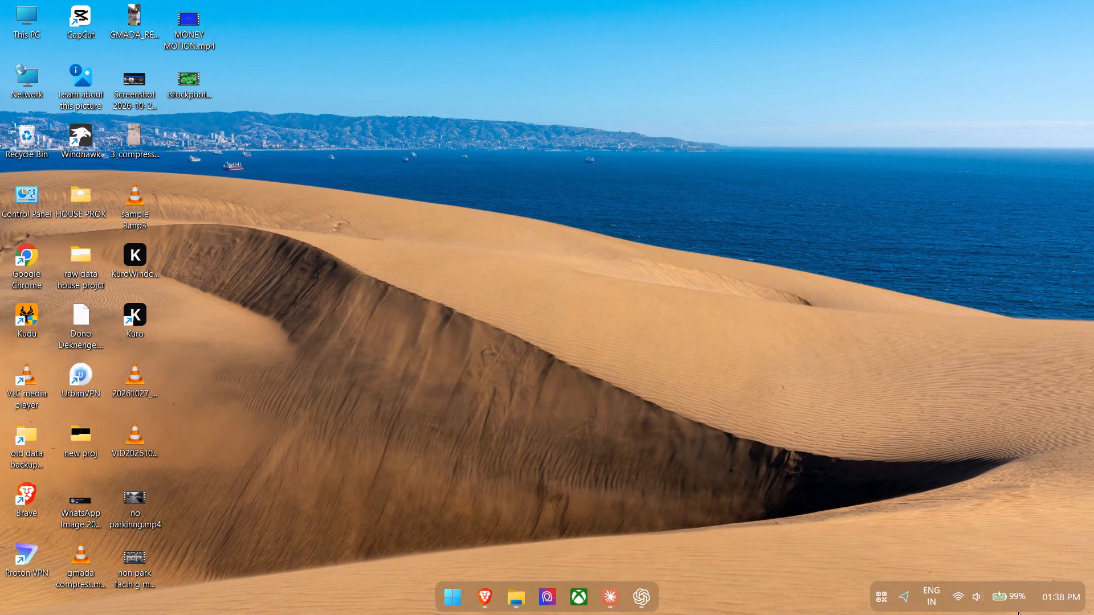
Show the hidden background apps again.
{"action": "left_click", "coordinate": [884, 598]}
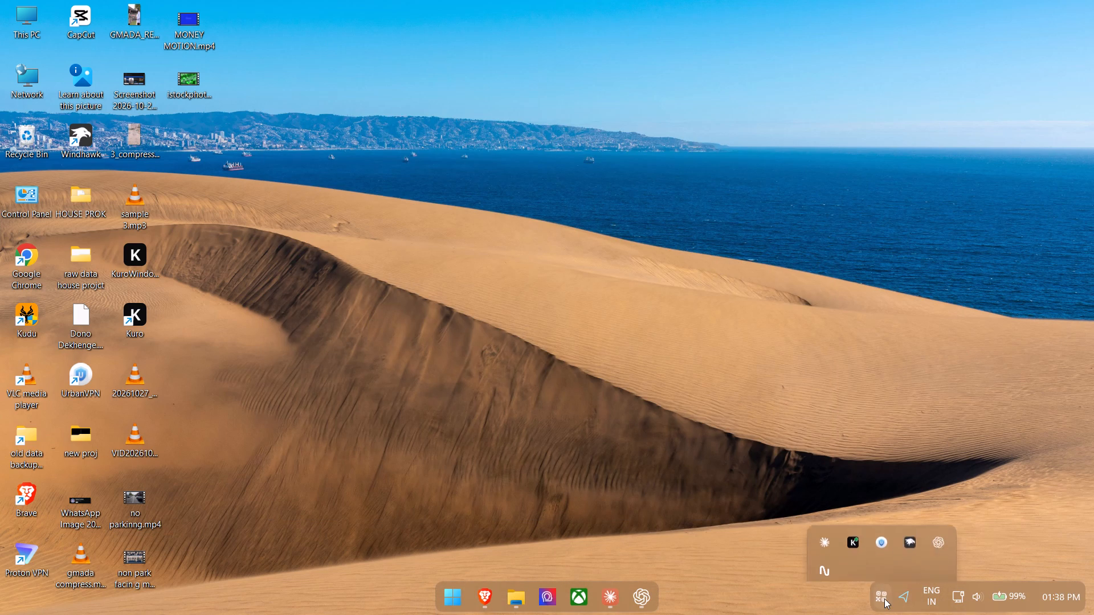
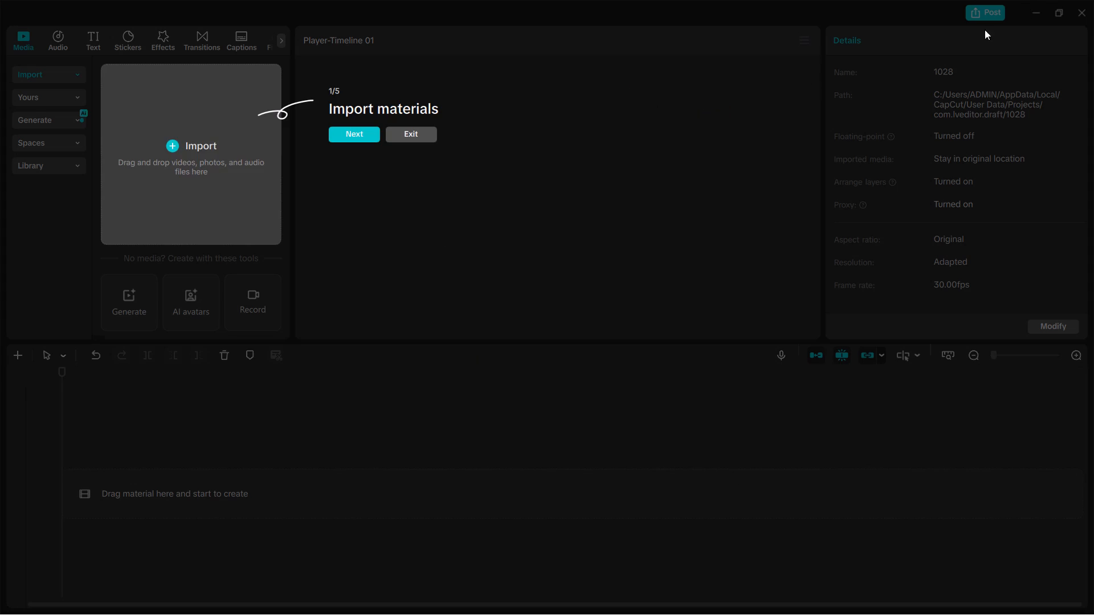
Exit the introductory walkthrough in the empty CapCut project 1028.
{"action": "left_click", "coordinate": [711, 92]}
{"action": "left_click", "coordinate": [417, 135]}
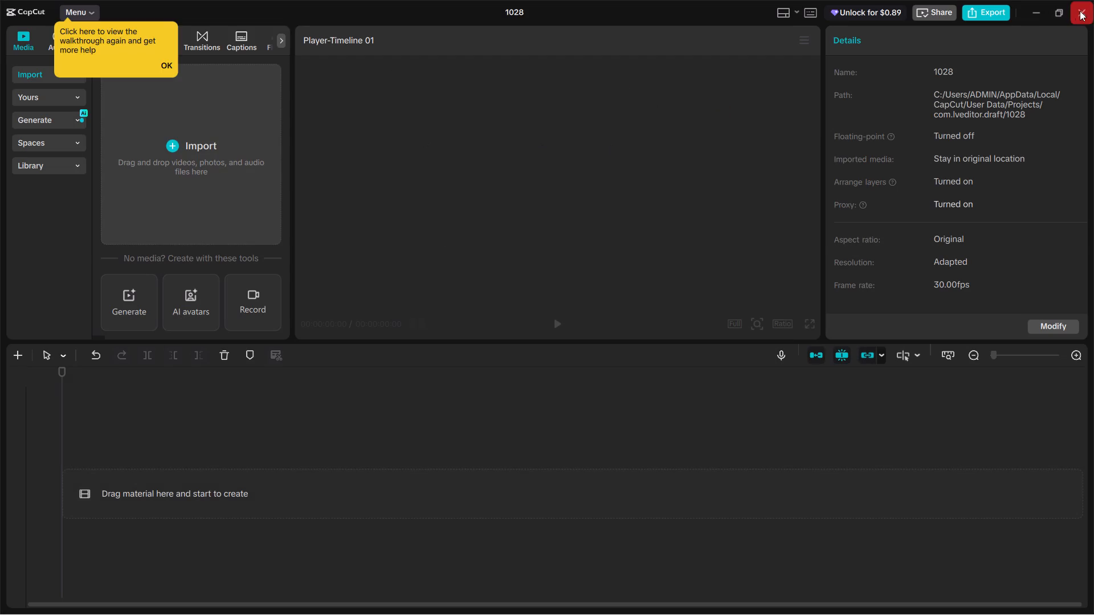
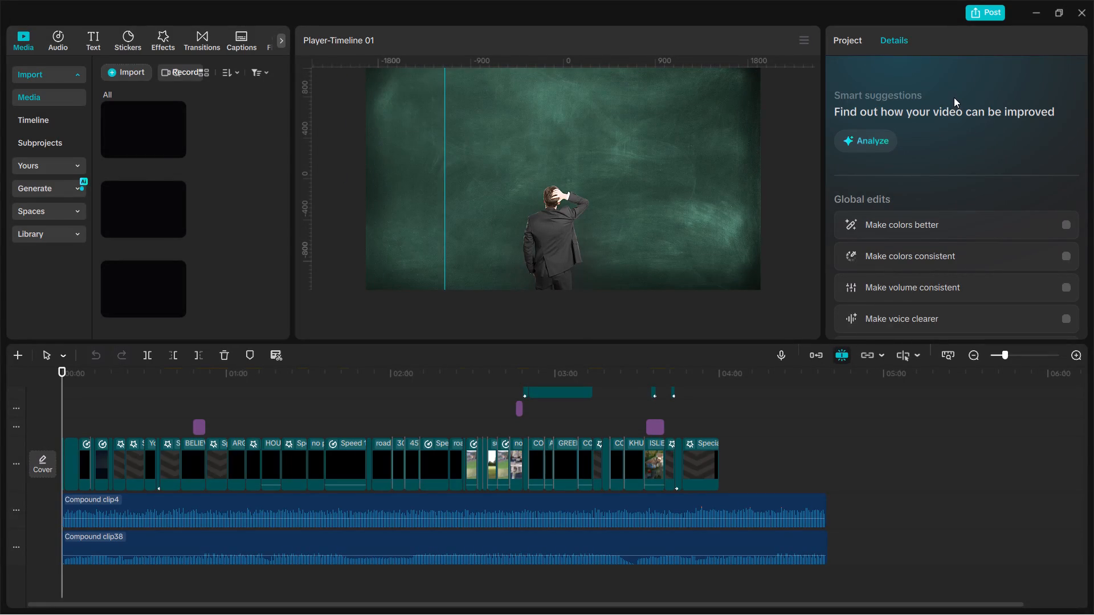
Reveal the hidden background apps in the Windows system tray.
{"action": "left_click", "coordinate": [909, 598]}
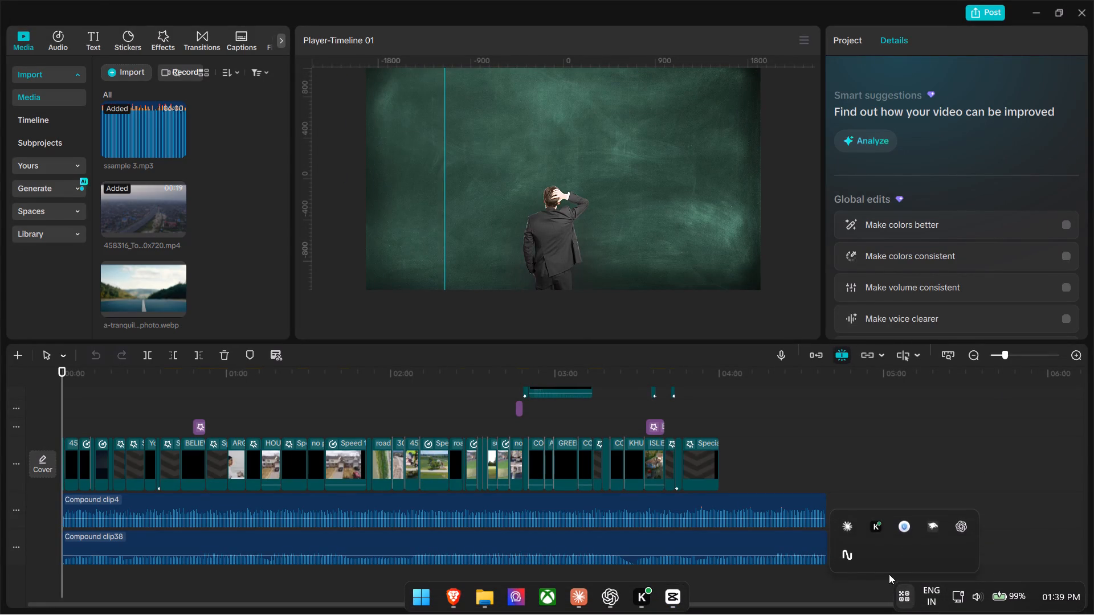
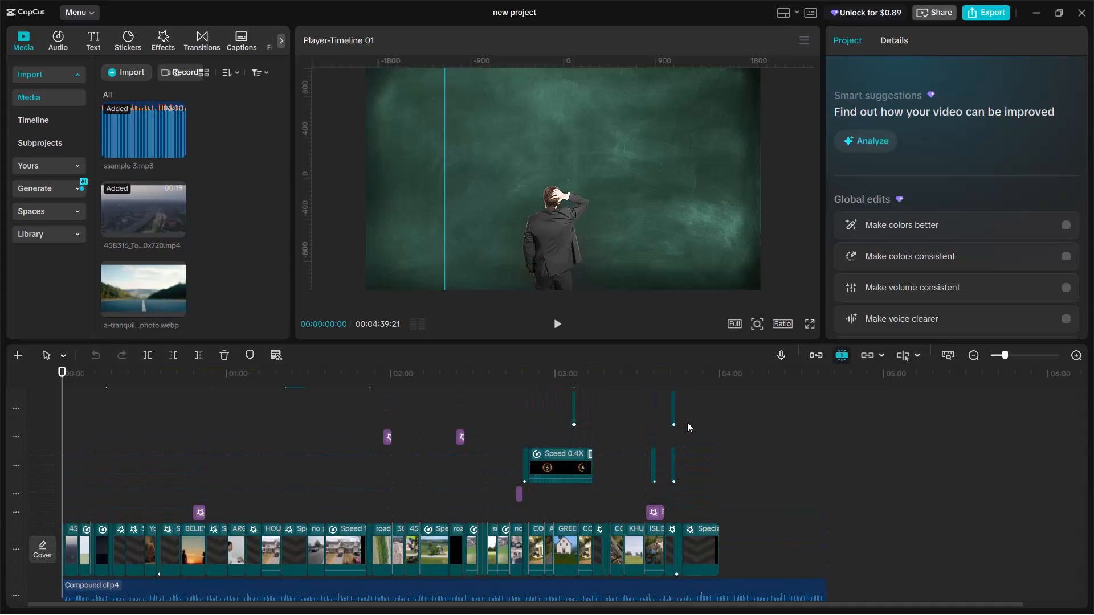
Play back the numbered list and nudge the "5.CORNER PLOT." text to an X position of -405.
{"action": "scroll", "coordinate": [696, 429], "scroll_direction": "up", "scroll_amount": 5}
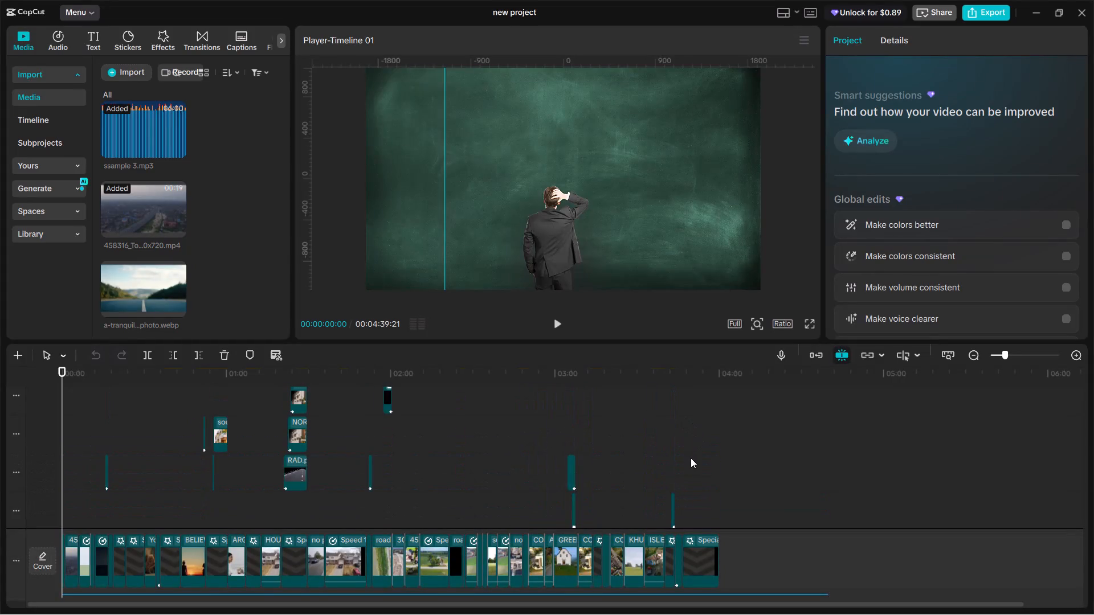
{"action": "left_click", "coordinate": [697, 459]}
{"action": "left_click_drag", "start_coordinate": [697, 460], "coordinate": [685, 453]}
{"action": "key", "text": "space"}
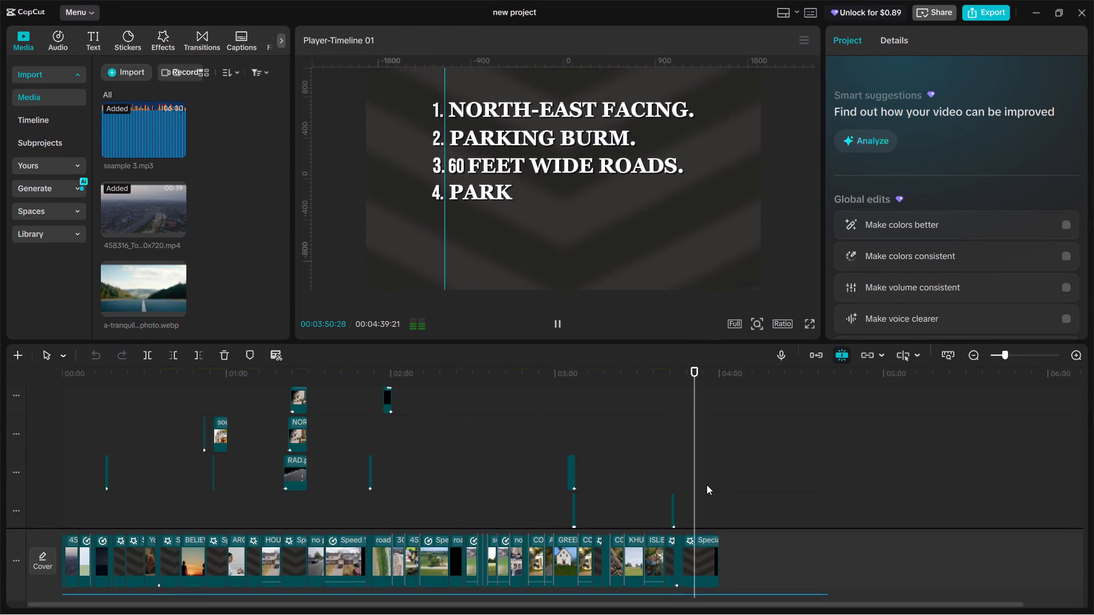
{"action": "key", "text": "space"}
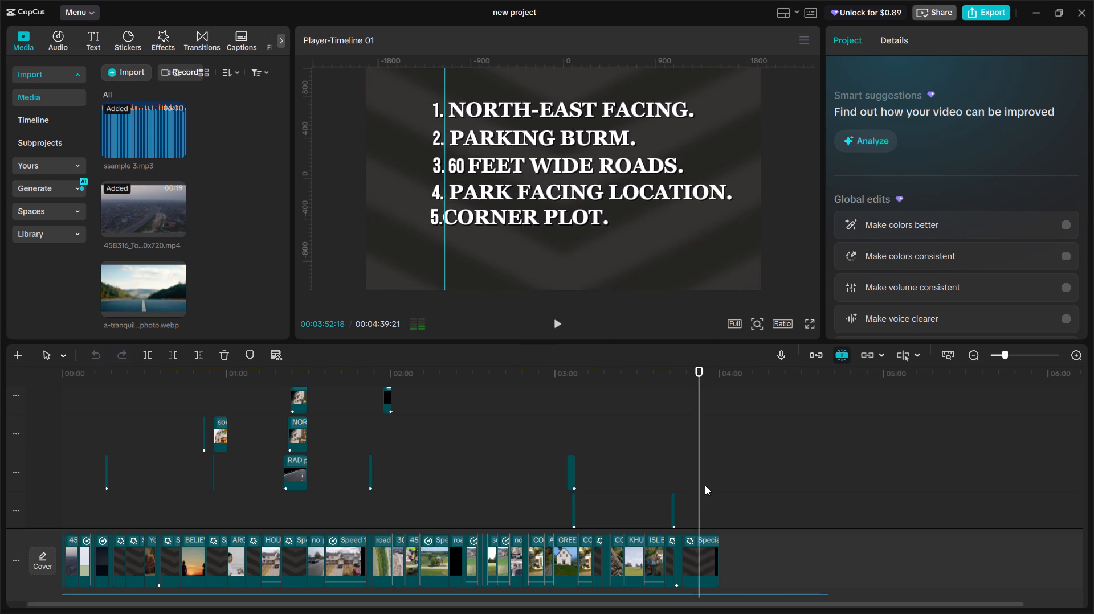
{"action": "double_click", "coordinate": [511, 215]}
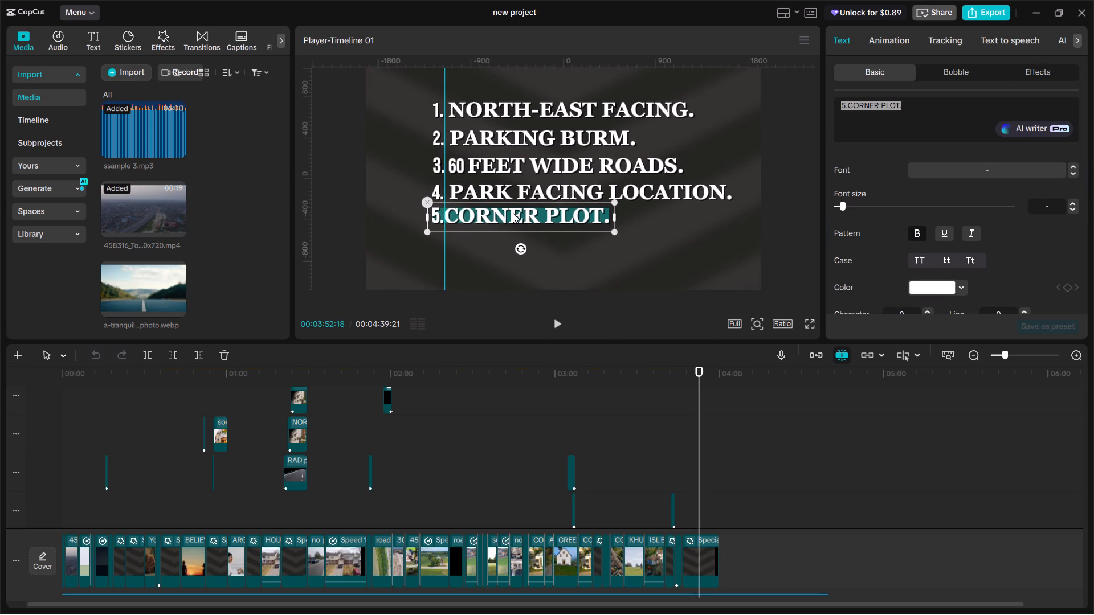
{"action": "scroll", "coordinate": [948, 257], "scroll_direction": "down", "scroll_amount": 2}
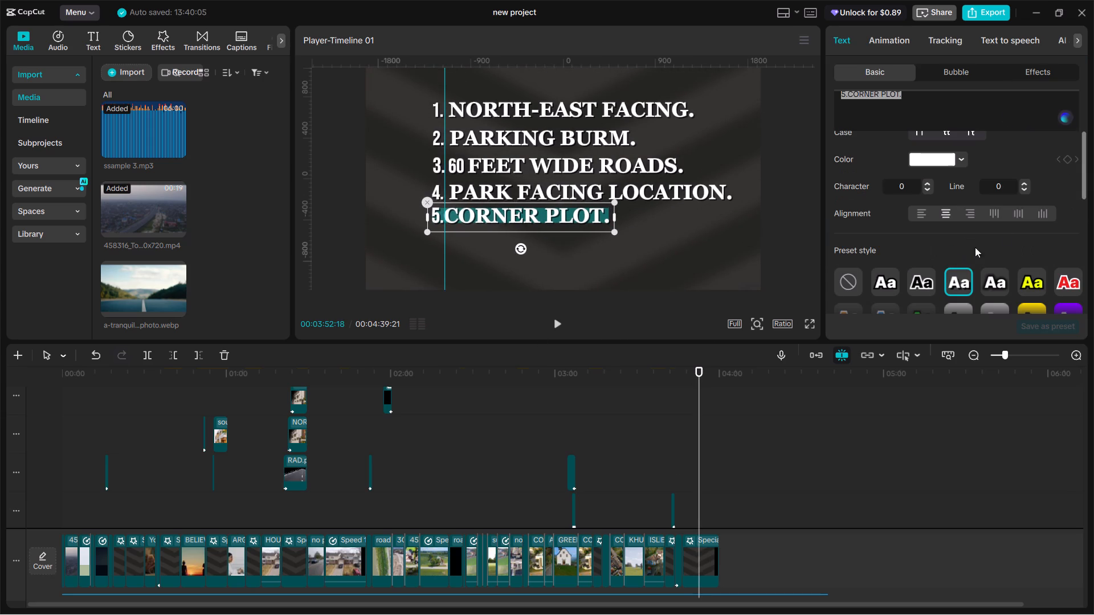
{"action": "scroll", "coordinate": [978, 202], "scroll_direction": "down", "scroll_amount": 6}
{"action": "scroll", "coordinate": [976, 205], "scroll_direction": "up", "scroll_amount": 1}
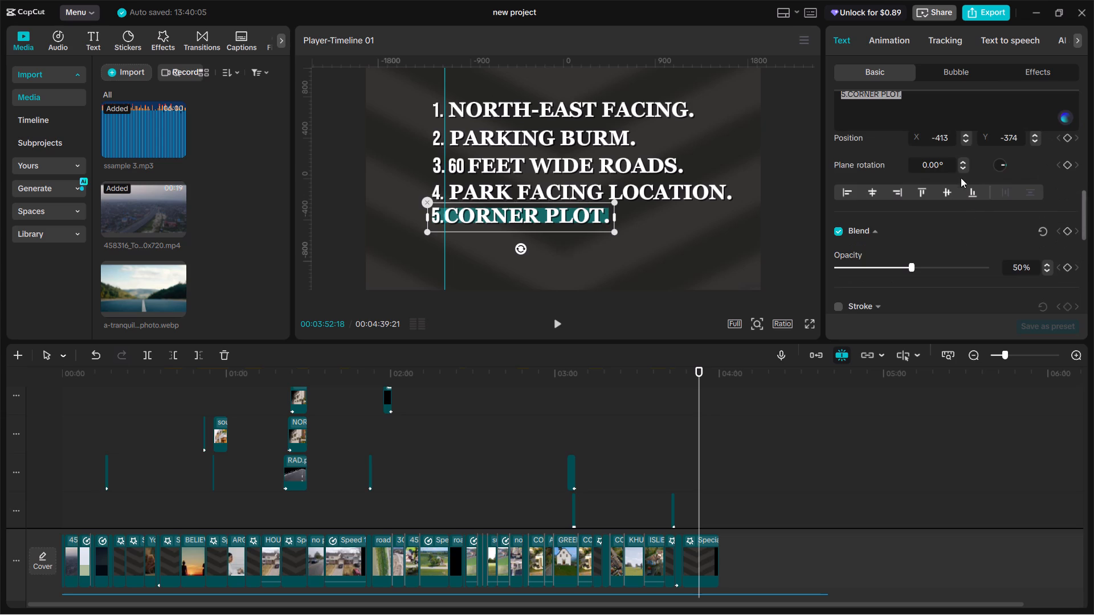
{"action": "triple_click", "coordinate": [964, 135]}
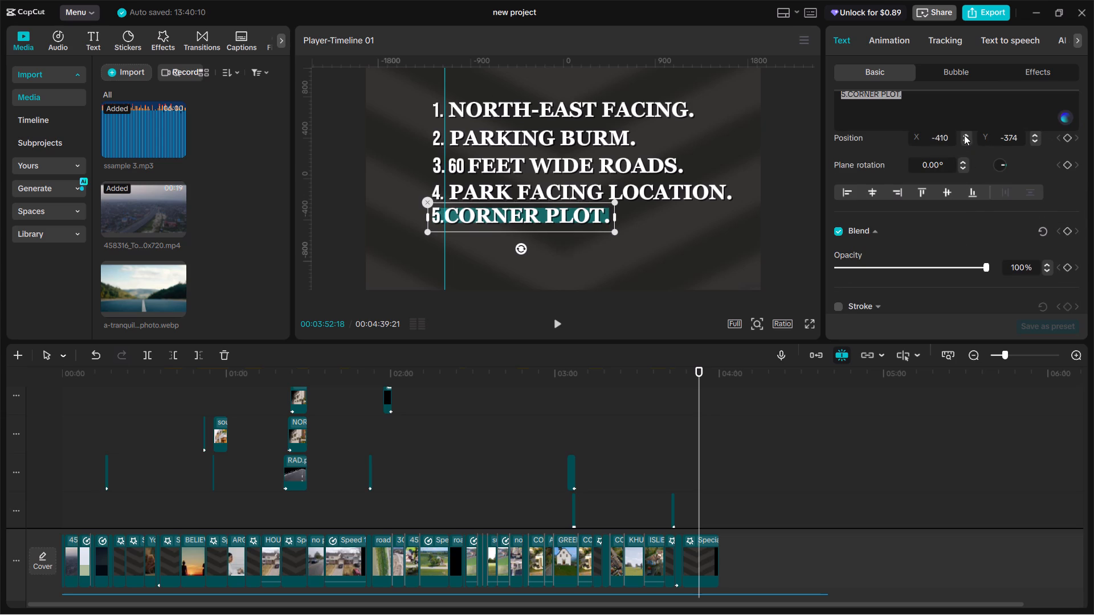
{"action": "triple_click", "coordinate": [964, 135]}
{"action": "double_click", "coordinate": [964, 135]}
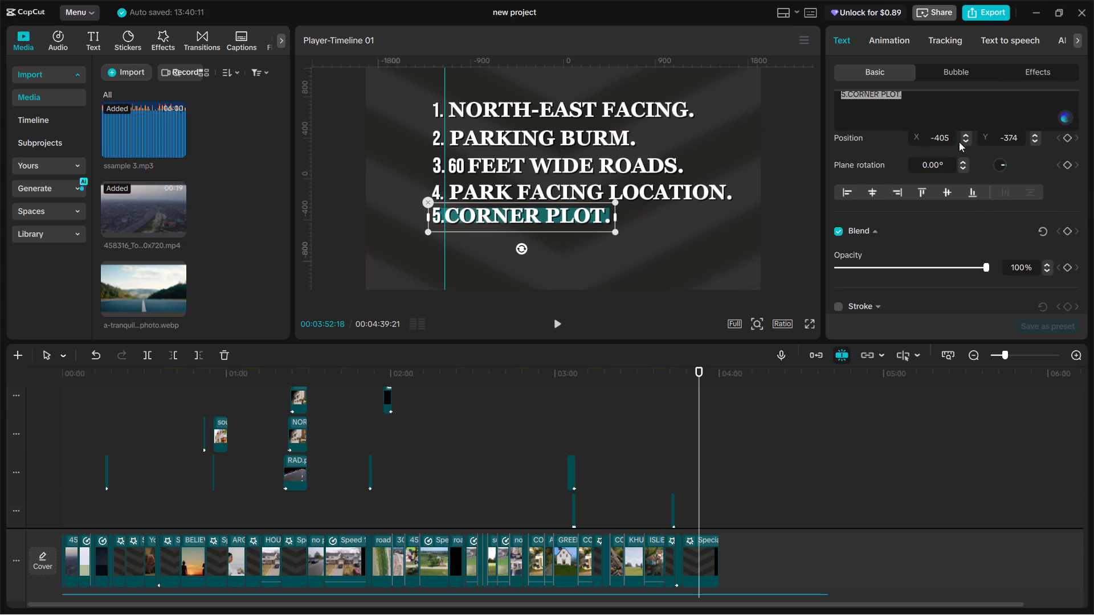
{"action": "left_click", "coordinate": [910, 100]}
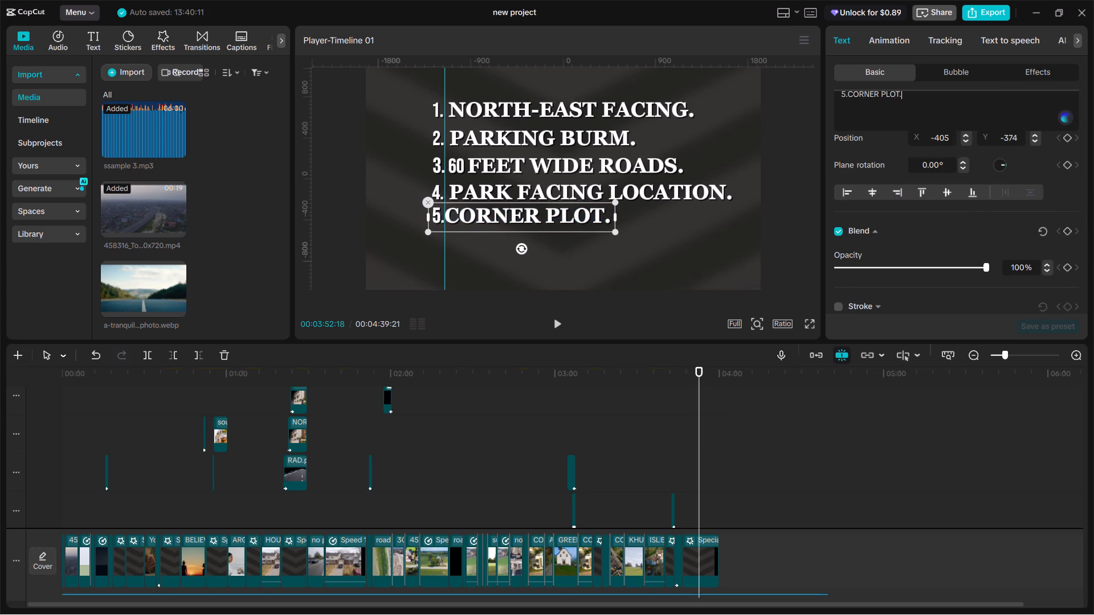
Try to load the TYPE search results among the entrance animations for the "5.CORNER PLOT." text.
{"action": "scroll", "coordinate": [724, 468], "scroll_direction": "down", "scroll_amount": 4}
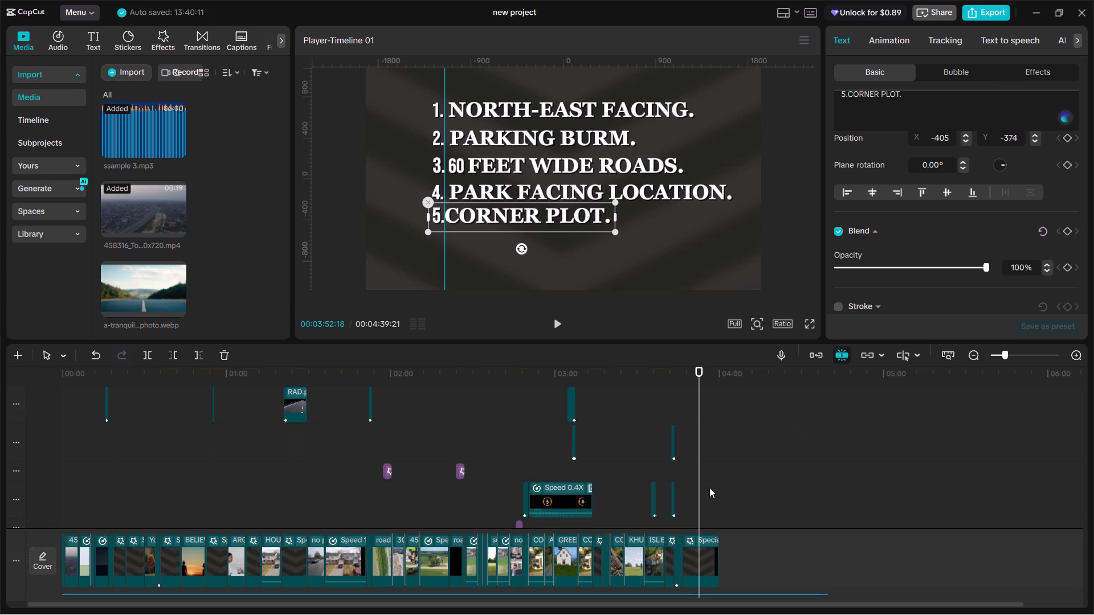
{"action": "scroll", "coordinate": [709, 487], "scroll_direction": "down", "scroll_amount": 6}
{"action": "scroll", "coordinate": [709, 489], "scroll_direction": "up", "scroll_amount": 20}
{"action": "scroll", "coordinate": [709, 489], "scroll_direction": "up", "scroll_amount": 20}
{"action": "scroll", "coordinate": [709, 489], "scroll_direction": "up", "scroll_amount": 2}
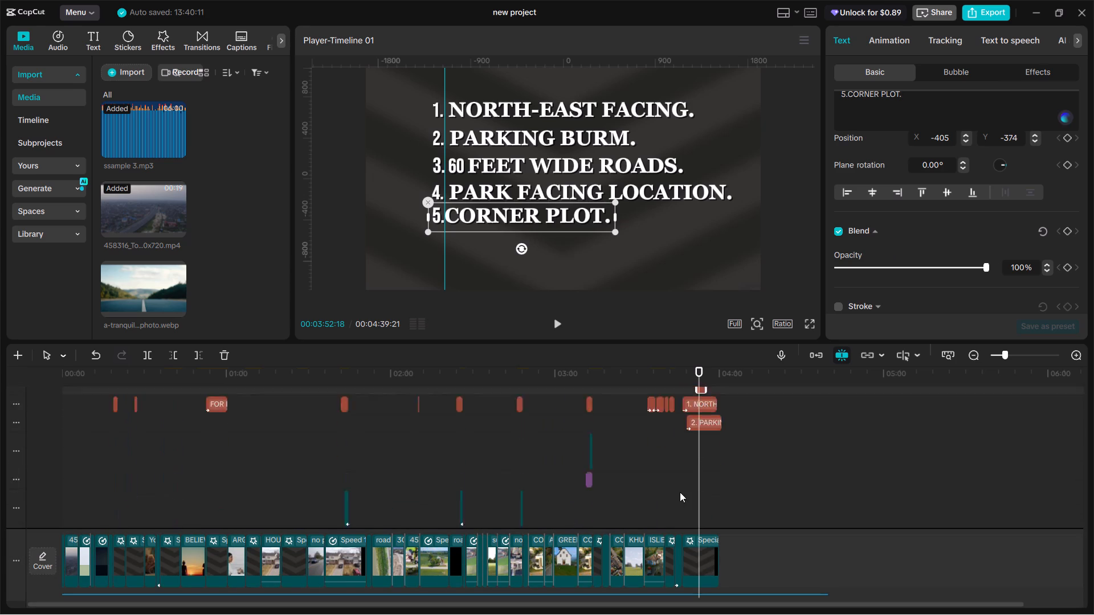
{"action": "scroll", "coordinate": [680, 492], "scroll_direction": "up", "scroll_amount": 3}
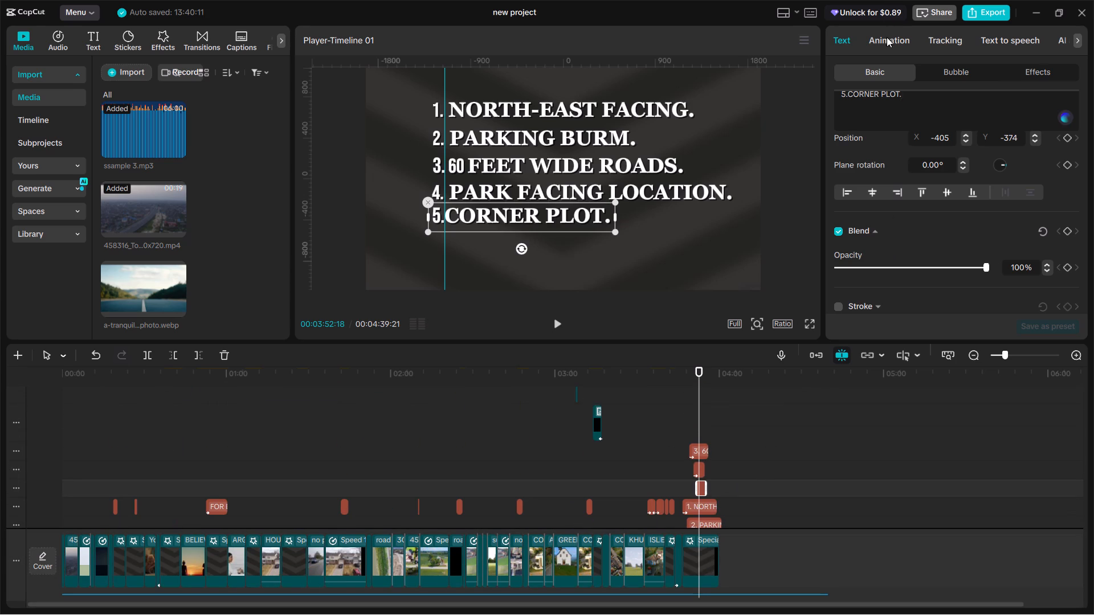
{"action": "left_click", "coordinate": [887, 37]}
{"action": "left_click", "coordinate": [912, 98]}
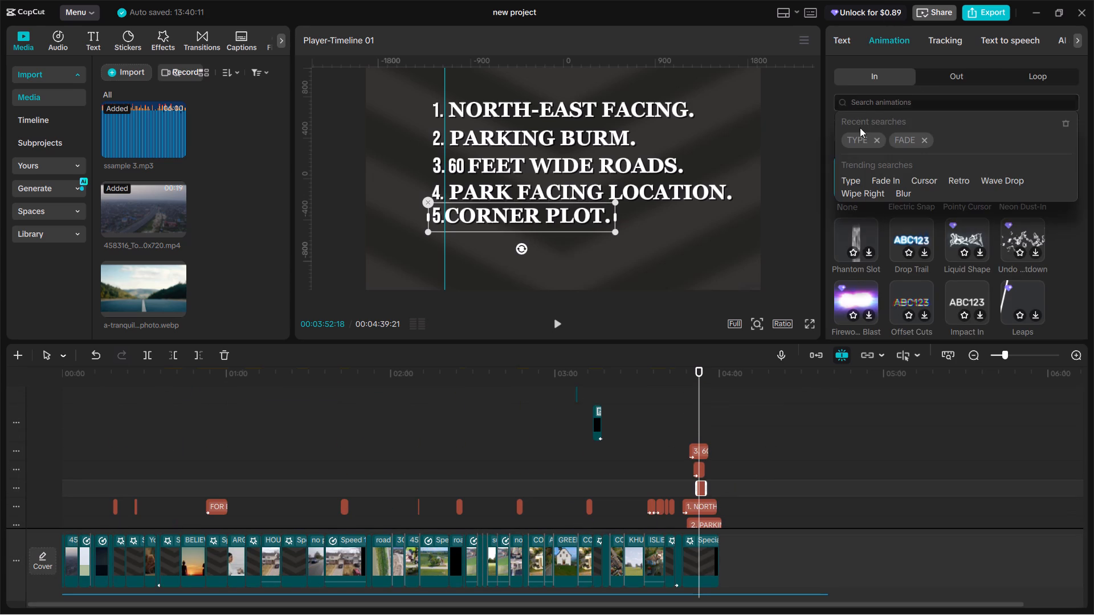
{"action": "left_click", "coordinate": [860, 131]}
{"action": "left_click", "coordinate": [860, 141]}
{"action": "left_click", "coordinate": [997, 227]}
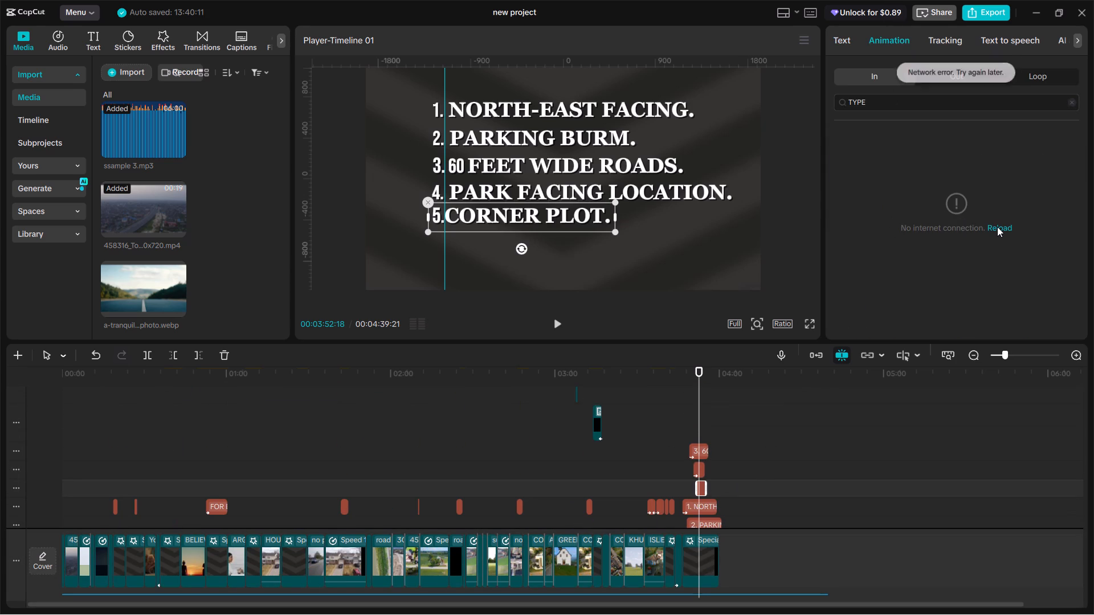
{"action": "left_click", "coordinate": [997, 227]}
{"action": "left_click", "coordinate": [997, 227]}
Close and relaunch CapCut, dismiss the Pro offer, and reopen the project named "new project".
{"action": "left_click", "coordinate": [1091, 9]}
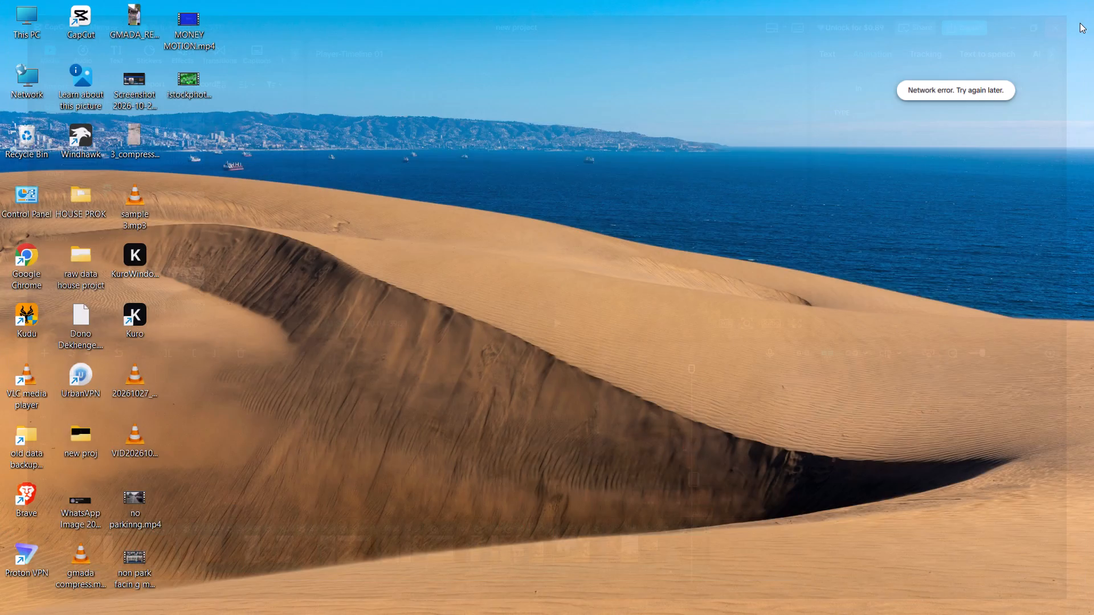
{"action": "left_click", "coordinate": [1076, 20]}
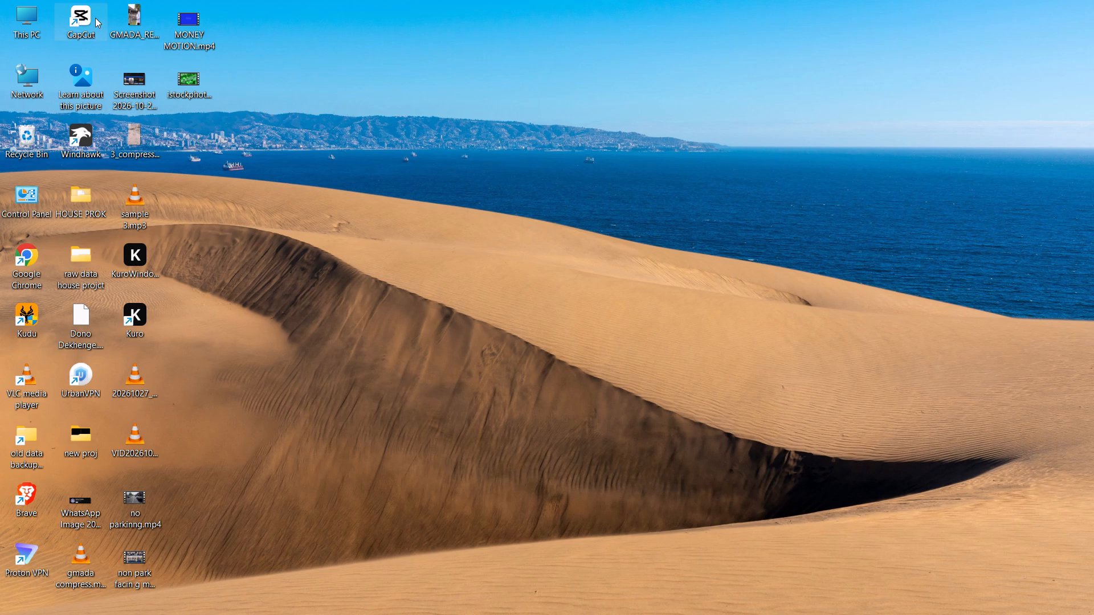
{"action": "double_click", "coordinate": [95, 18]}
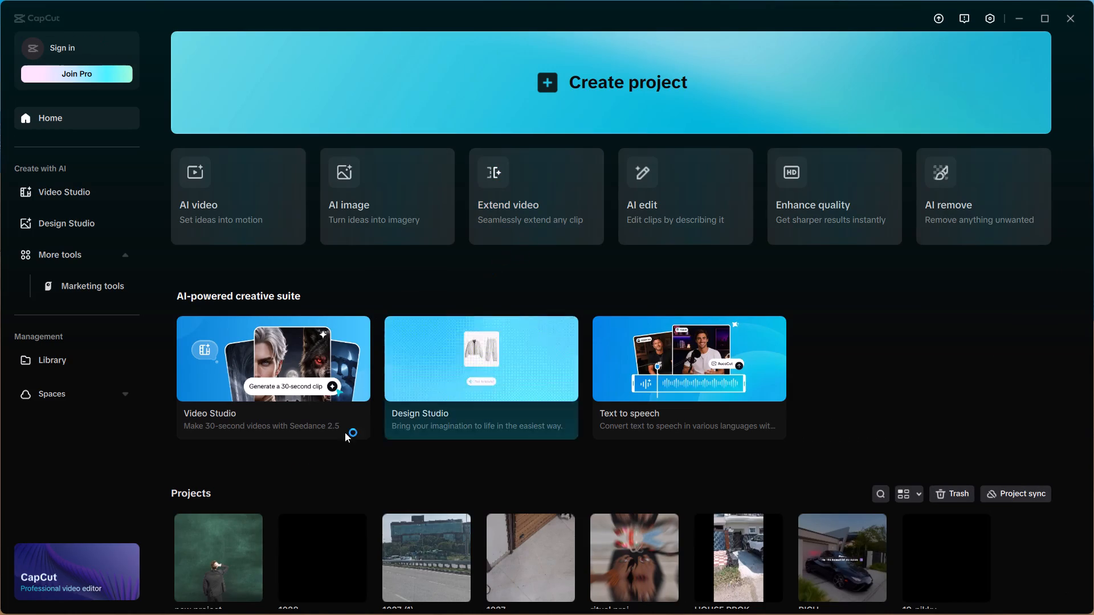
{"action": "scroll", "coordinate": [246, 565], "scroll_direction": "down", "scroll_amount": 4}
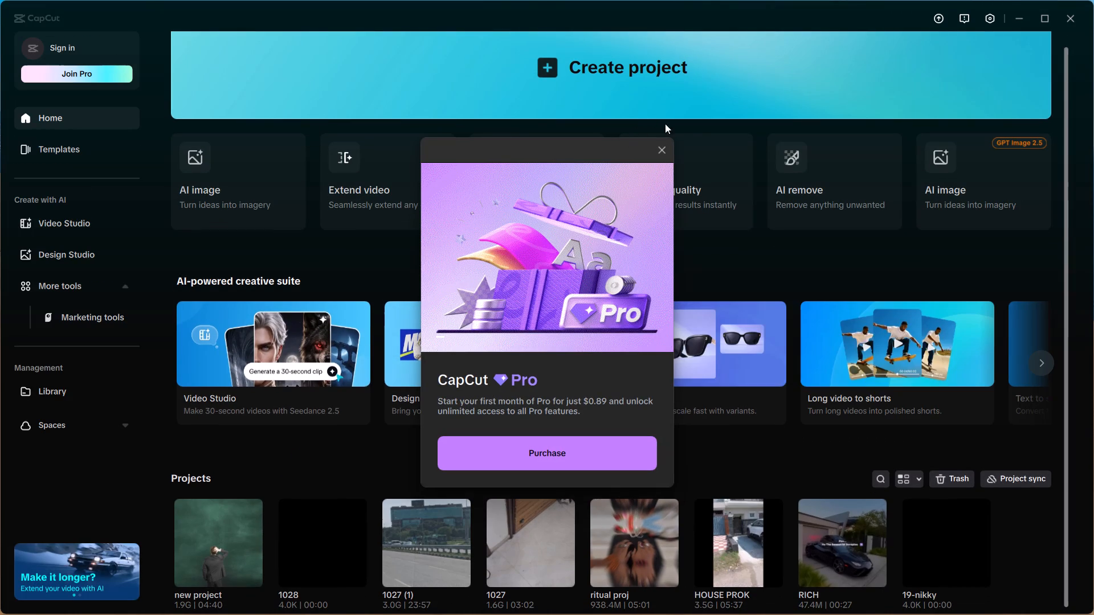
{"action": "left_click", "coordinate": [661, 143]}
{"action": "left_click", "coordinate": [656, 153]}
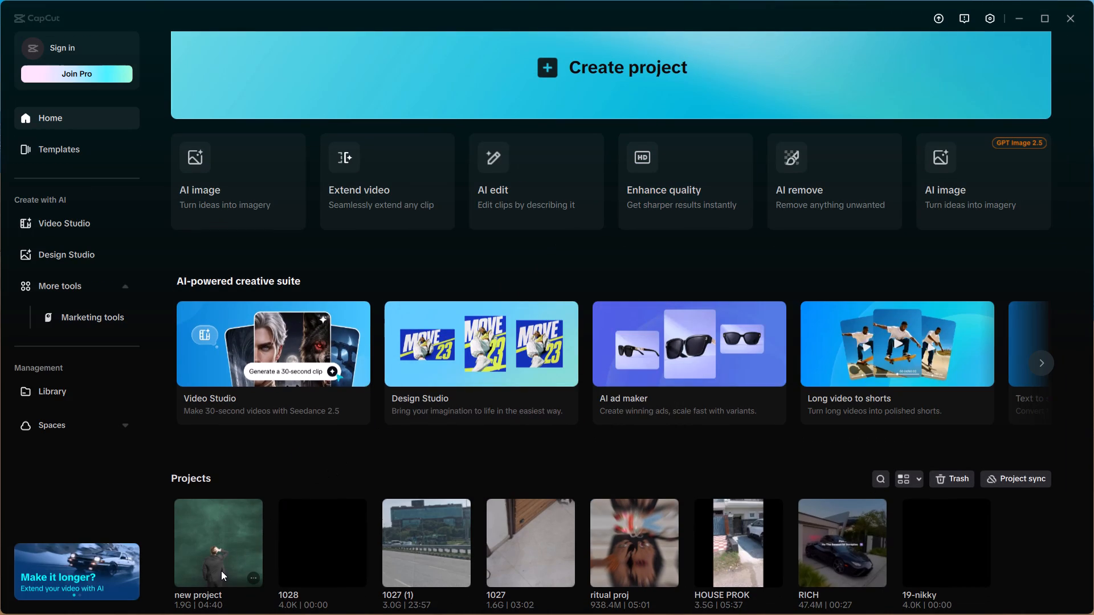
{"action": "left_click", "coordinate": [223, 557]}
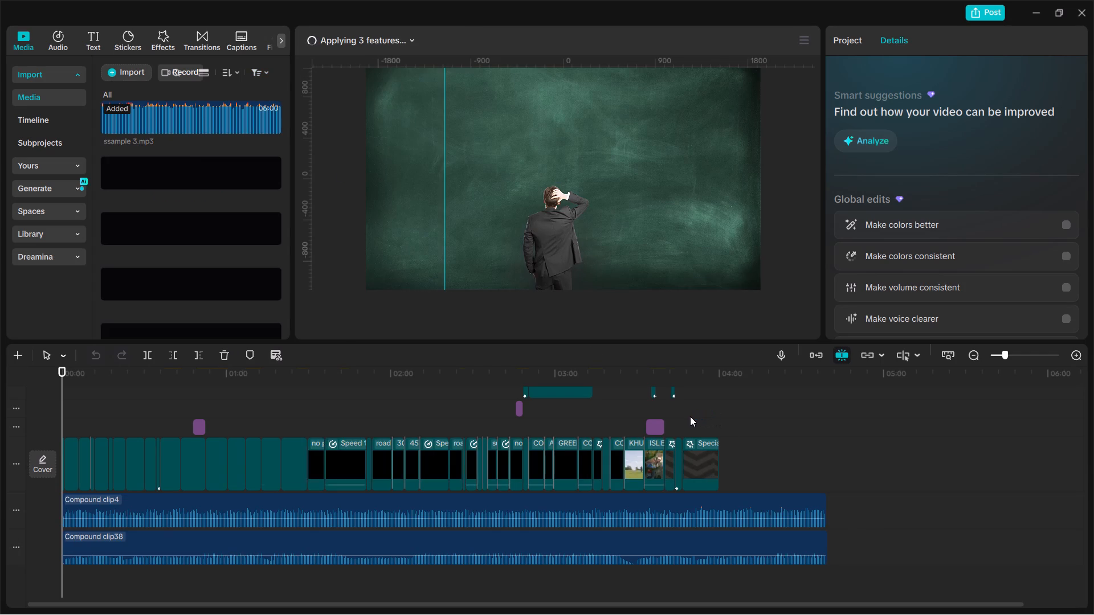
Play back the numbered feature list from the start of its first line, around 03:46 on the timeline.
{"action": "scroll", "coordinate": [691, 416], "scroll_direction": "up", "scroll_amount": 10}
{"action": "scroll", "coordinate": [694, 469], "scroll_direction": "up", "scroll_amount": 6}
{"action": "scroll", "coordinate": [810, 492], "scroll_direction": "up", "scroll_amount": 12, "text": "ctrl"}
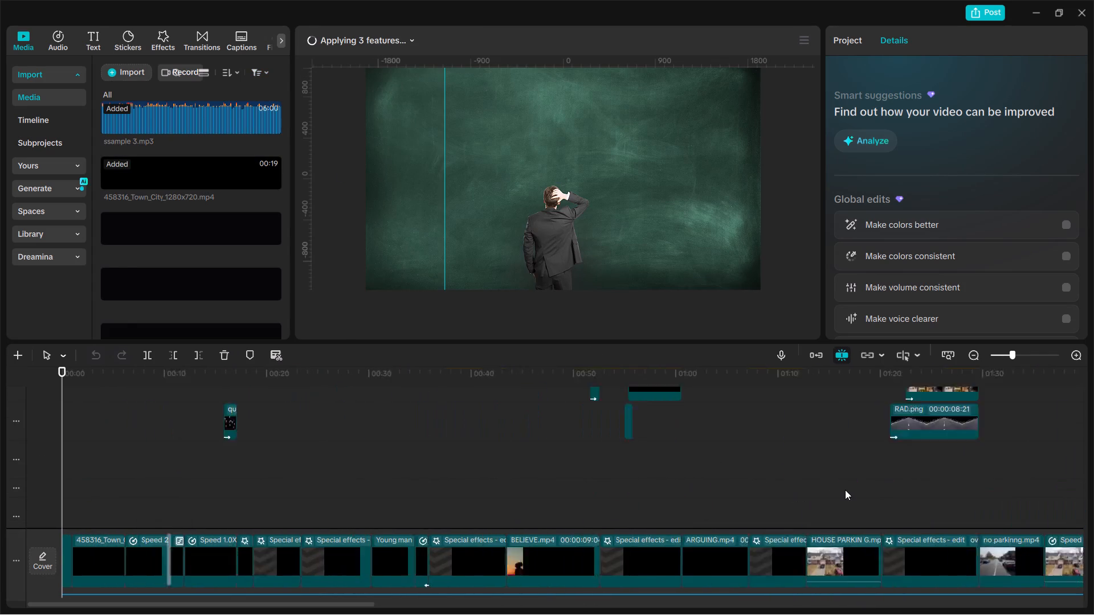
{"action": "scroll", "coordinate": [845, 490], "scroll_direction": "up", "scroll_amount": 10, "text": "ctrl"}
{"action": "scroll", "coordinate": [846, 489], "scroll_direction": "down", "scroll_amount": 20, "text": "alt"}
{"action": "scroll", "coordinate": [846, 489], "scroll_direction": "down", "scroll_amount": 5, "text": "alt"}
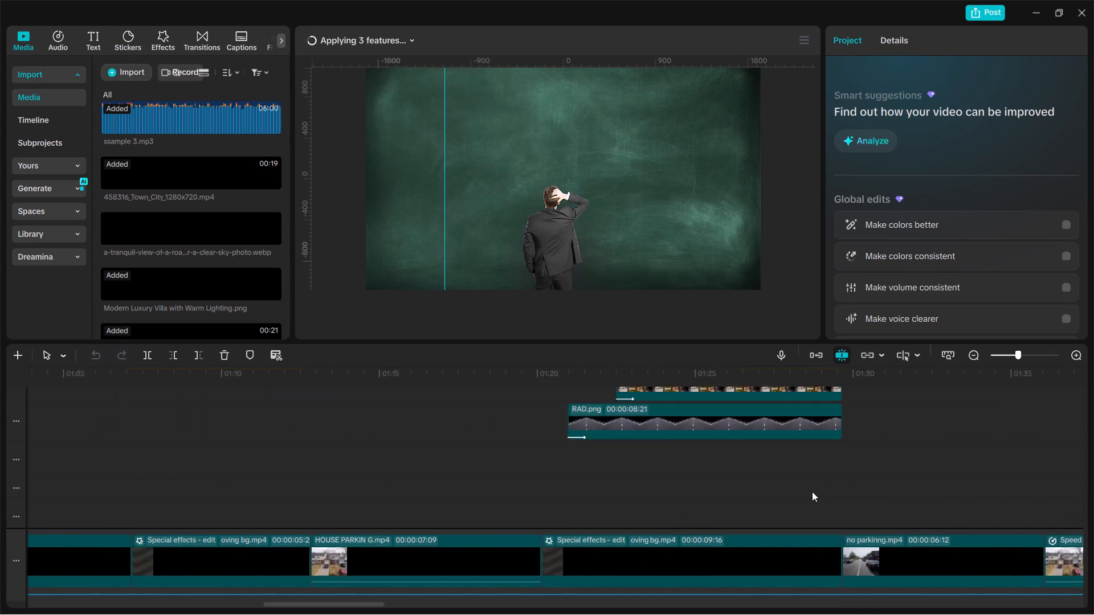
{"action": "scroll", "coordinate": [812, 491], "scroll_direction": "down", "scroll_amount": 20, "text": "alt"}
{"action": "scroll", "coordinate": [812, 491], "scroll_direction": "down", "scroll_amount": 5, "text": "alt"}
{"action": "scroll", "coordinate": [765, 477], "scroll_direction": "down", "scroll_amount": 11, "text": "alt"}
{"action": "scroll", "coordinate": [764, 480], "scroll_direction": "down", "scroll_amount": 20, "text": "alt"}
{"action": "left_click", "coordinate": [345, 481]}
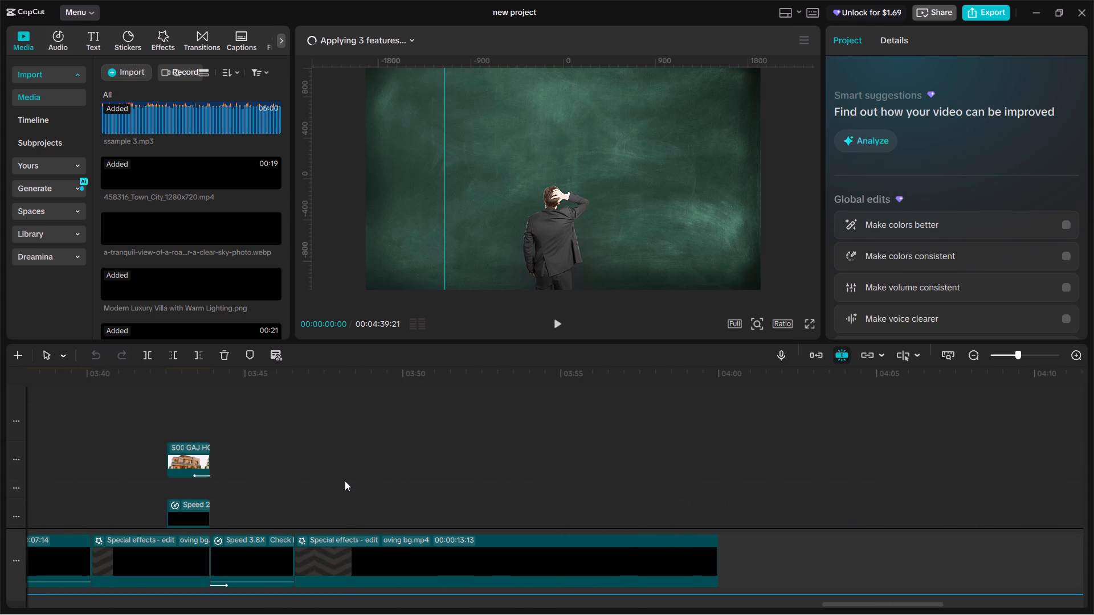
{"action": "left_click_drag", "start_coordinate": [344, 481], "coordinate": [294, 479]}
{"action": "key", "text": "space"}
{"action": "key", "text": "space"}
{"action": "scroll", "coordinate": [438, 462], "scroll_direction": "up", "scroll_amount": 3}
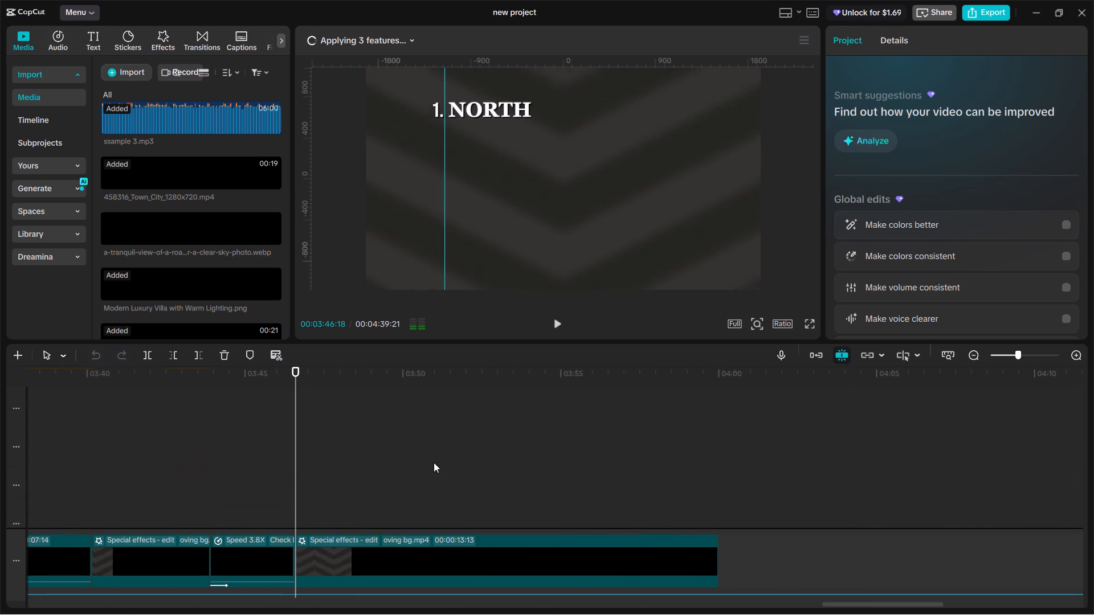
{"action": "scroll", "coordinate": [434, 462], "scroll_direction": "up", "scroll_amount": 20}
{"action": "scroll", "coordinate": [434, 462], "scroll_direction": "up", "scroll_amount": 18}
{"action": "key", "text": "space"}
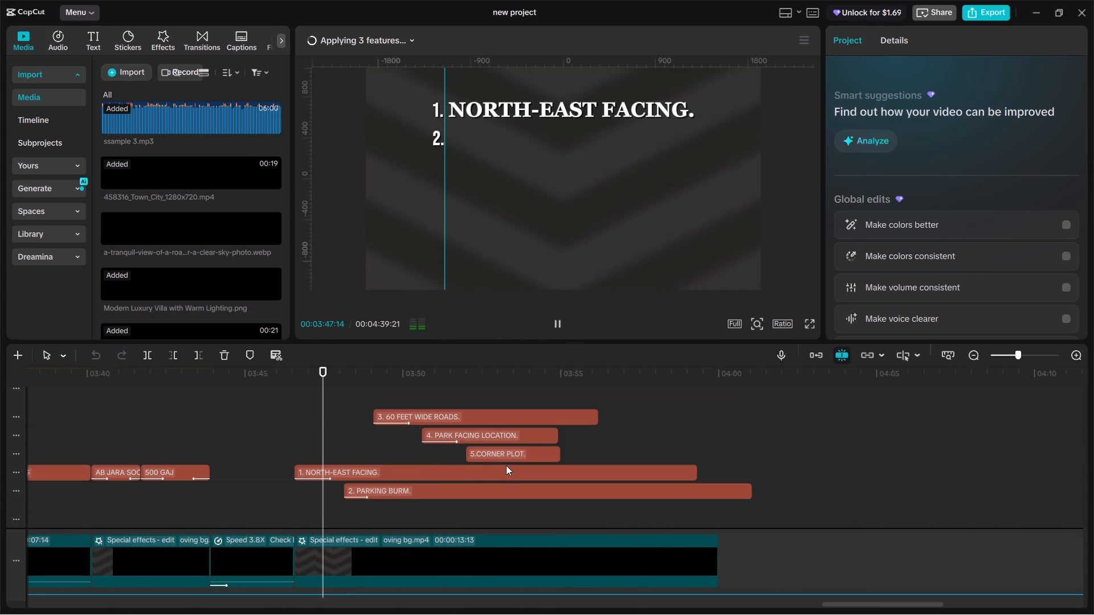
Apply the Type 2 entrance animation, found by searching TYPE, to the "5.CORNER PLOT." text.
{"action": "left_click", "coordinate": [499, 453]}
{"action": "scroll", "coordinate": [486, 442], "scroll_direction": "down", "scroll_amount": 8}
{"action": "scroll", "coordinate": [491, 424], "scroll_direction": "up", "scroll_amount": 2}
{"action": "left_click", "coordinate": [503, 434]}
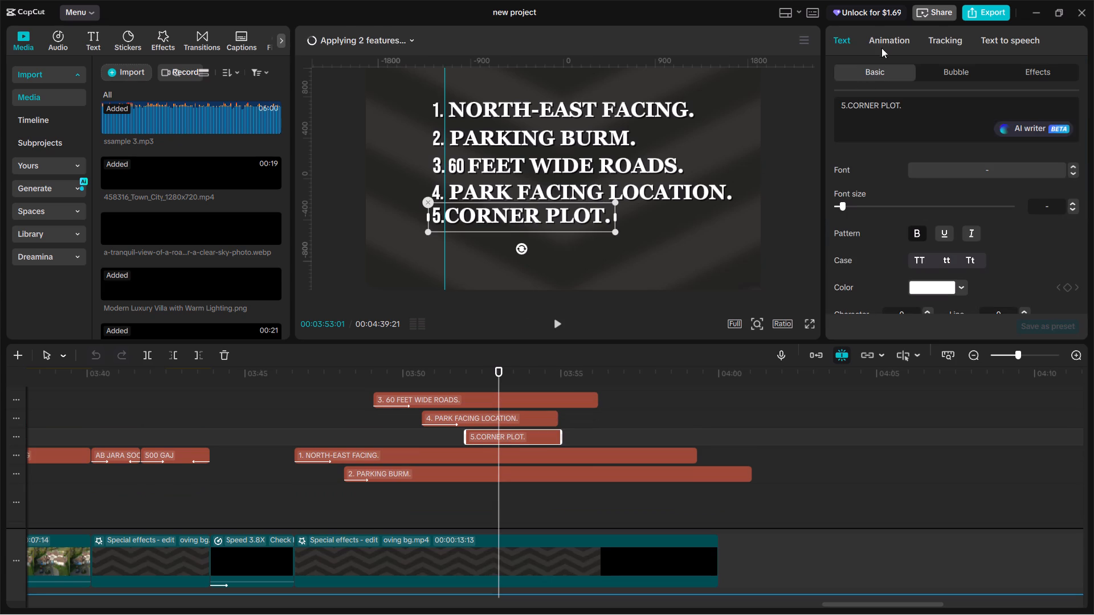
{"action": "left_click", "coordinate": [891, 30]}
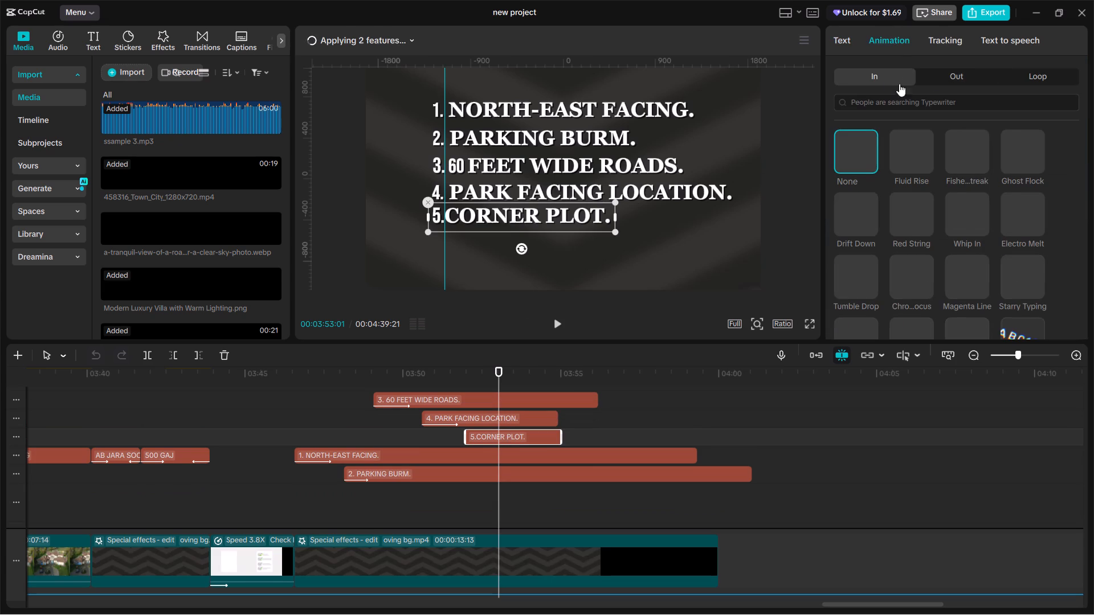
{"action": "left_click", "coordinate": [895, 102]}
{"action": "left_click", "coordinate": [857, 135]}
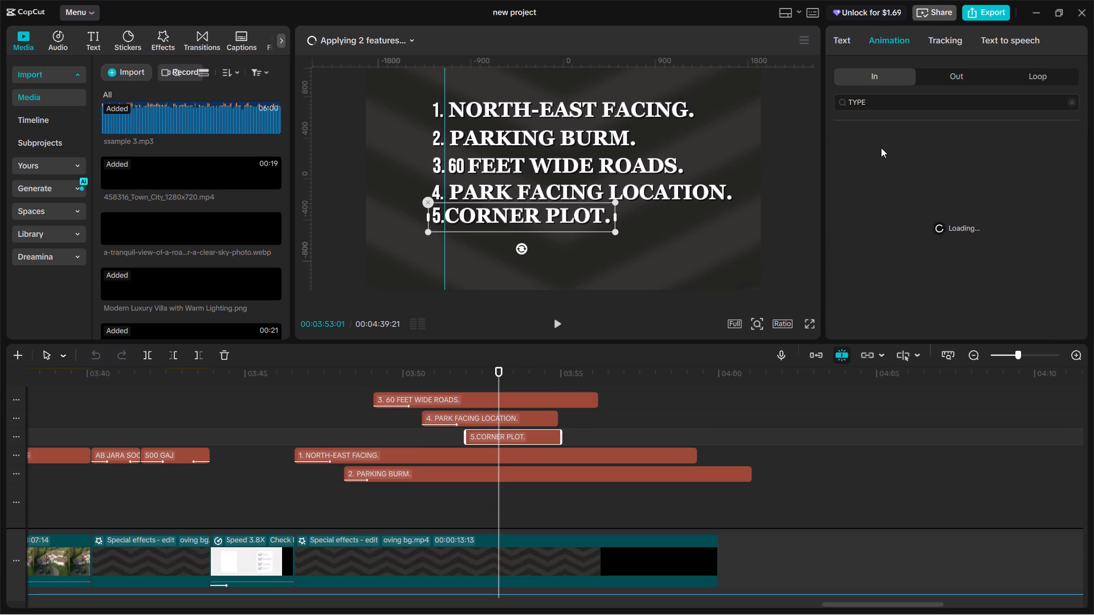
{"action": "left_click", "coordinate": [908, 165]}
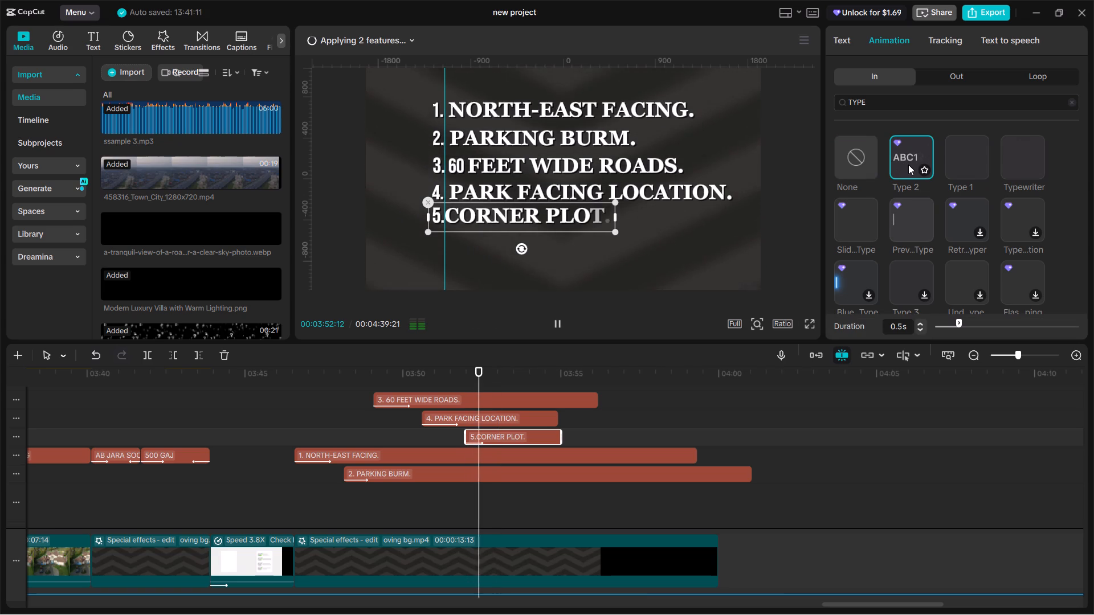
Play back the list around the "5.CORNER PLOT." clip to check its typing entrance.
{"action": "left_click", "coordinate": [451, 375]}
{"action": "key", "text": "space"}
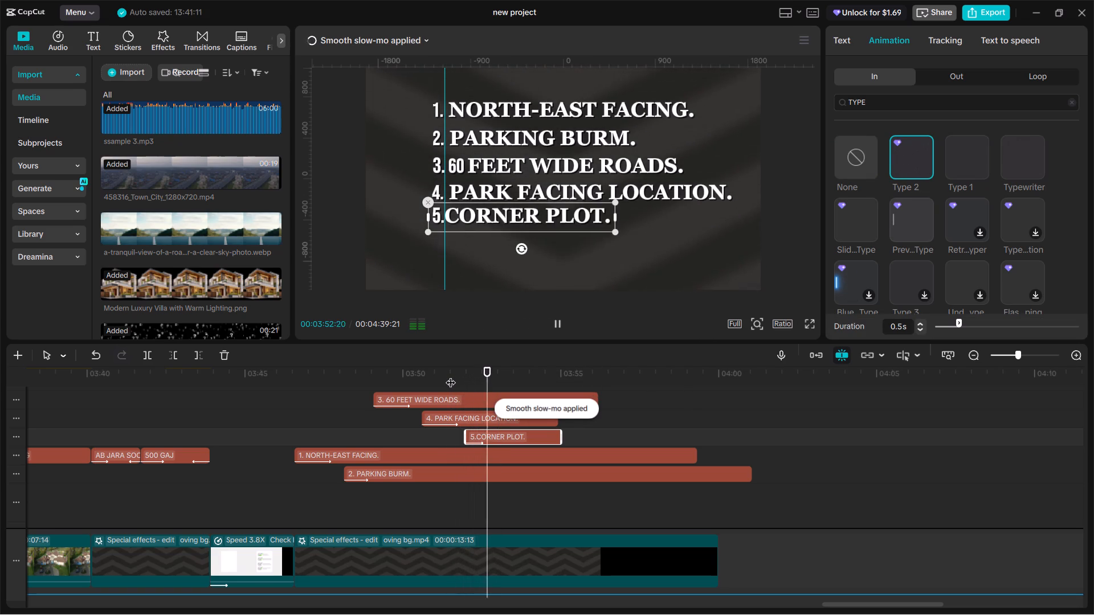
{"action": "left_click", "coordinate": [450, 372]}
{"action": "left_click", "coordinate": [431, 367]}
{"action": "key", "text": "space"}
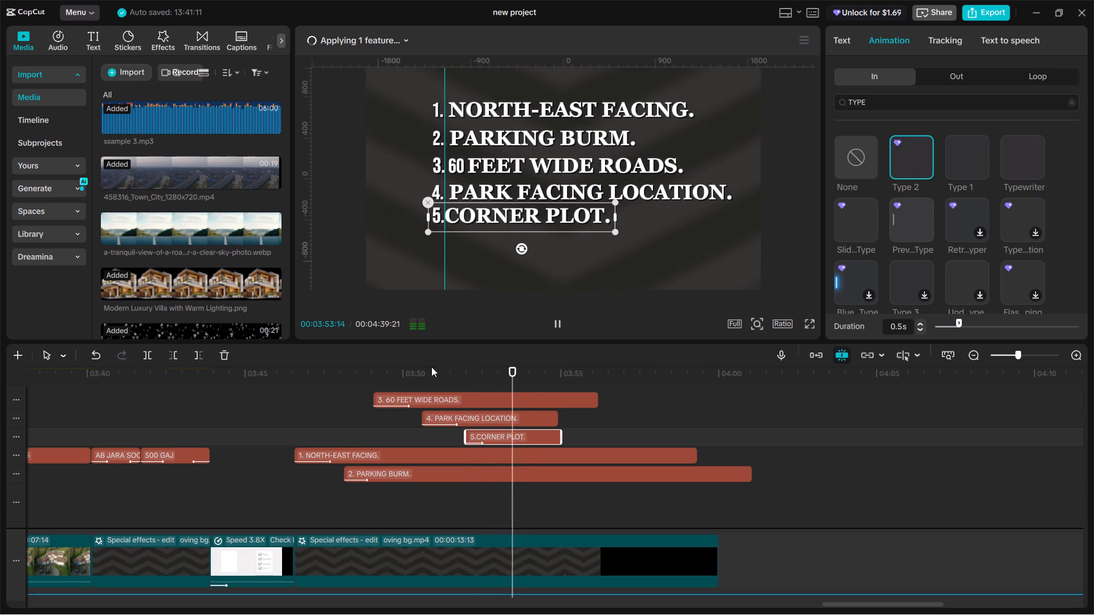
{"action": "left_click", "coordinate": [368, 382]}
{"action": "left_click", "coordinate": [369, 412]}
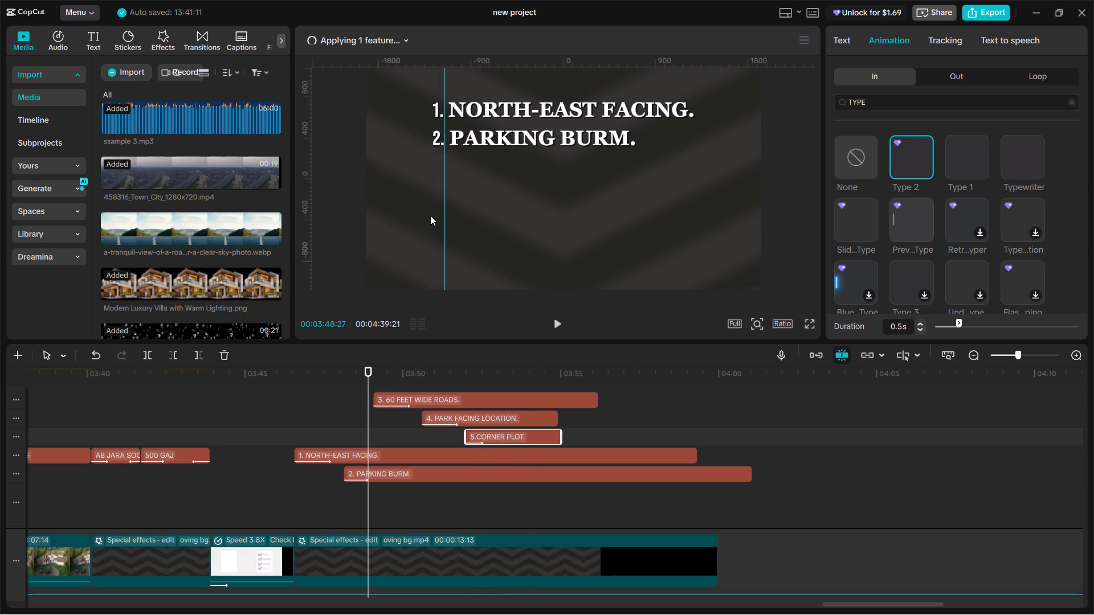
Remove the vertical alignment guide from the preview.
{"action": "left_click_drag", "start_coordinate": [445, 203], "coordinate": [325, 218]}
Play back the numbered list from its beginning to review how its lines appear.
{"action": "left_click", "coordinate": [281, 425]}
{"action": "key", "text": "space"}
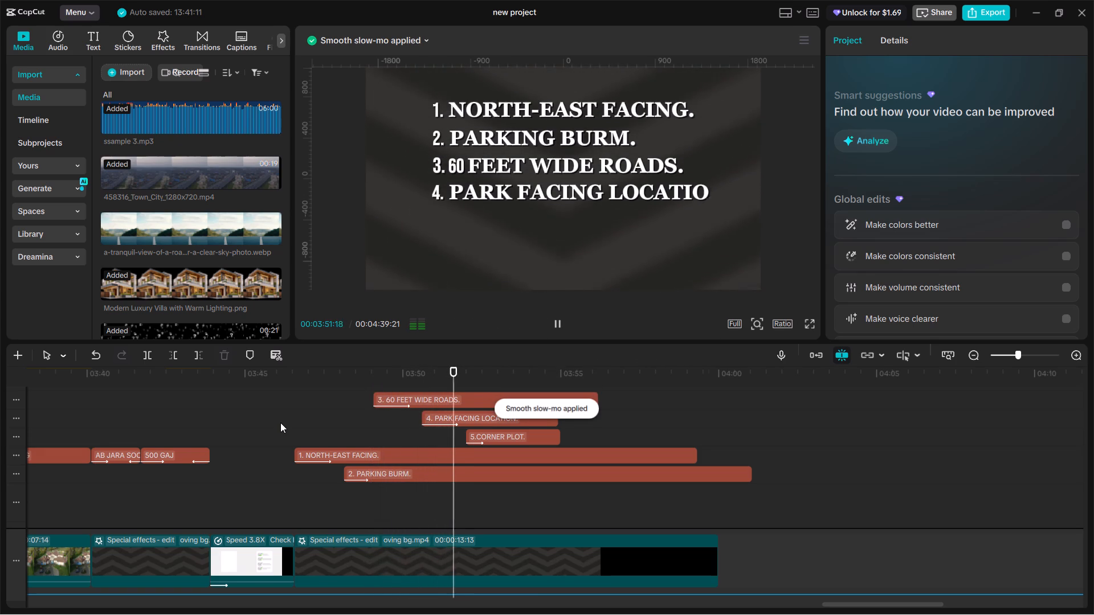
{"action": "key", "text": "space"}
Set the horizontal position of the "4. PARK FACING LOCATION." text to X 192.
{"action": "left_click", "coordinate": [462, 418]}
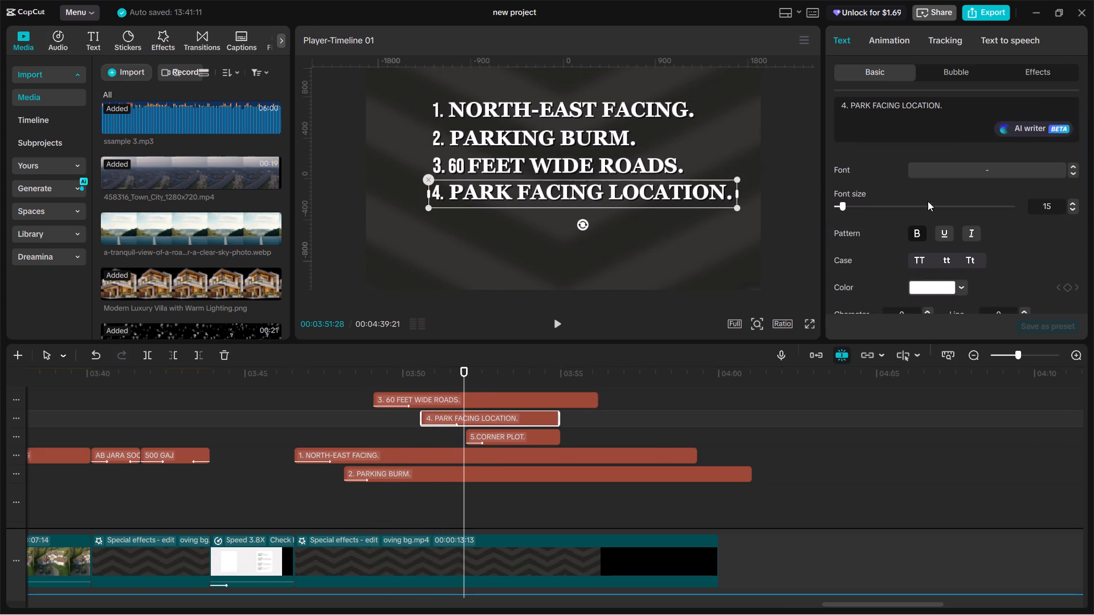
{"action": "scroll", "coordinate": [936, 275], "scroll_direction": "down", "scroll_amount": 5}
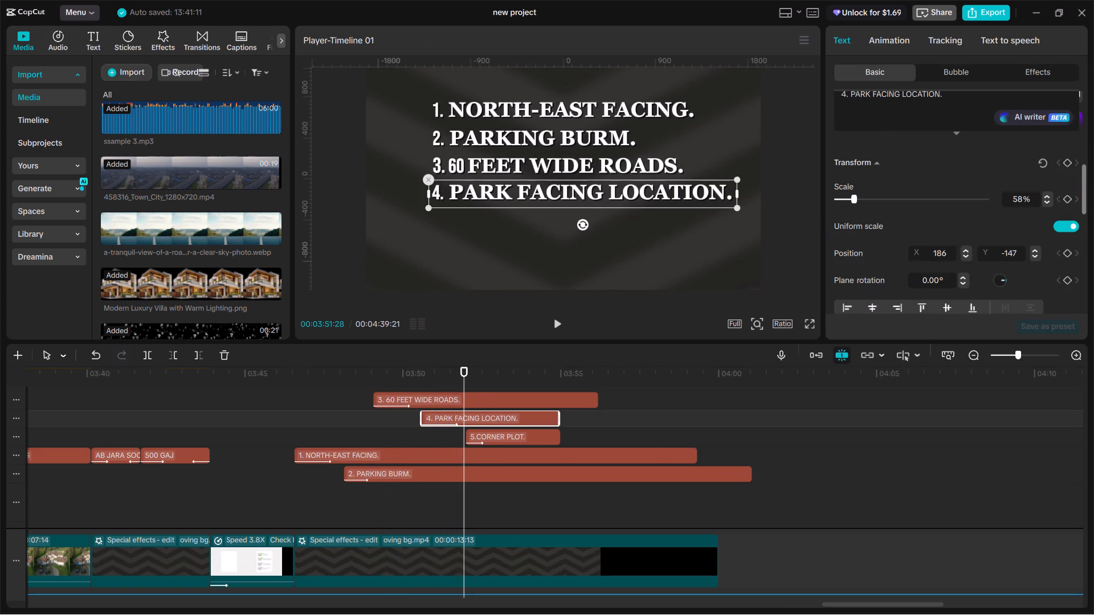
{"action": "scroll", "coordinate": [960, 266], "scroll_direction": "down", "scroll_amount": 2}
{"action": "scroll", "coordinate": [960, 268], "scroll_direction": "up", "scroll_amount": 1}
{"action": "triple_click", "coordinate": [964, 187]}
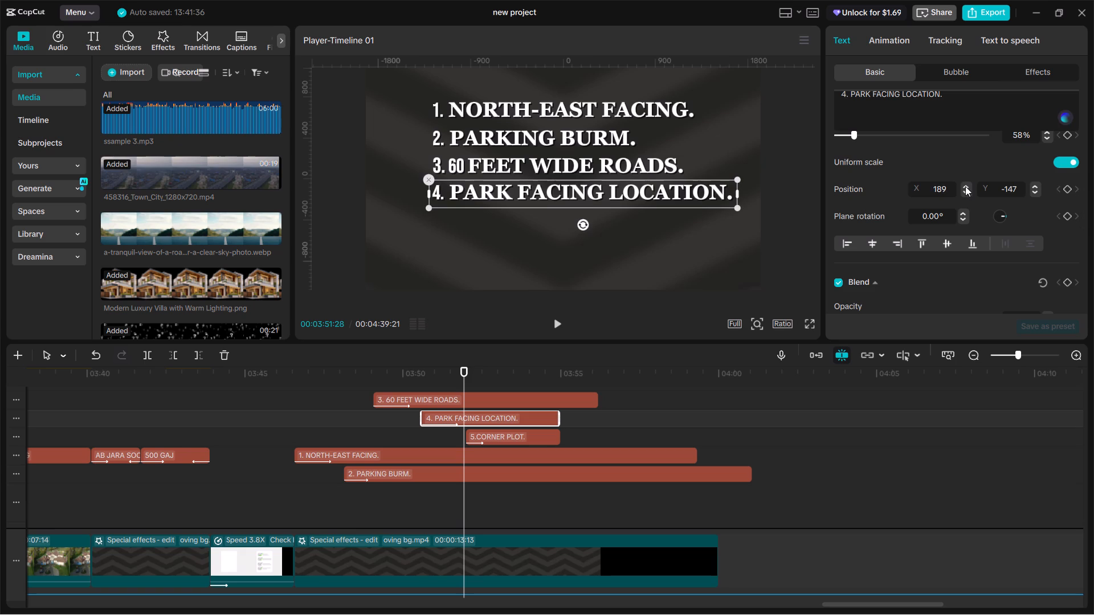
{"action": "triple_click", "coordinate": [965, 186]}
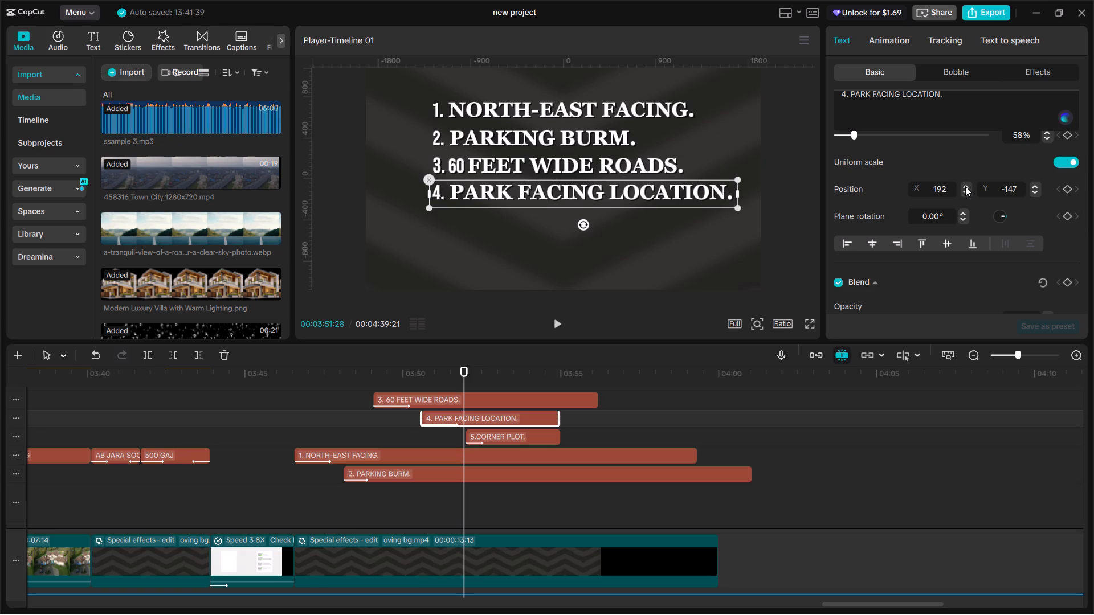
Play back the numbered list from the third line onward to check the alignment and timing of the last lines.
{"action": "key", "text": "space"}
{"action": "key", "text": "space"}
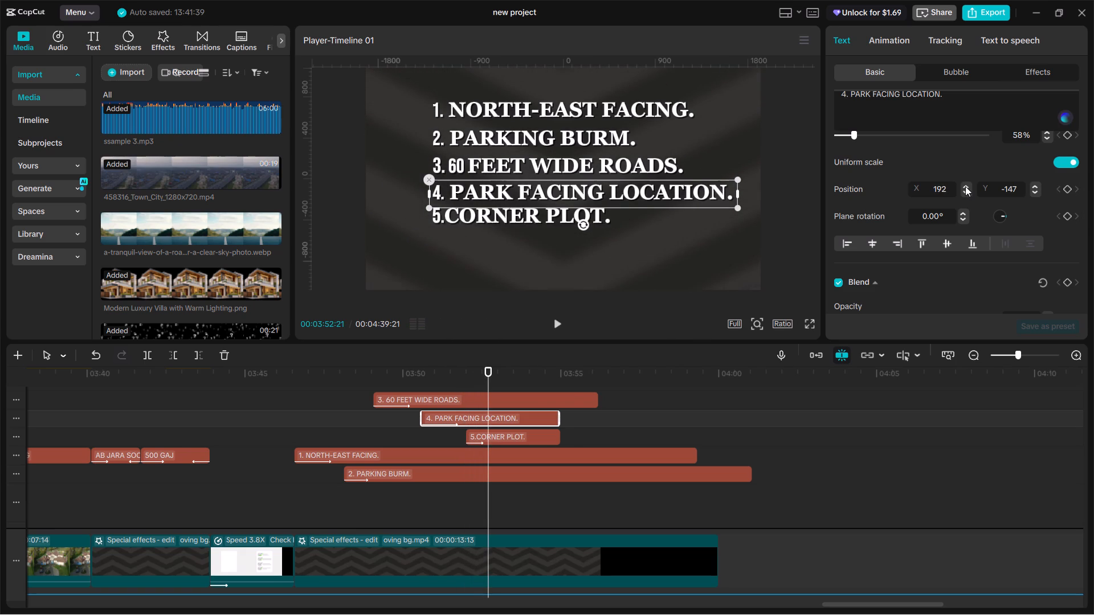
{"action": "key", "text": "space"}
{"action": "left_click", "coordinate": [413, 372]}
{"action": "key", "text": "space"}
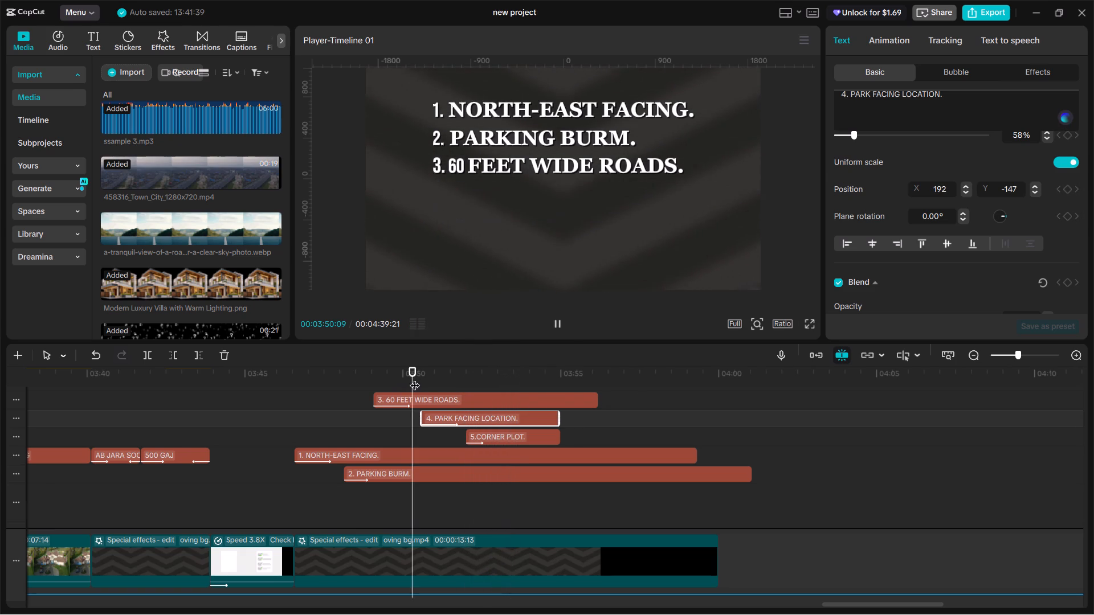
{"action": "left_click", "coordinate": [378, 420]}
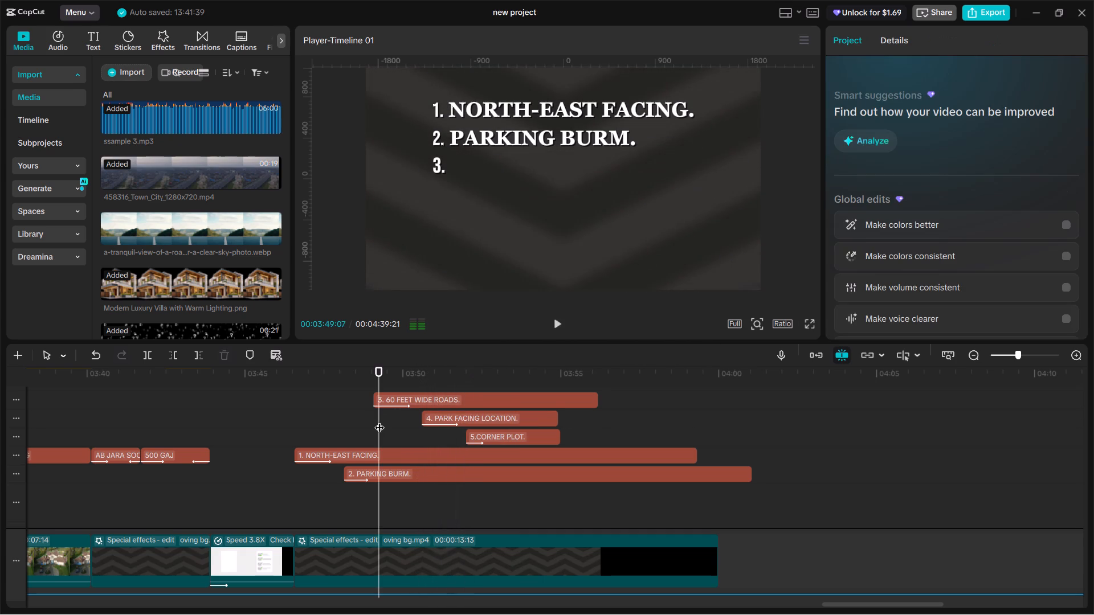
{"action": "key", "text": "space"}
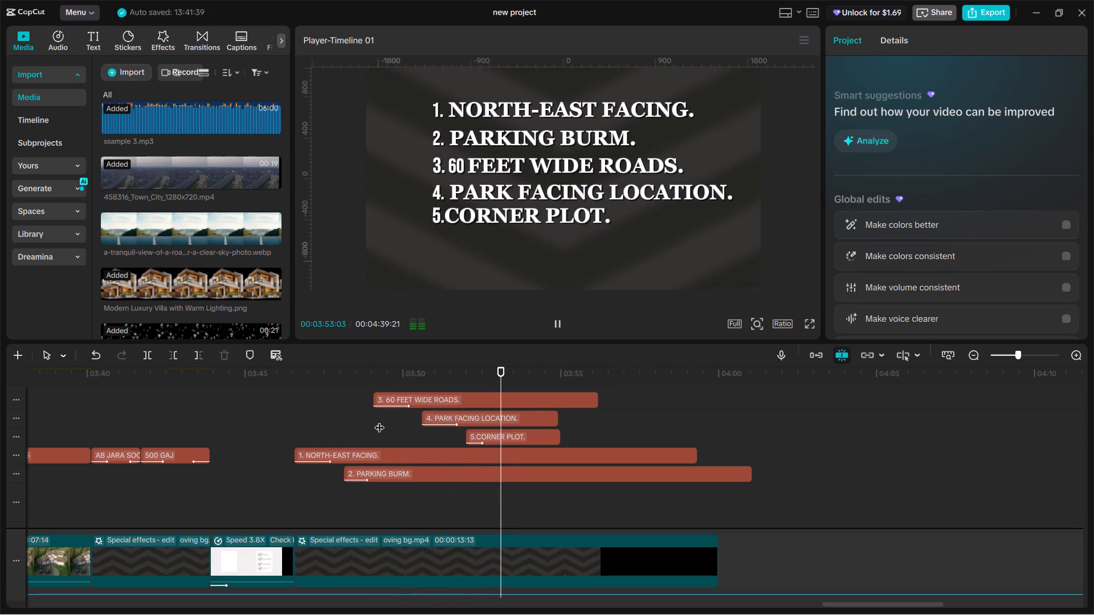
{"action": "key", "text": "space"}
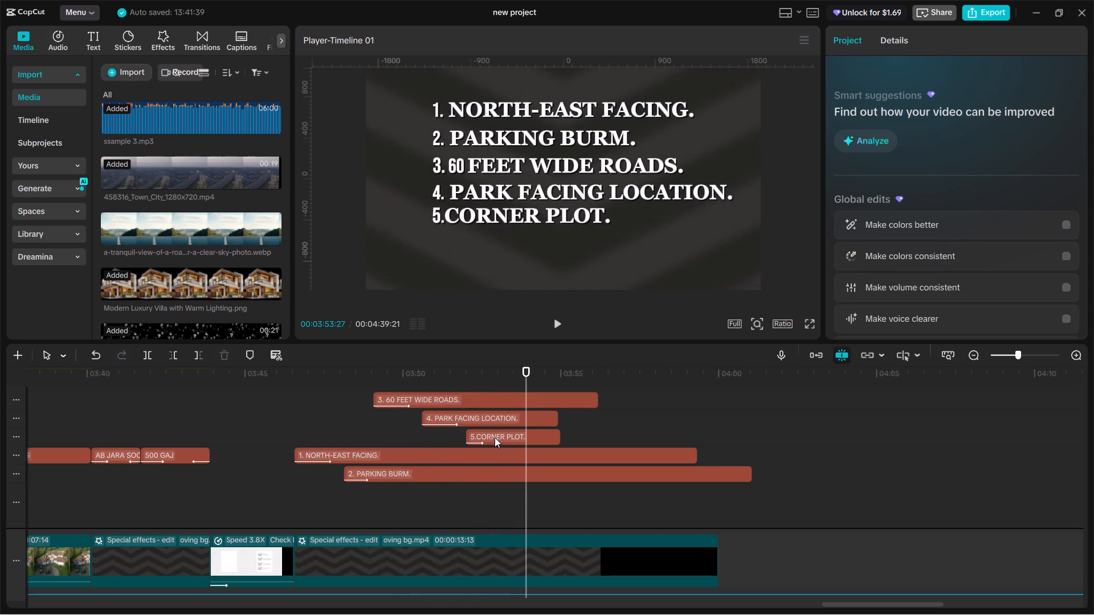
Set the vertical position of the "5.CORNER PLOT." text to Y -383.
{"action": "left_click", "coordinate": [495, 437]}
{"action": "scroll", "coordinate": [969, 245], "scroll_direction": "up", "scroll_amount": 1}
{"action": "scroll", "coordinate": [973, 247], "scroll_direction": "down", "scroll_amount": 5}
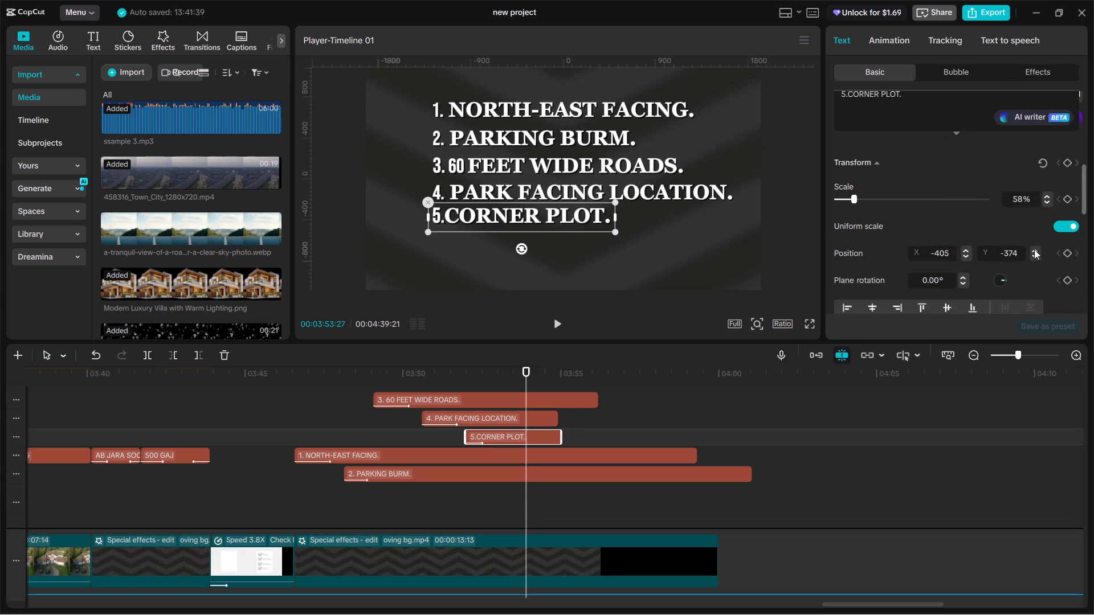
{"action": "triple_click", "coordinate": [1035, 250]}
{"action": "double_click", "coordinate": [1035, 250]}
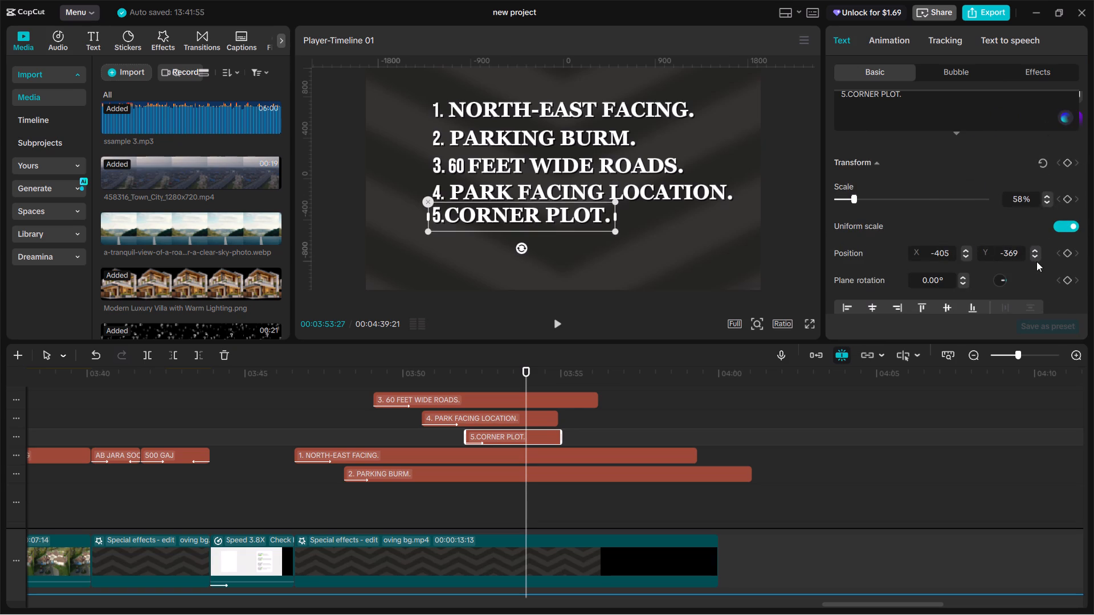
{"action": "left_click", "coordinate": [1035, 257]}
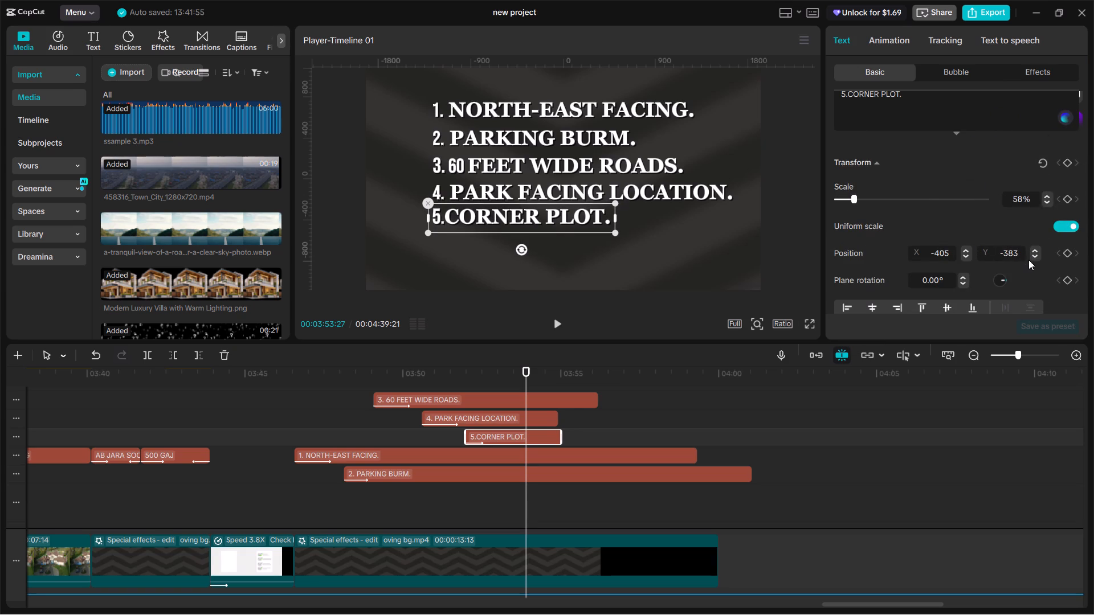
Play back the section around the start of the "5.CORNER PLOT." clip to check its placement.
{"action": "left_click", "coordinate": [453, 377]}
{"action": "key", "text": "space"}
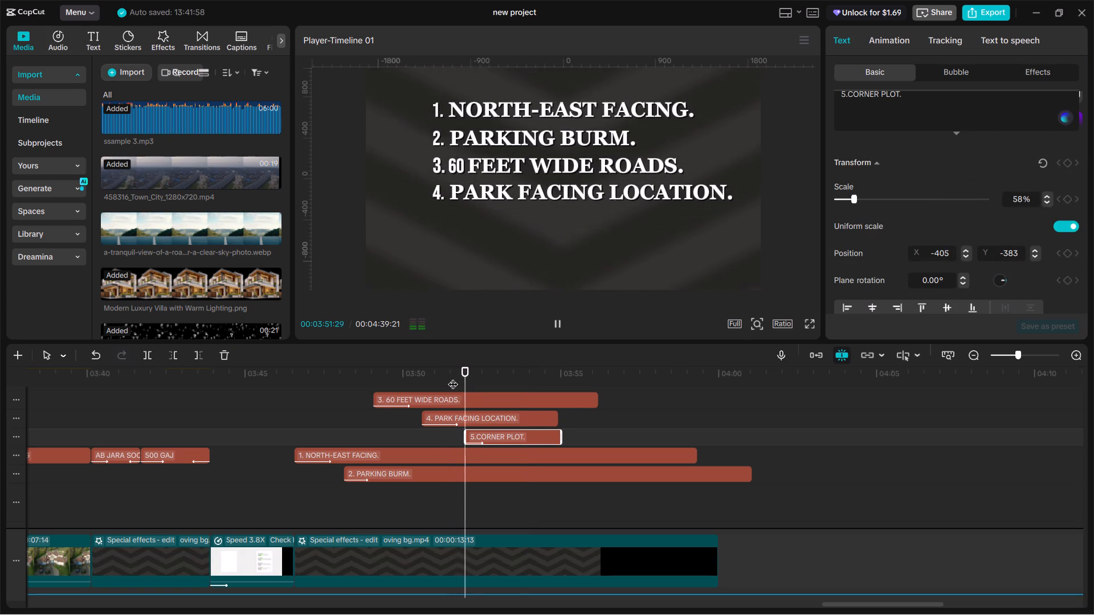
{"action": "left_click", "coordinate": [453, 377]}
{"action": "left_click", "coordinate": [445, 436]}
{"action": "key", "text": "space"}
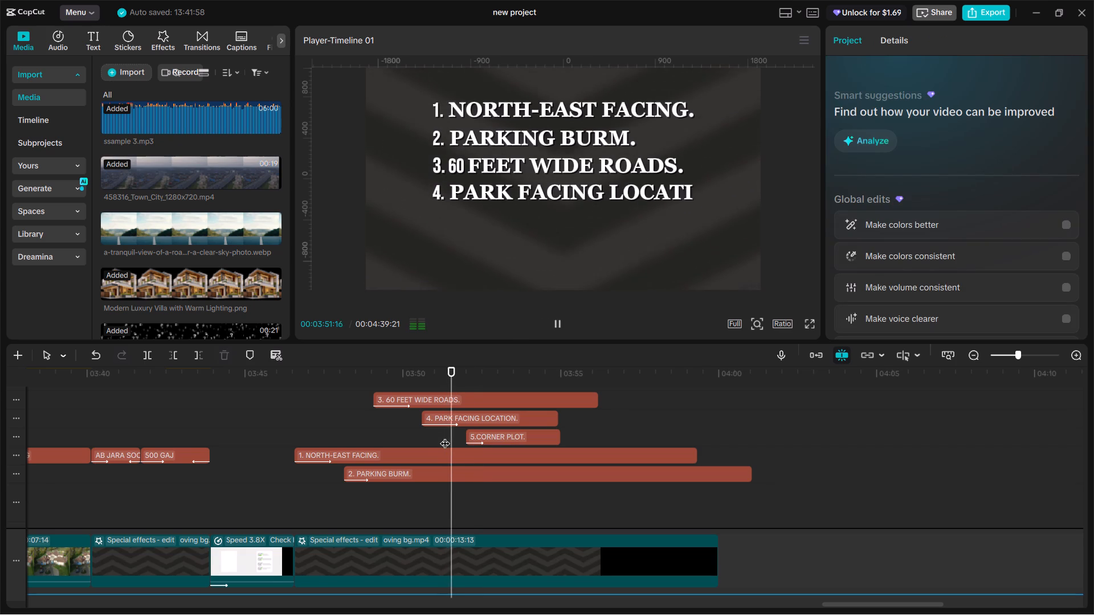
{"action": "key", "text": "space"}
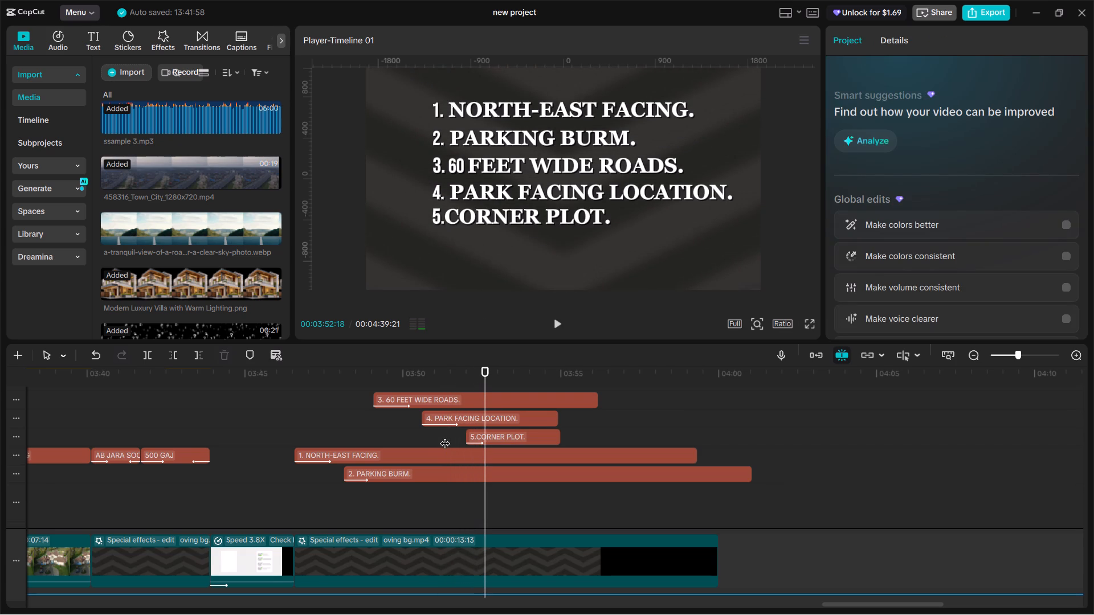
Set the horizontal position of the "5.CORNER PLOT." text to X -399.
{"action": "left_click", "coordinate": [478, 437]}
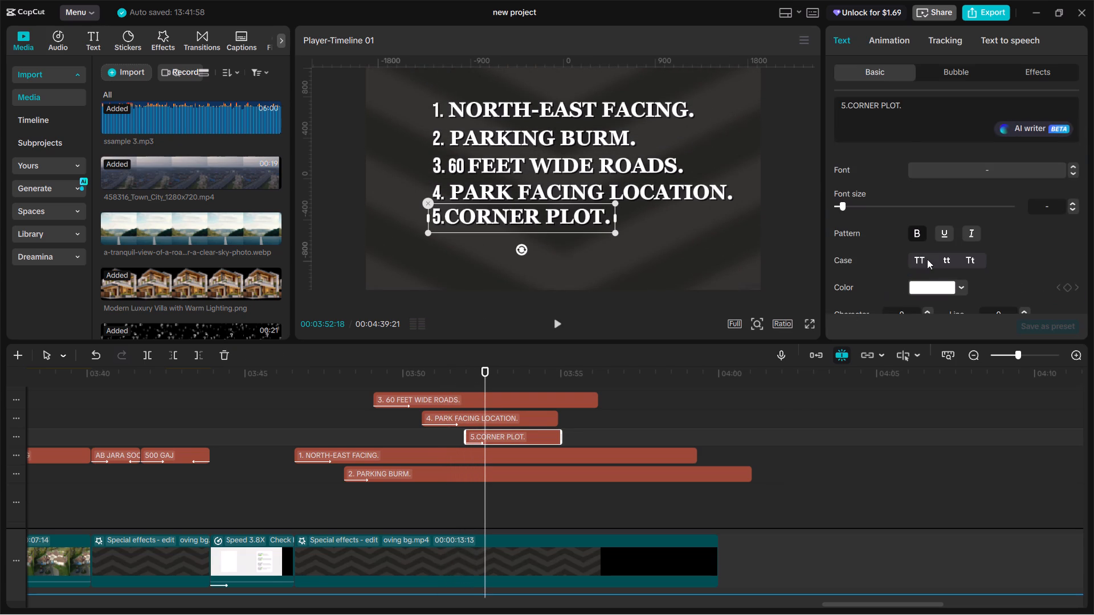
{"action": "scroll", "coordinate": [969, 244], "scroll_direction": "down", "scroll_amount": 5}
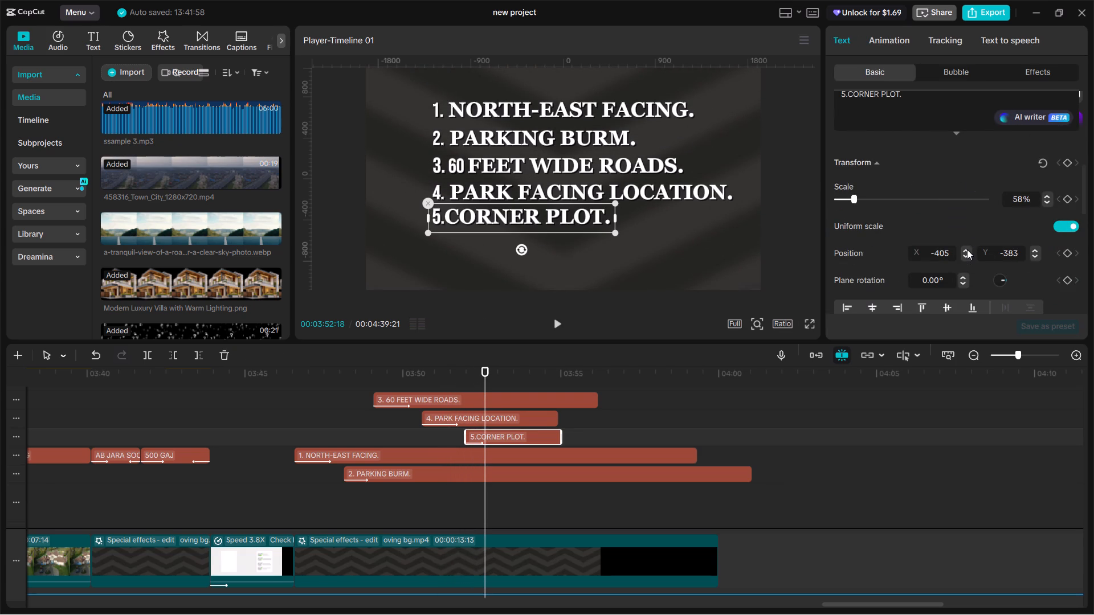
{"action": "left_click", "coordinate": [967, 249]}
{"action": "triple_click", "coordinate": [967, 249]}
{"action": "double_click", "coordinate": [967, 249]}
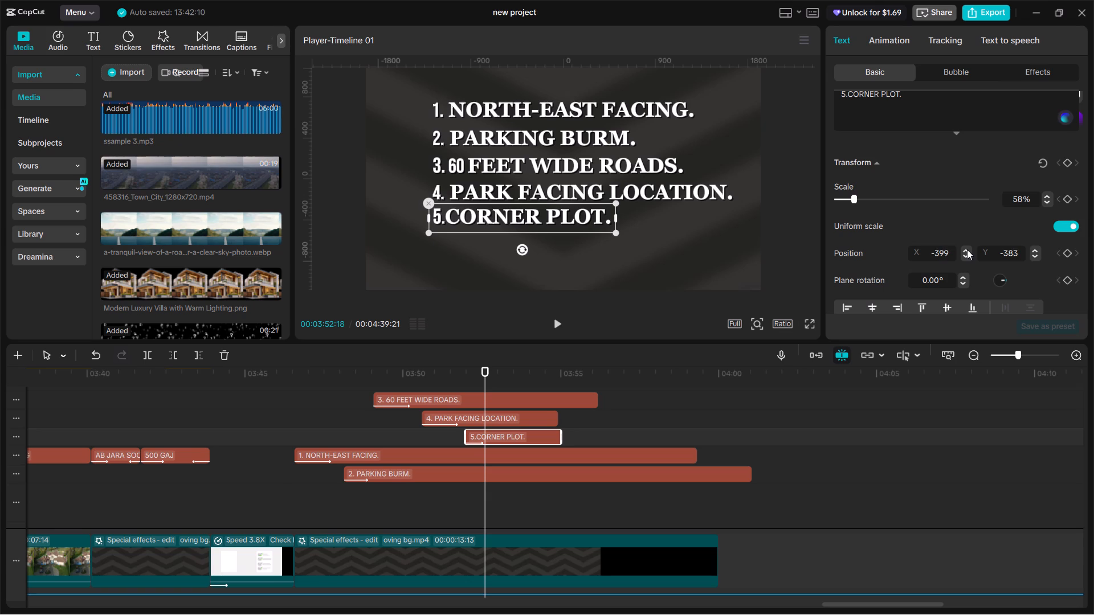
Replay the end of the list repeatedly to find the moment just after "5.CORNER PLOT." has finished typing.
{"action": "left_click", "coordinate": [415, 432]}
{"action": "key", "text": "space"}
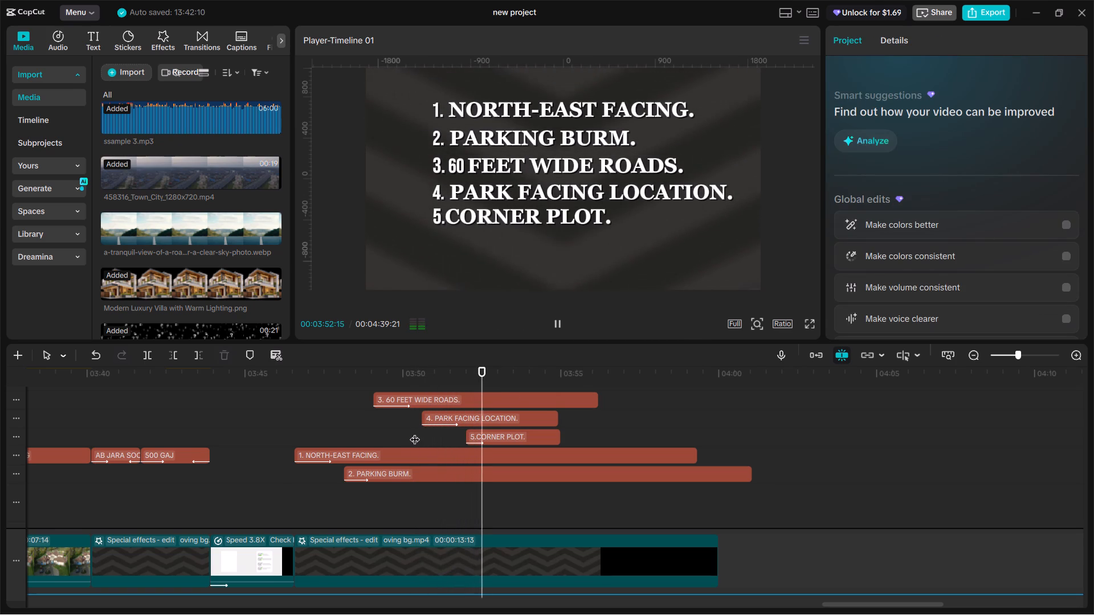
{"action": "key", "text": "space"}
{"action": "key", "text": "space"}
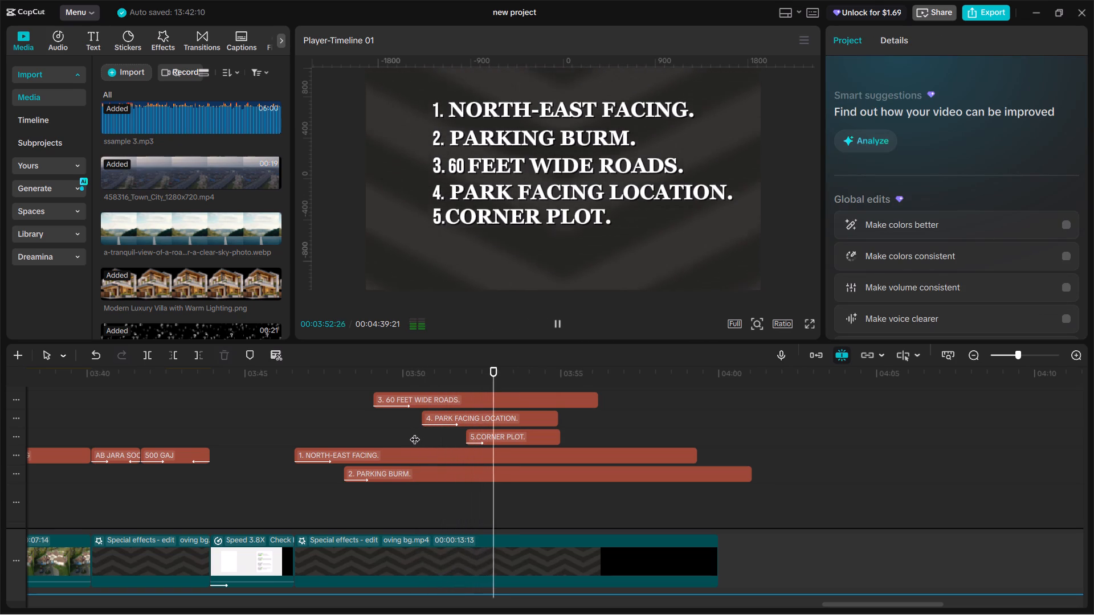
{"action": "key", "text": "space"}
{"action": "left_click", "coordinate": [504, 382]}
{"action": "left_click_drag", "start_coordinate": [504, 382], "coordinate": [501, 379]}
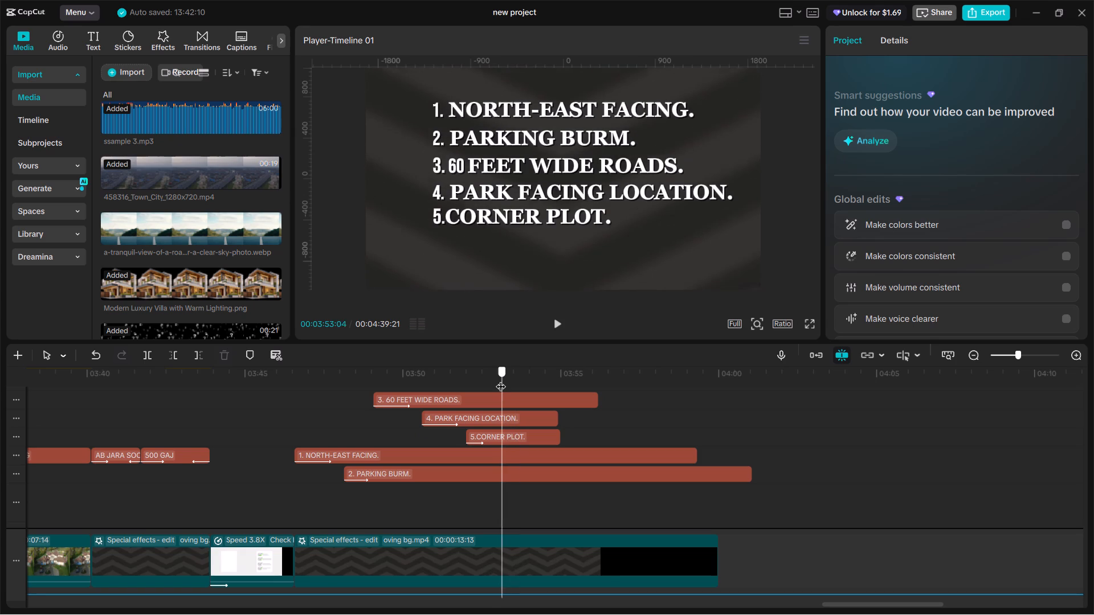
{"action": "left_click_drag", "start_coordinate": [501, 379], "coordinate": [496, 376]}
{"action": "key", "text": "space"}
{"action": "left_click", "coordinate": [496, 376]}
{"action": "left_click_drag", "start_coordinate": [496, 376], "coordinate": [489, 371]}
{"action": "key", "text": "space"}
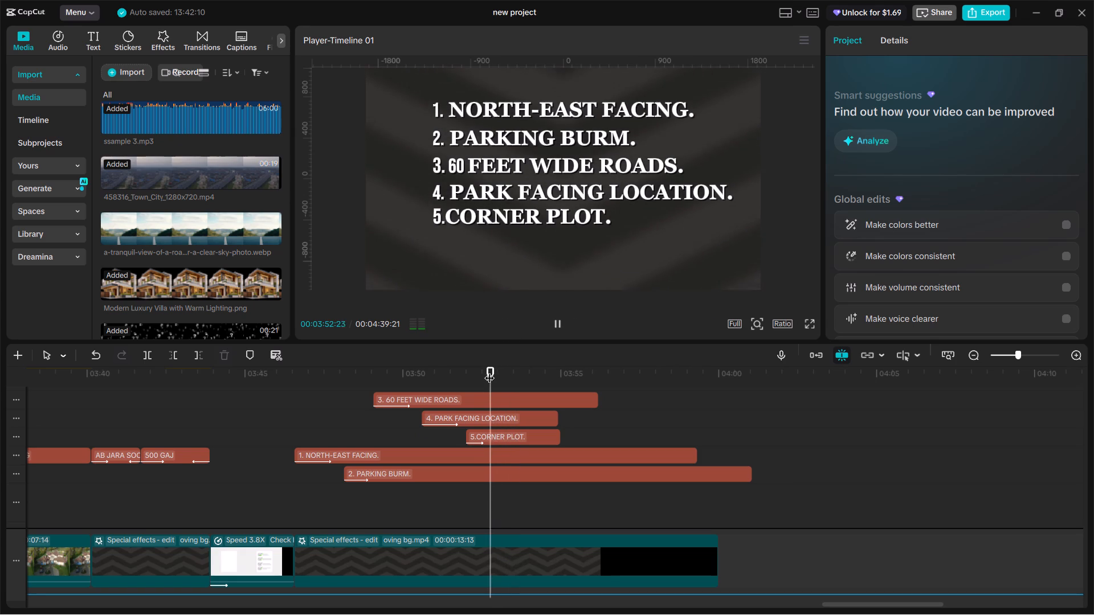
{"action": "double_click", "coordinate": [489, 371]}
{"action": "key", "text": "space"}
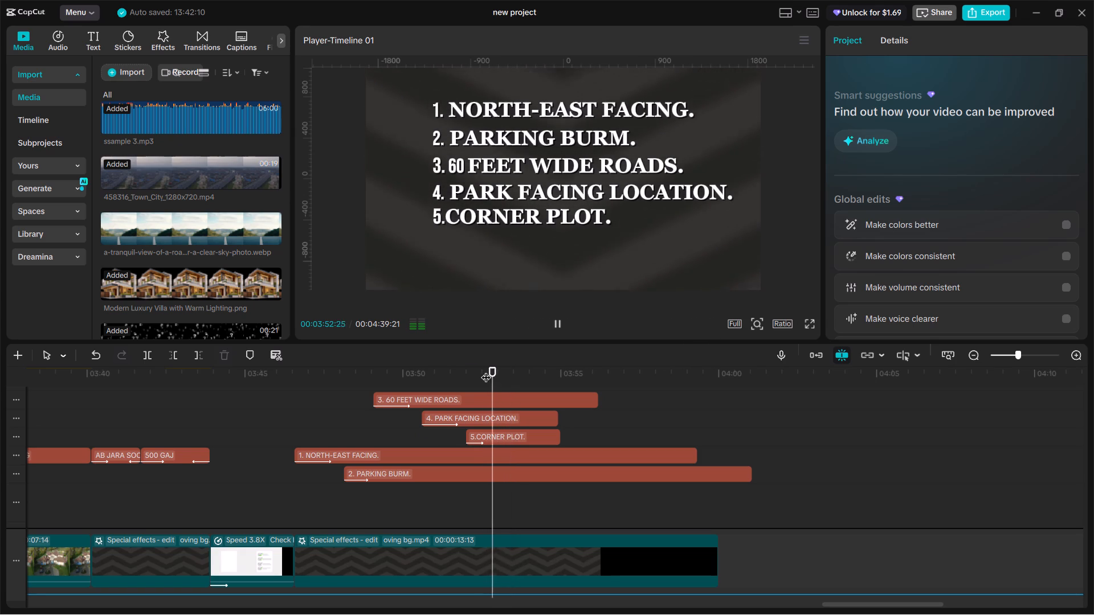
{"action": "left_click", "coordinate": [487, 370]}
{"action": "key", "text": "space"}
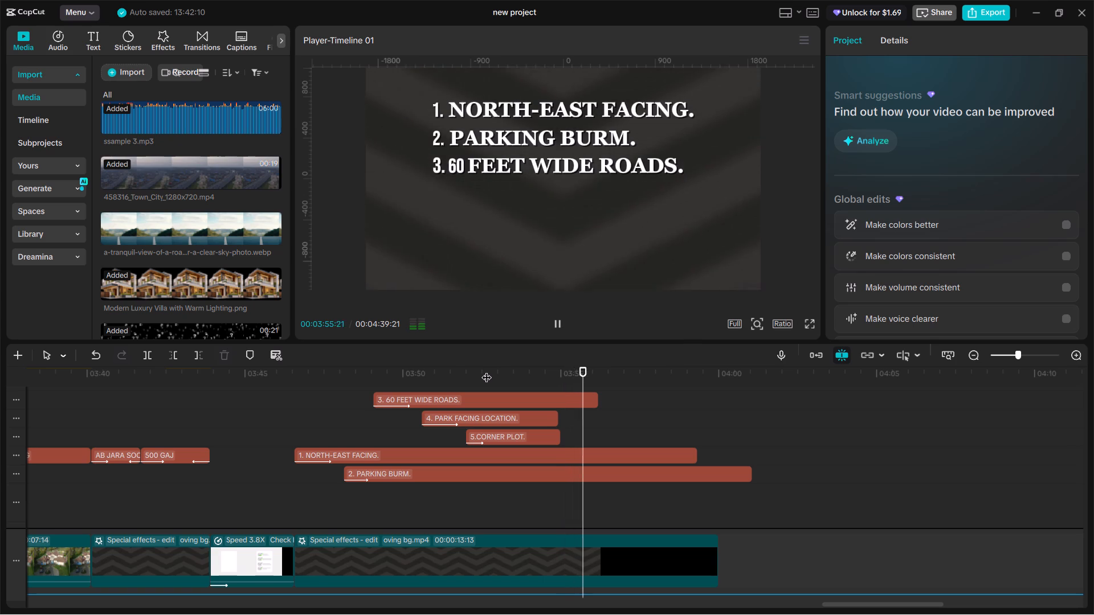
{"action": "left_click", "coordinate": [487, 370]}
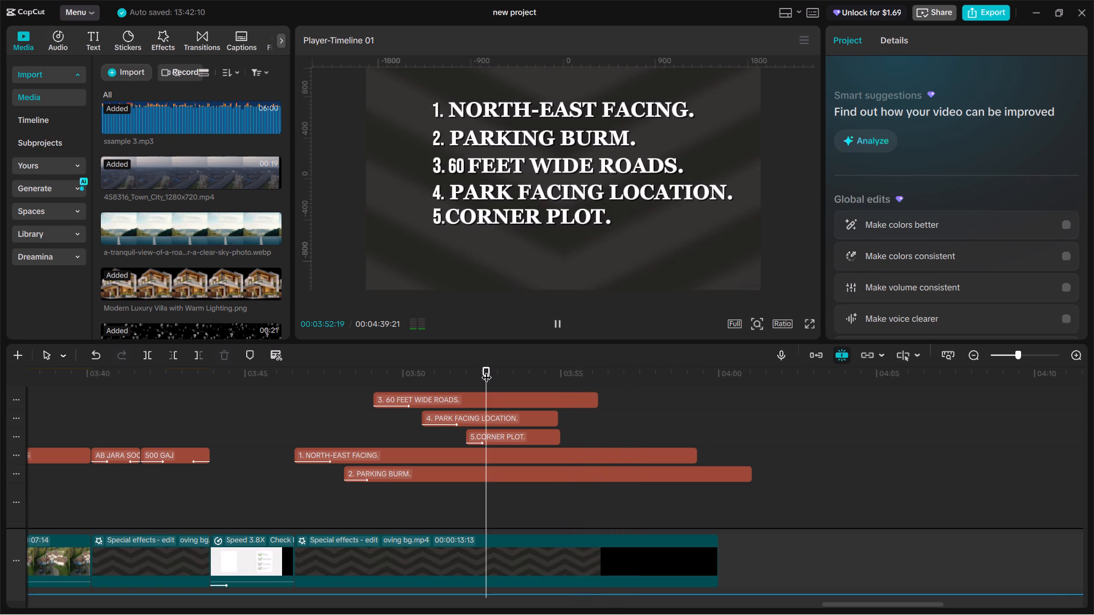
{"action": "key", "text": "space"}
{"action": "left_click", "coordinate": [487, 370]}
Split all five numbered list text clips together at 00:03:52:18.
{"action": "scroll", "coordinate": [506, 406], "scroll_direction": "down", "scroll_amount": 7}
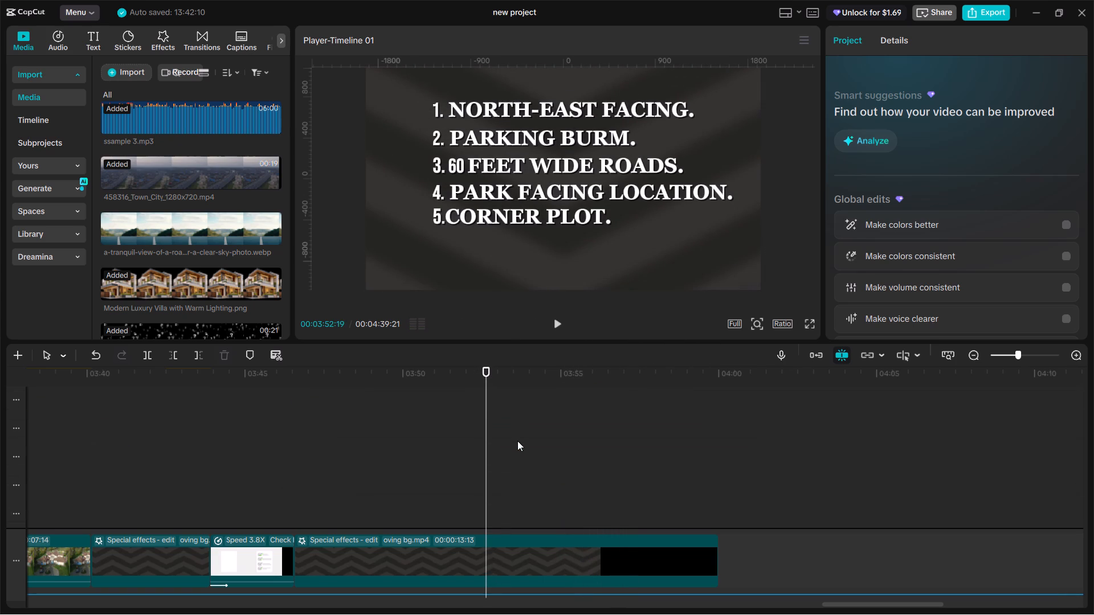
{"action": "scroll", "coordinate": [517, 441], "scroll_direction": "down", "scroll_amount": 20}
{"action": "scroll", "coordinate": [517, 441], "scroll_direction": "down", "scroll_amount": 20}
{"action": "scroll", "coordinate": [517, 441], "scroll_direction": "down", "scroll_amount": 3}
{"action": "scroll", "coordinate": [513, 458], "scroll_direction": "up", "scroll_amount": 6, "text": "ctrl"}
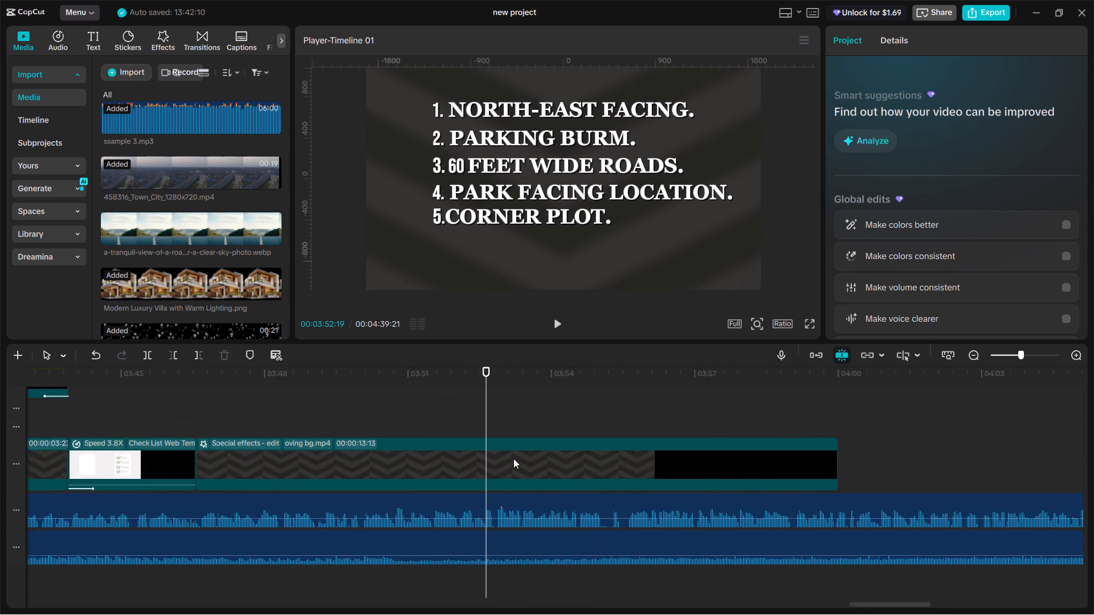
{"action": "scroll", "coordinate": [513, 458], "scroll_direction": "up", "scroll_amount": 16, "text": "ctrl"}
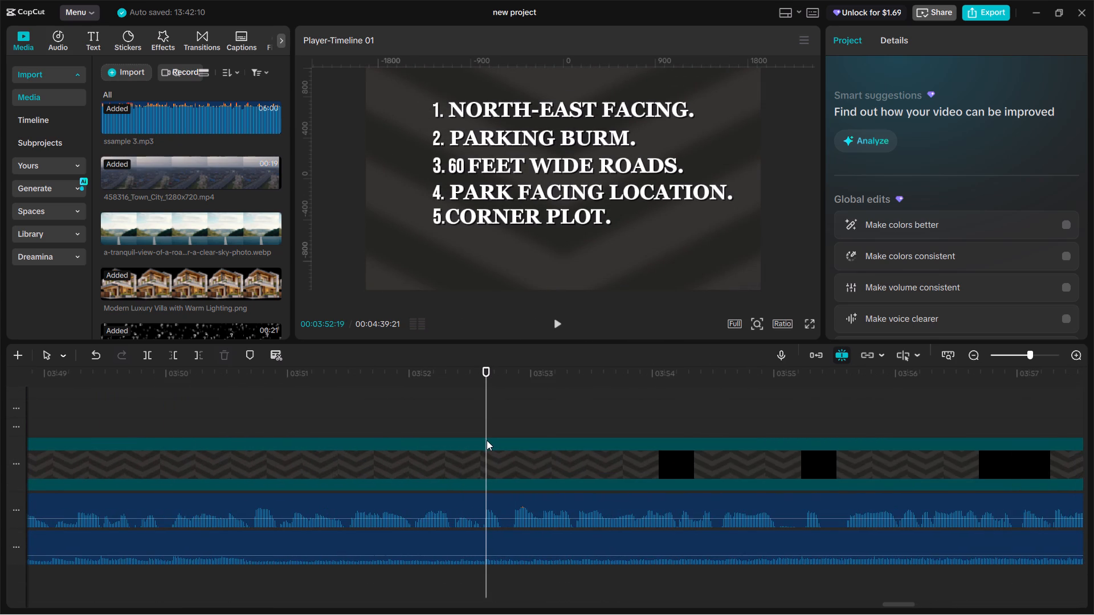
{"action": "key", "text": "Left"}
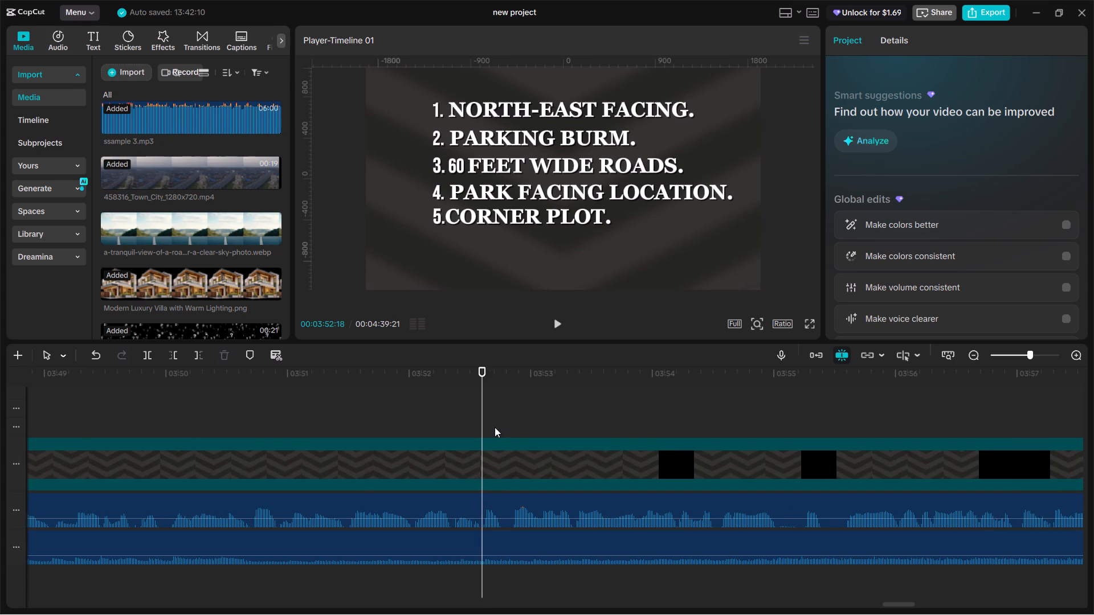
{"action": "scroll", "coordinate": [492, 431], "scroll_direction": "down", "scroll_amount": 8, "text": "ctrl"}
{"action": "scroll", "coordinate": [496, 447], "scroll_direction": "down", "scroll_amount": 20, "text": "ctrl"}
{"action": "scroll", "coordinate": [520, 452], "scroll_direction": "up", "scroll_amount": 9}
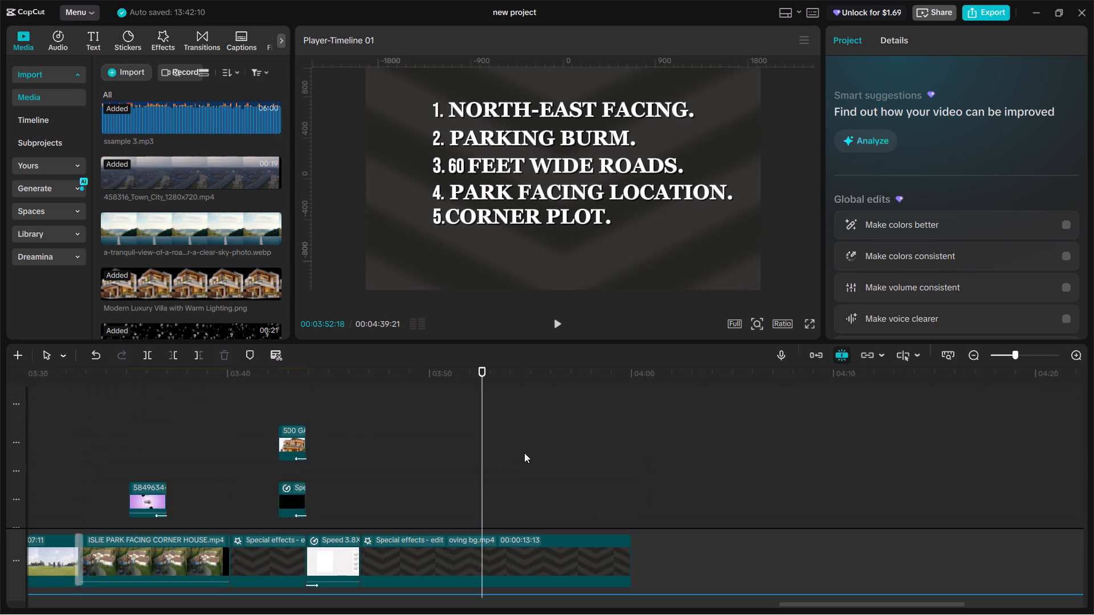
{"action": "scroll", "coordinate": [524, 453], "scroll_direction": "up", "scroll_amount": 20}
{"action": "scroll", "coordinate": [524, 453], "scroll_direction": "up", "scroll_amount": 17}
{"action": "scroll", "coordinate": [619, 460], "scroll_direction": "down", "scroll_amount": 5}
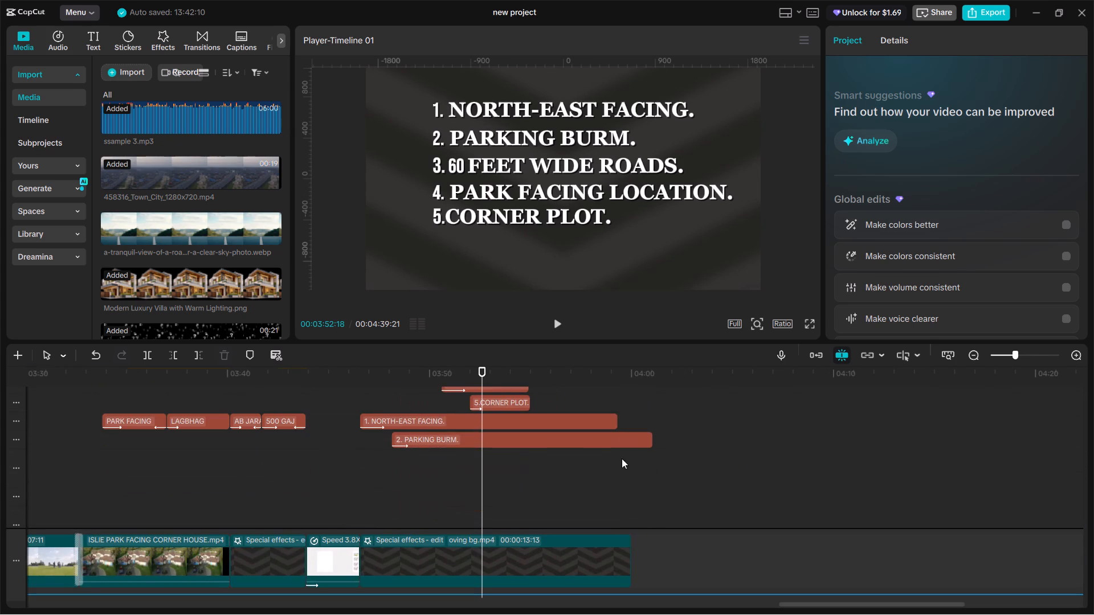
{"action": "left_click_drag", "start_coordinate": [687, 462], "coordinate": [481, 376]}
{"action": "scroll", "coordinate": [484, 377], "scroll_direction": "up", "scroll_amount": 4}
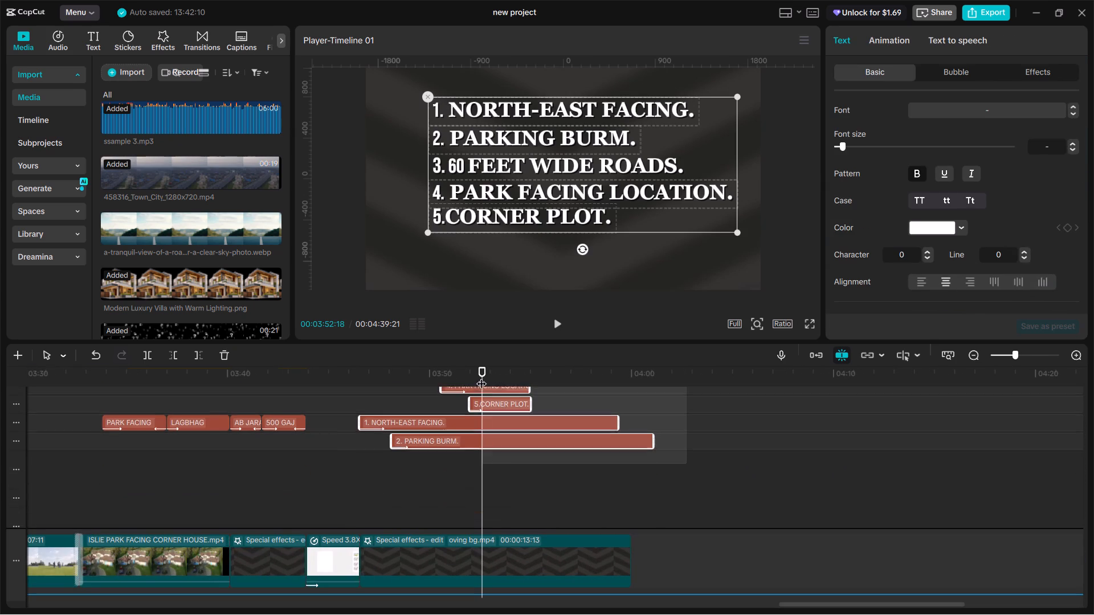
{"action": "left_click_drag", "start_coordinate": [481, 376], "coordinate": [472, 419]}
{"action": "scroll", "coordinate": [472, 386], "scroll_direction": "up", "scroll_amount": 4}
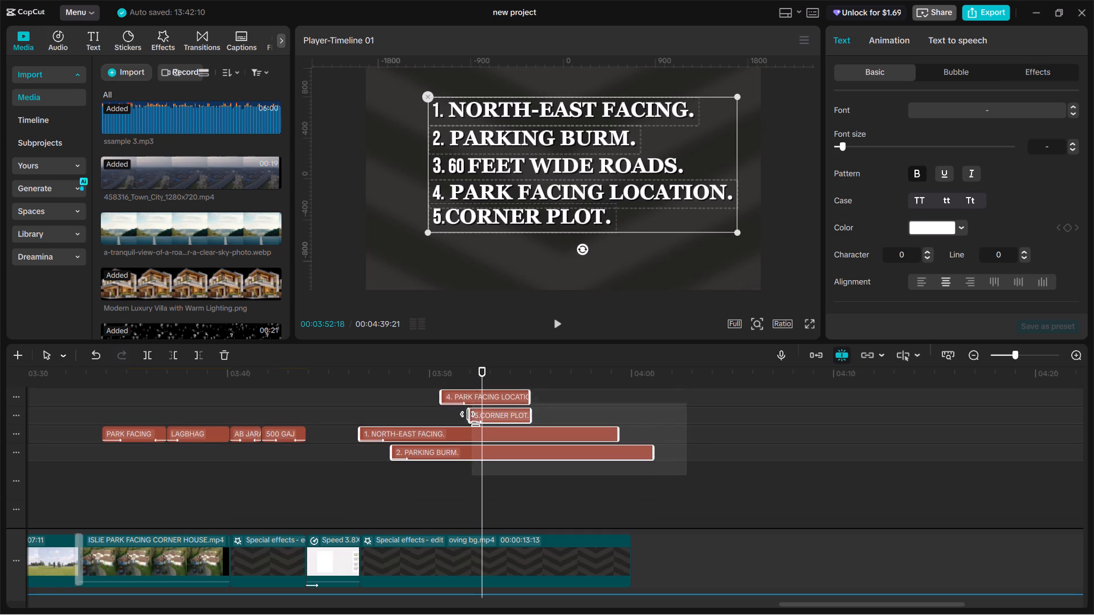
{"action": "left_click_drag", "start_coordinate": [472, 419], "coordinate": [467, 417]}
{"action": "scroll", "coordinate": [472, 420], "scroll_direction": "up", "scroll_amount": 4}
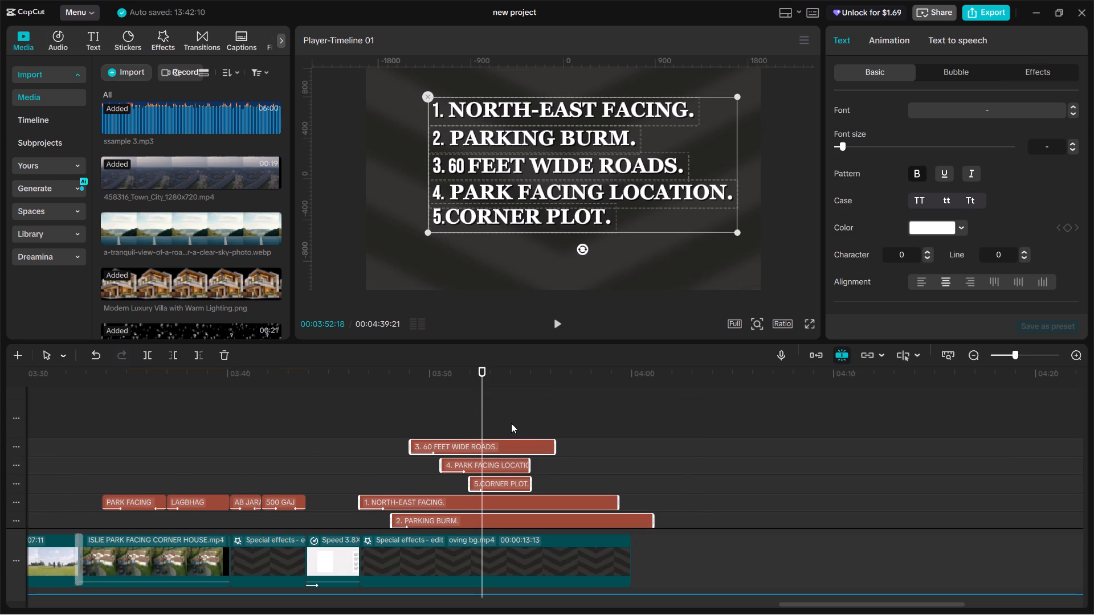
{"action": "key", "text": "ctrl+b"}
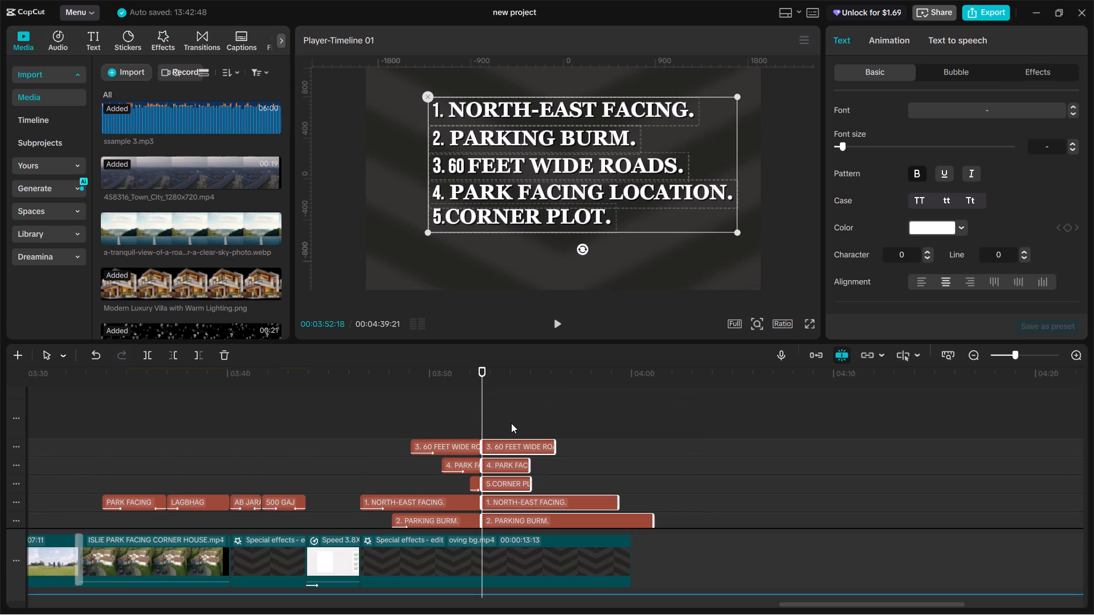
Delete the portions of all five numbered list text clips that lie after the cut at 00:03:52:18.
{"action": "key", "text": "BackSpace"}
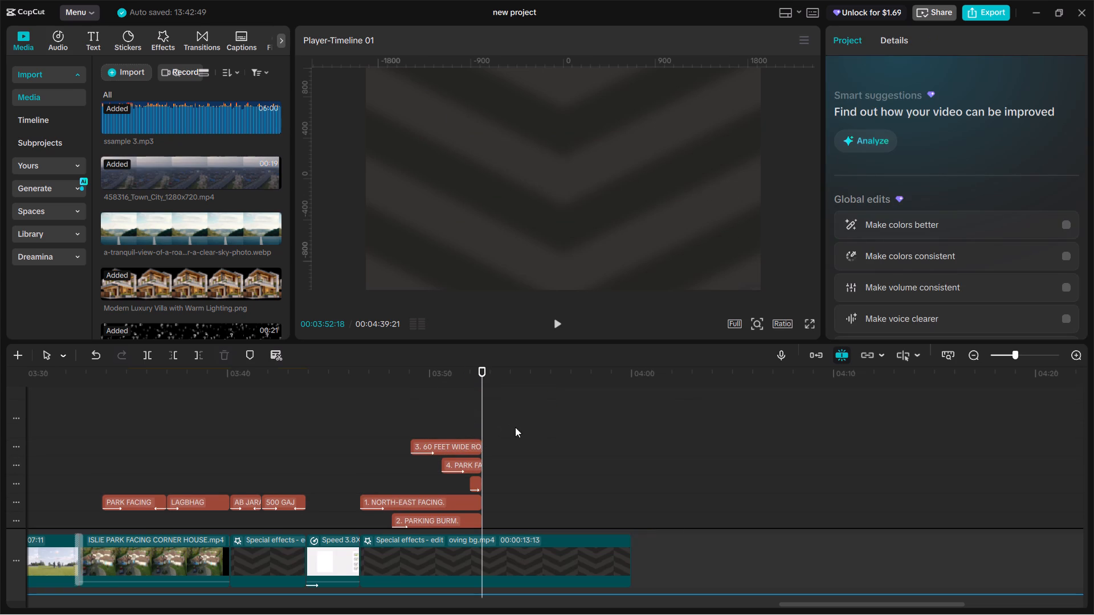
Combine the five remaining numbered list text clips into one compound clip.
{"action": "scroll", "coordinate": [525, 428], "scroll_direction": "down", "scroll_amount": 2}
{"action": "left_click_drag", "start_coordinate": [507, 508], "coordinate": [445, 411]}
{"action": "key", "text": "alt+g"}
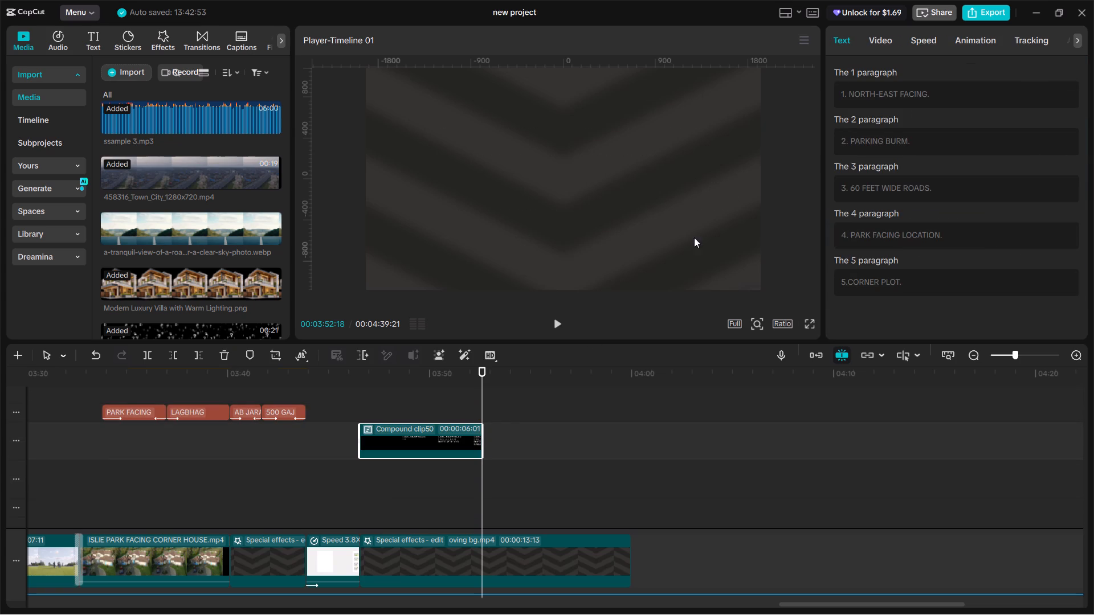
Look over the compound clip's video and animation options and replay its end to check how the list disappears.
{"action": "left_click", "coordinate": [881, 41]}
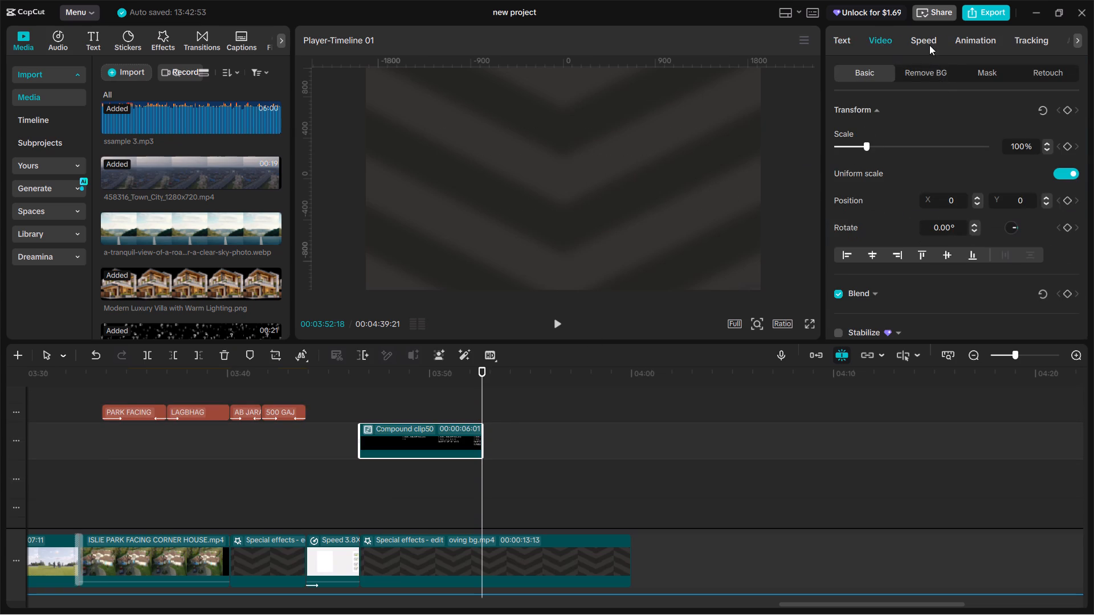
{"action": "left_click", "coordinate": [979, 41]}
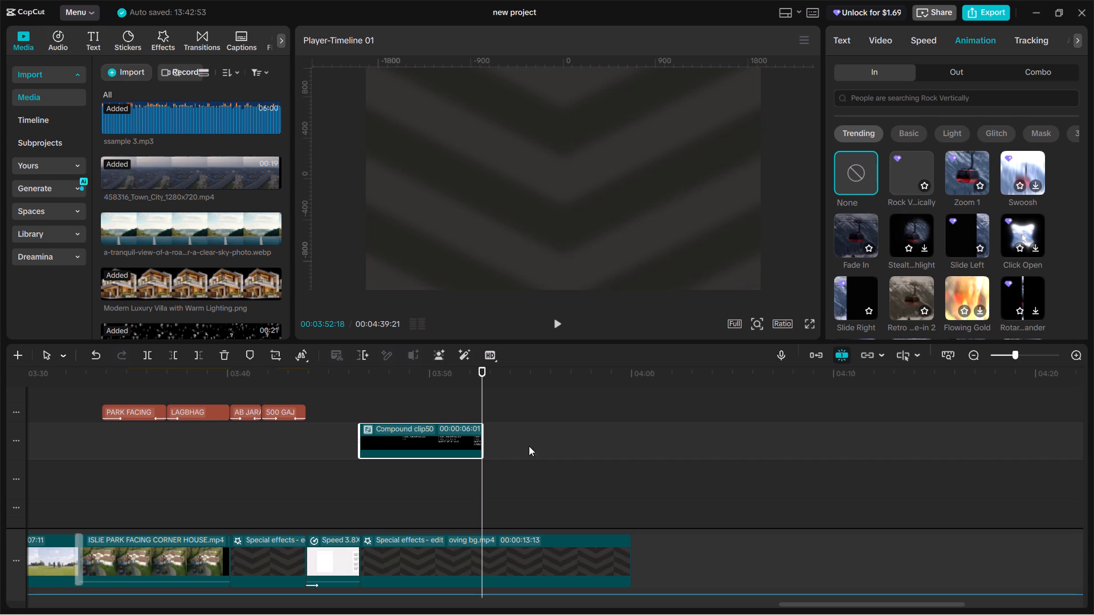
{"action": "left_click", "coordinate": [463, 480]}
{"action": "key", "text": "space"}
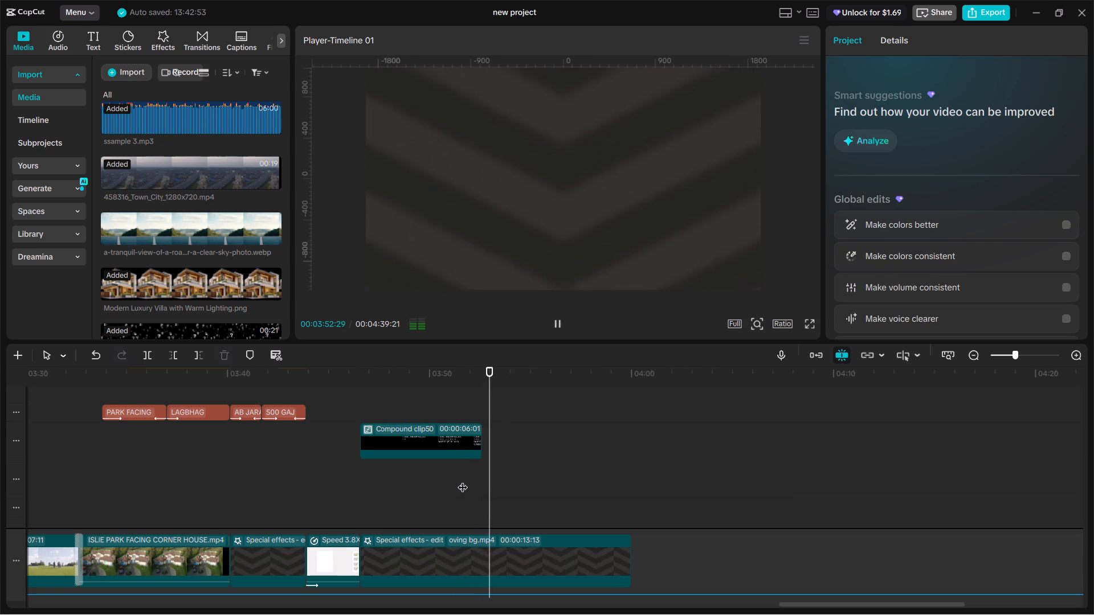
{"action": "left_click", "coordinate": [454, 485]}
{"action": "key", "text": "space"}
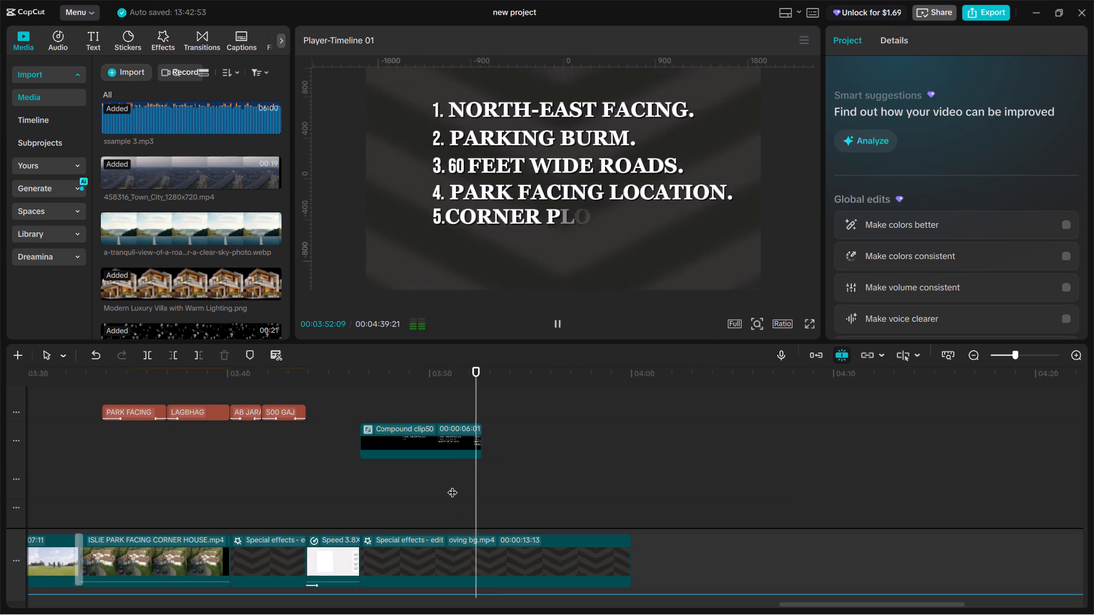
{"action": "double_click", "coordinate": [476, 482]}
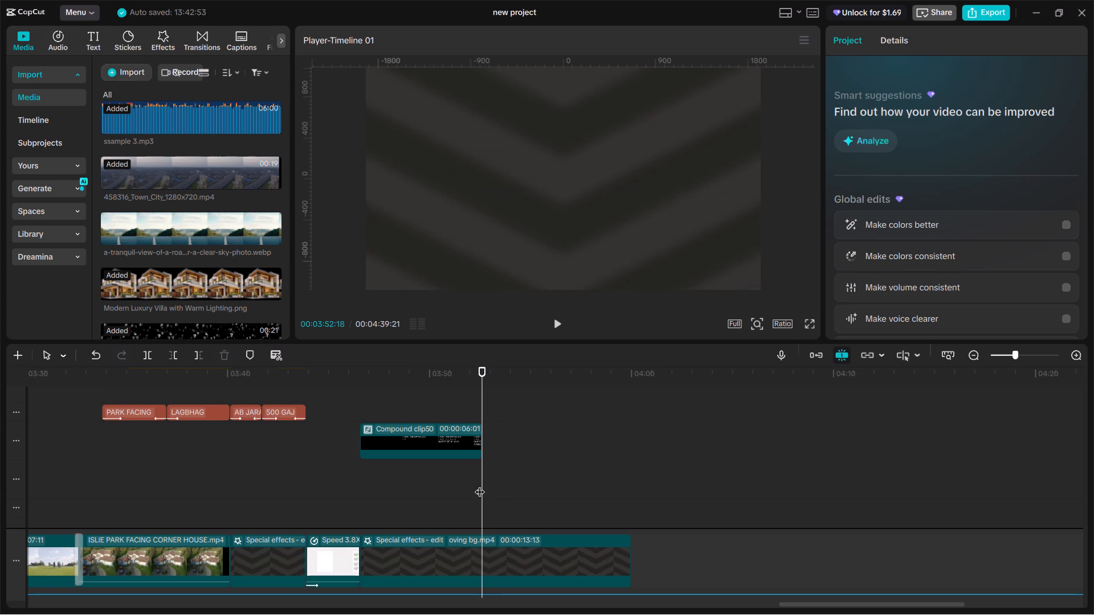
{"action": "key", "text": "Left"}
{"action": "key", "text": "Right"}
{"action": "key", "text": "Left"}
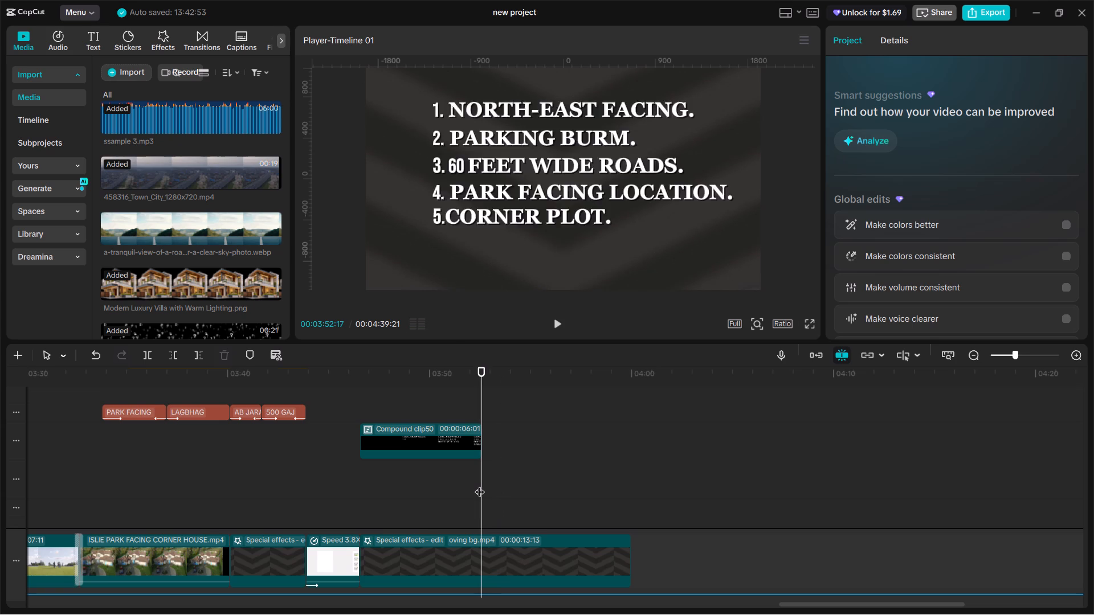
{"action": "key", "text": "Right"}
{"action": "key", "text": "space"}
{"action": "left_click", "coordinate": [471, 477]}
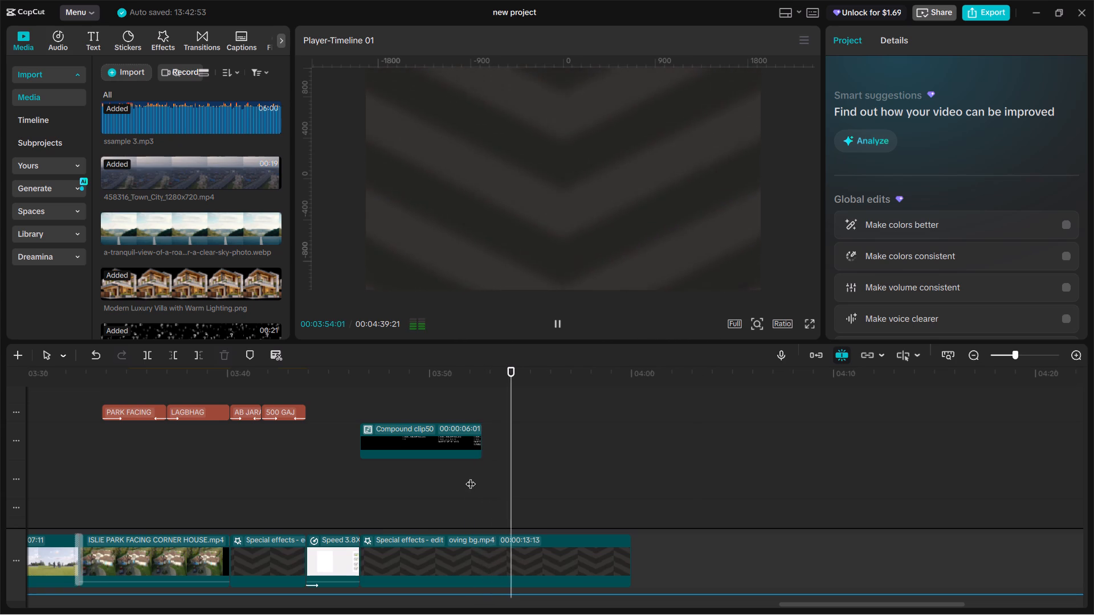
{"action": "key", "text": "space"}
Apply the Fade Out exit animation to the list's compound clip with a duration of 0.2 s and play it back.
{"action": "left_click", "coordinate": [476, 449]}
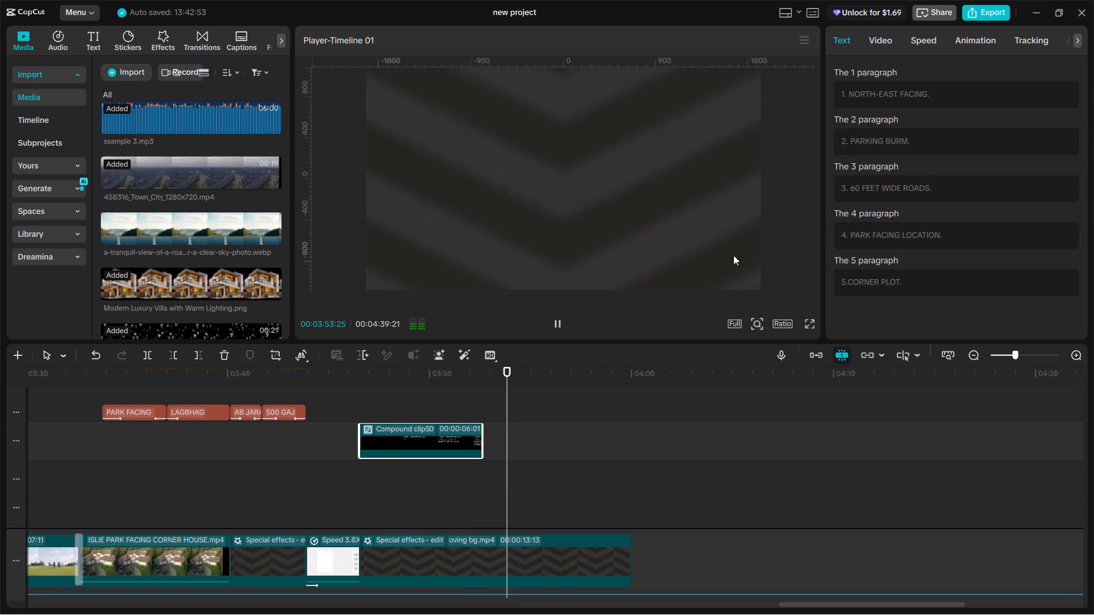
{"action": "key", "text": "space"}
{"action": "left_click", "coordinate": [952, 40]}
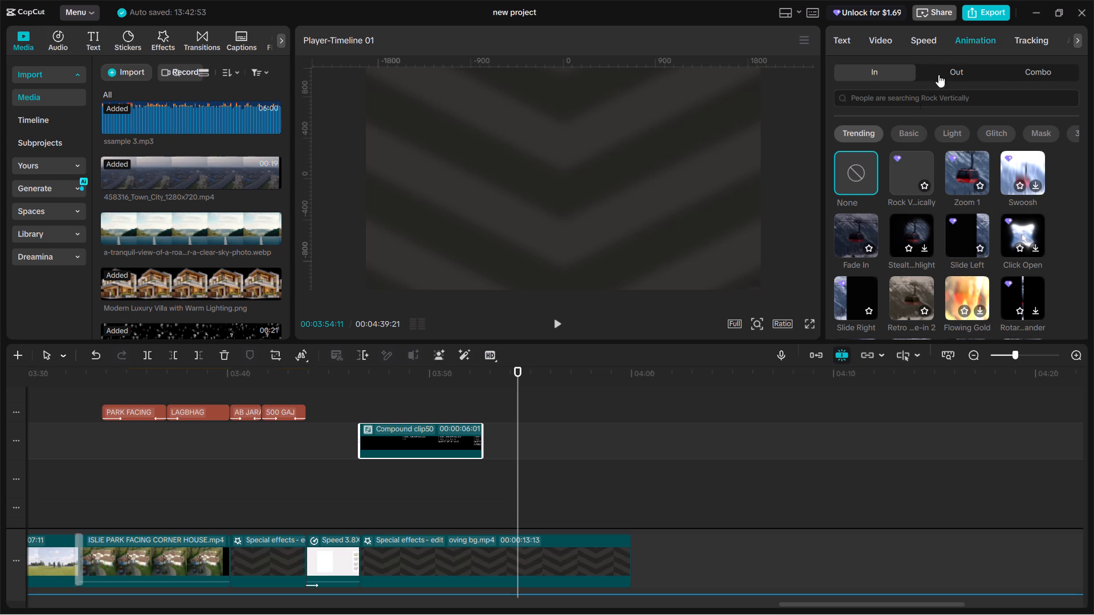
{"action": "left_click", "coordinate": [956, 76]}
{"action": "left_click", "coordinate": [850, 253]}
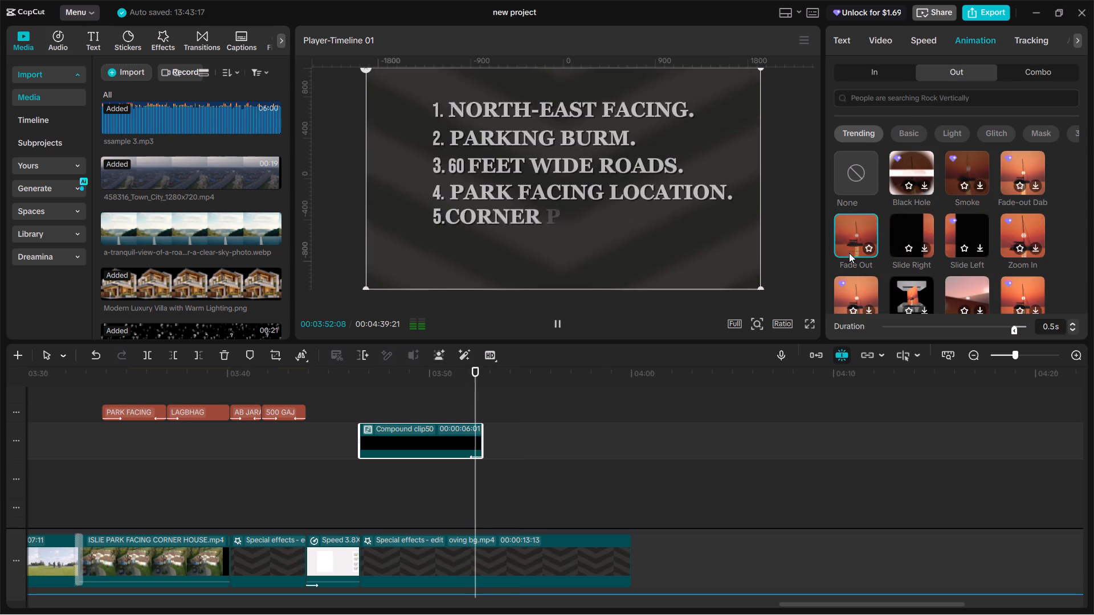
{"action": "key", "text": "space"}
{"action": "key", "text": "space"}
{"action": "double_click", "coordinate": [1072, 328]}
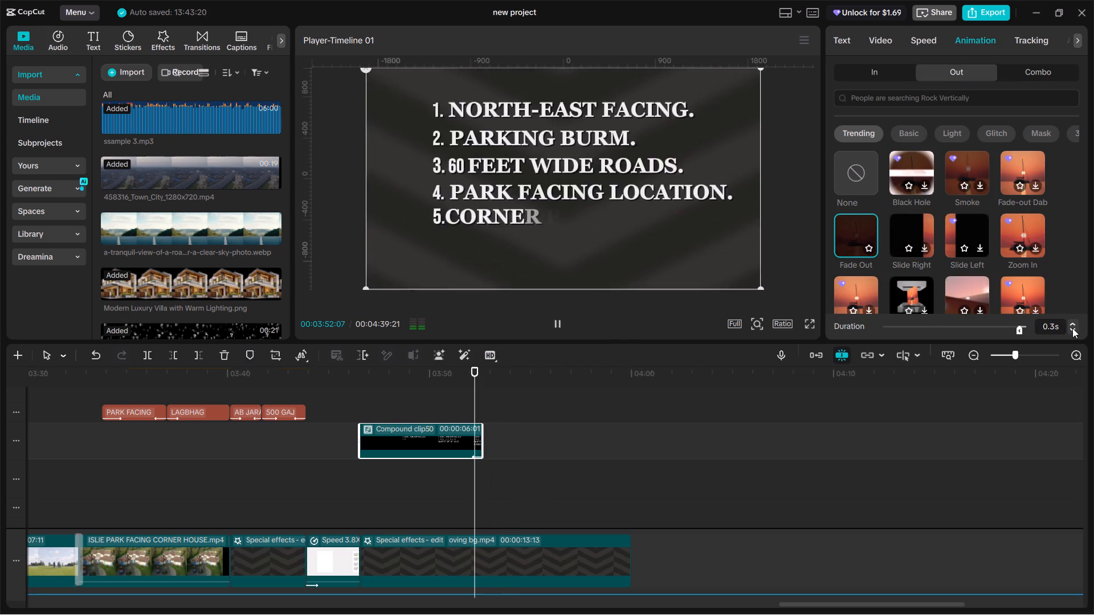
{"action": "left_click", "coordinate": [1072, 328]}
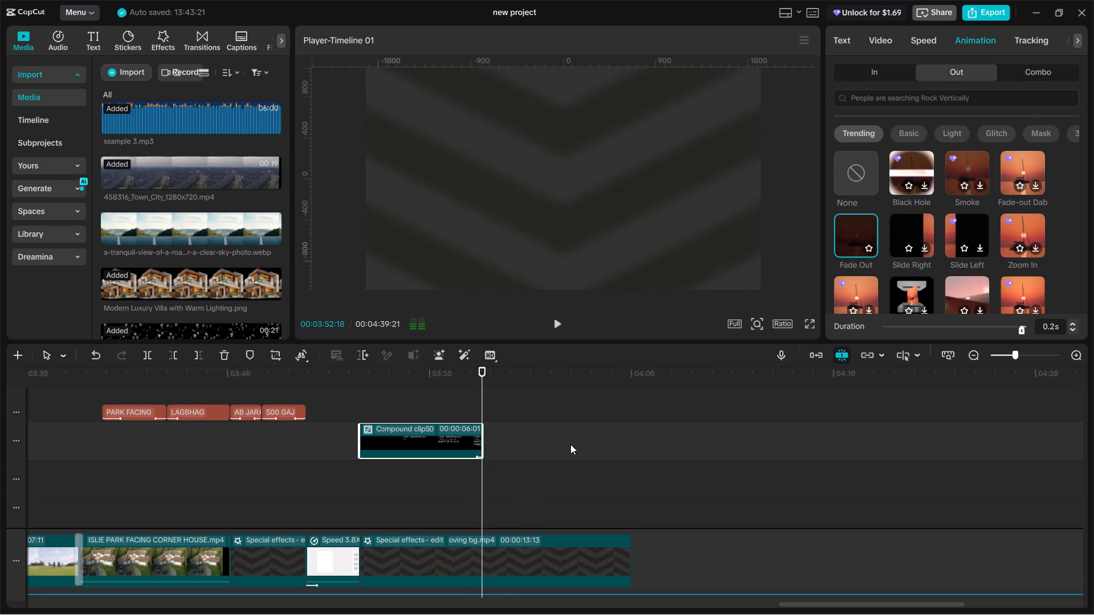
{"action": "left_click", "coordinate": [462, 473]}
{"action": "key", "text": "space"}
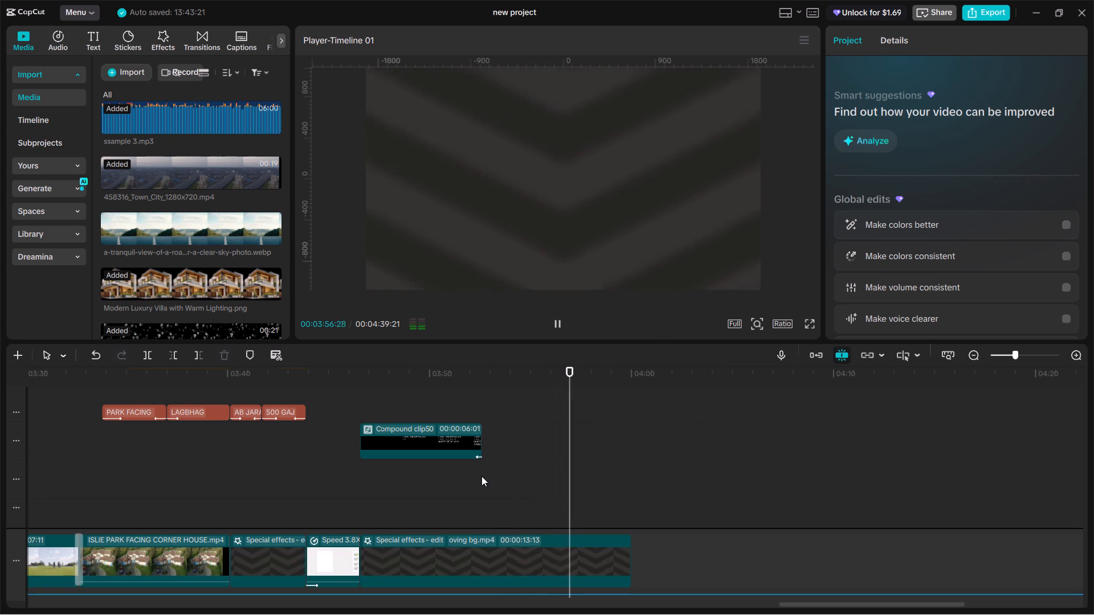
Split the last moving background clip at 00:03:52:18, where the list ends, and delete the remainder.
{"action": "left_click", "coordinate": [481, 476]}
{"action": "left_click", "coordinate": [508, 559]}
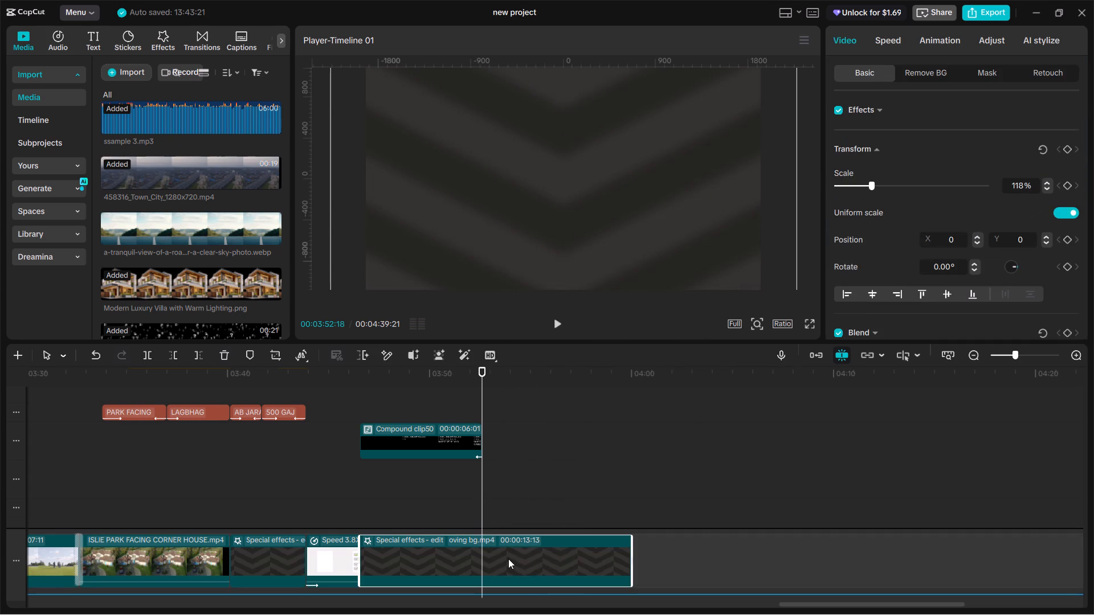
{"action": "key", "text": "ctrl+b"}
{"action": "key", "text": "BackSpace"}
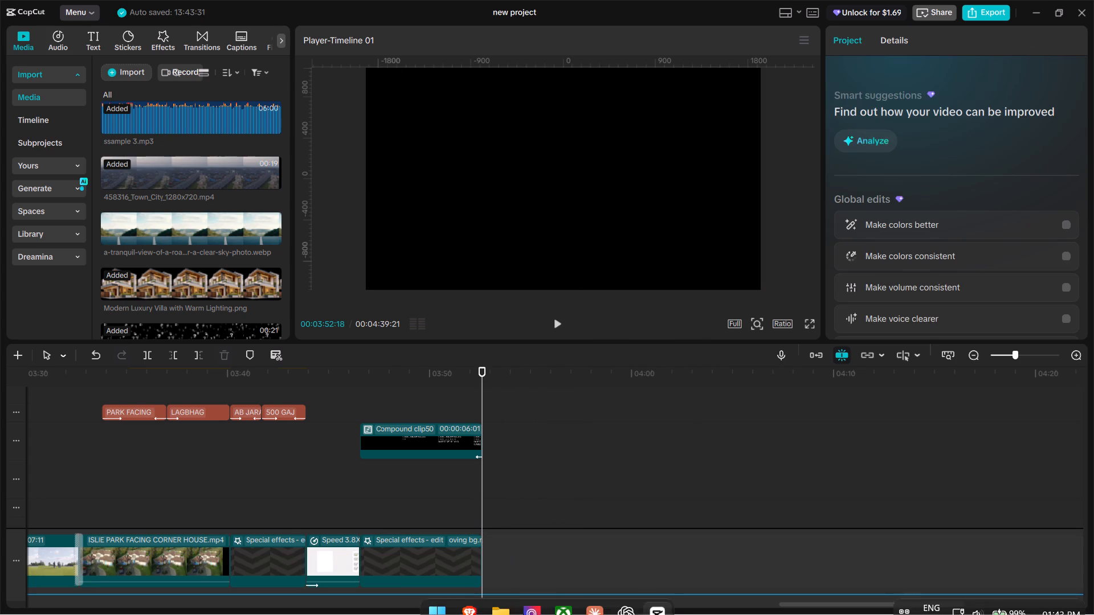
Search the stock media library for "PRIMIEM PROPERTY".
{"action": "left_click", "coordinate": [51, 222]}
{"action": "left_click", "coordinate": [48, 233]}
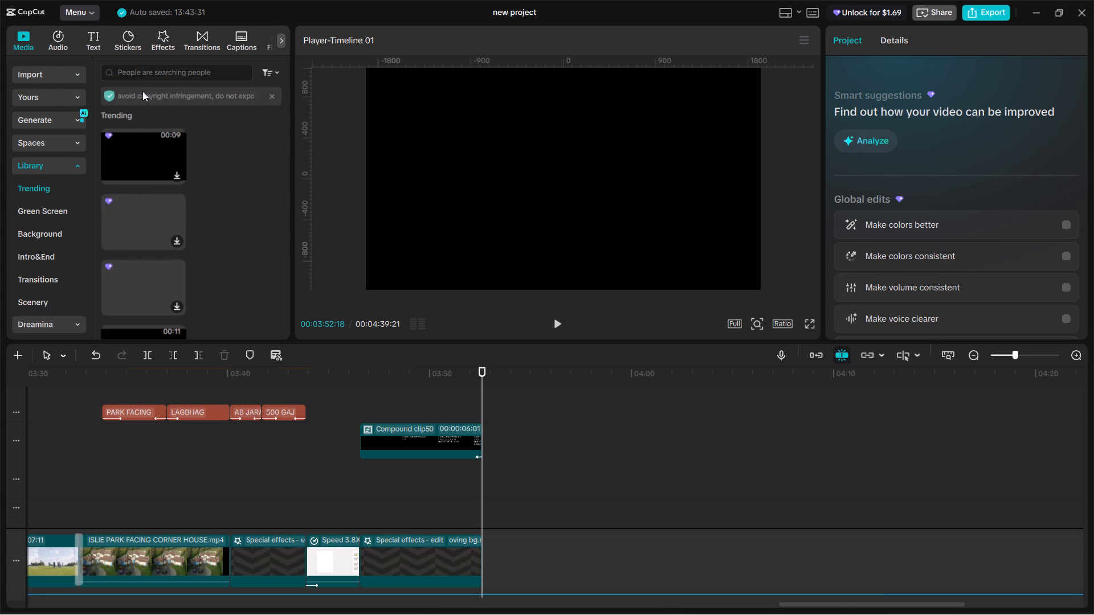
{"action": "left_click", "coordinate": [153, 76]}
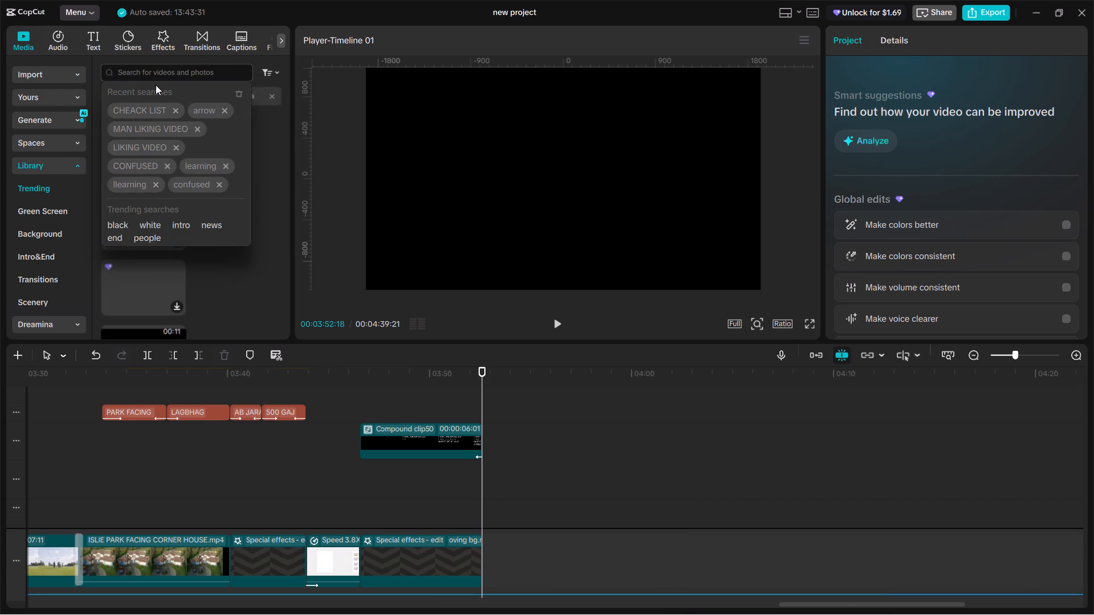
{"action": "type", "text": "PRIMI"}
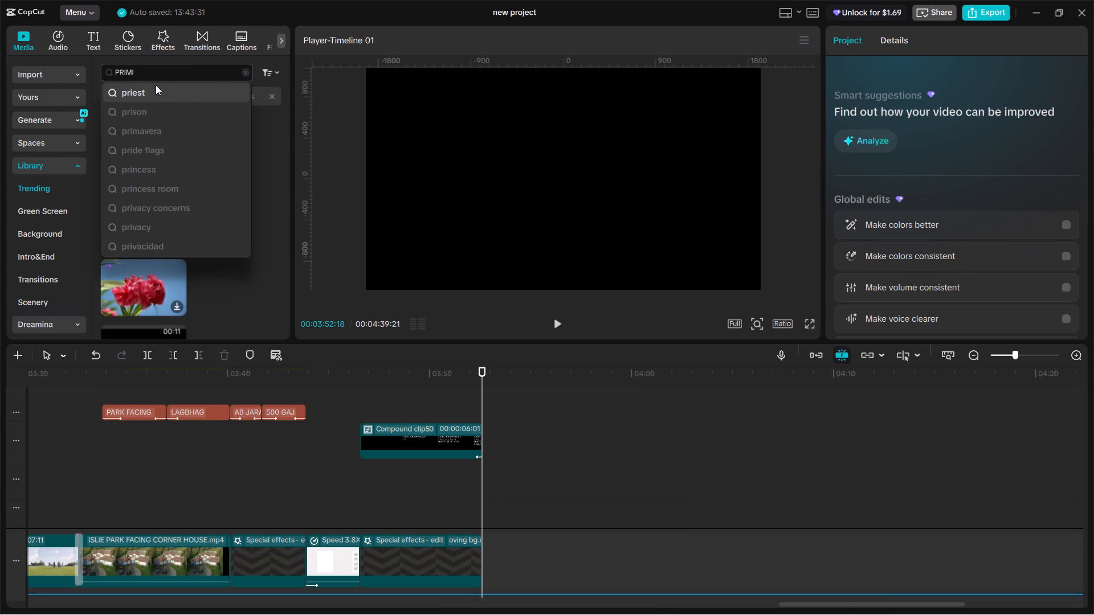
{"action": "type", "text": "EM"}
{"action": "key", "text": "space"}
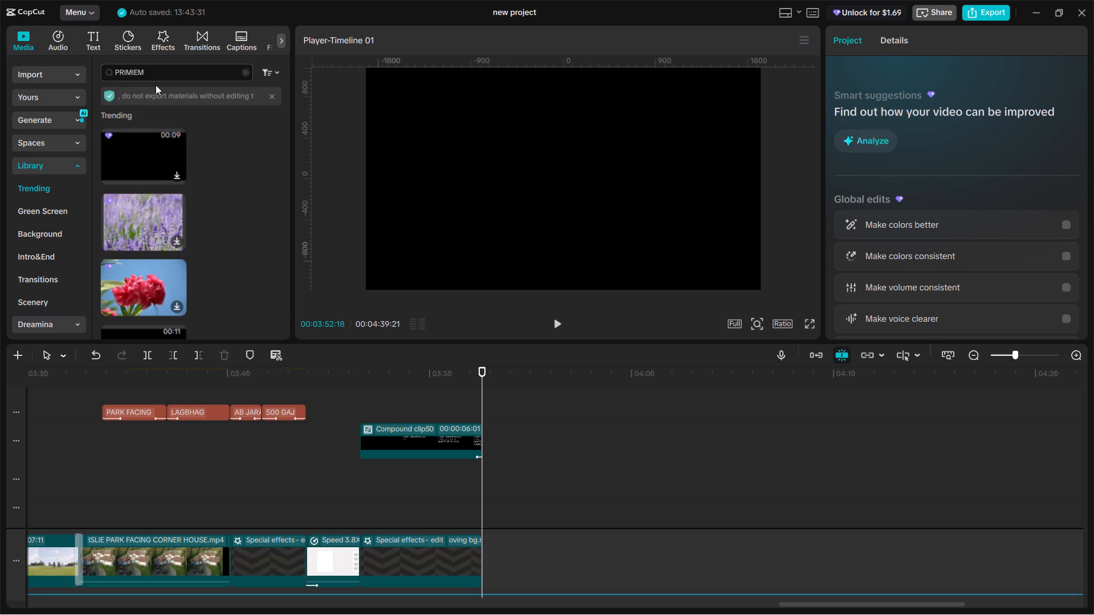
{"action": "type", "text": "PROPERY"}
{"action": "key", "text": "BackSpace"}
{"action": "type", "text": "TY"}
{"action": "key", "text": "Return"}
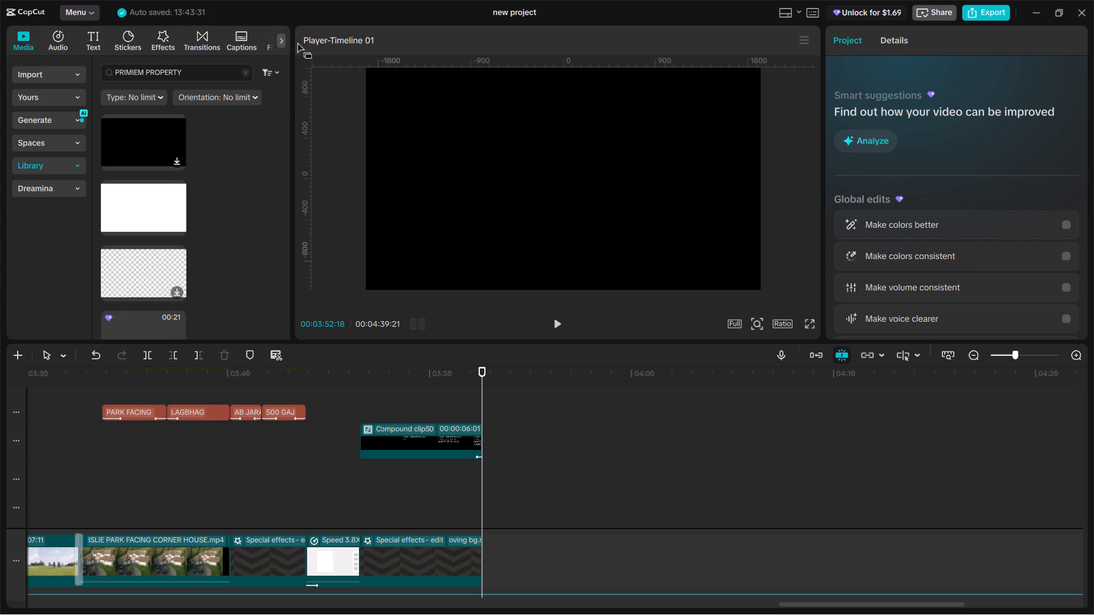
Preview the results and add the "Investing Real estate Animation Concept" video to the main track directly after the moving background clip.
{"action": "left_click", "coordinate": [146, 141]}
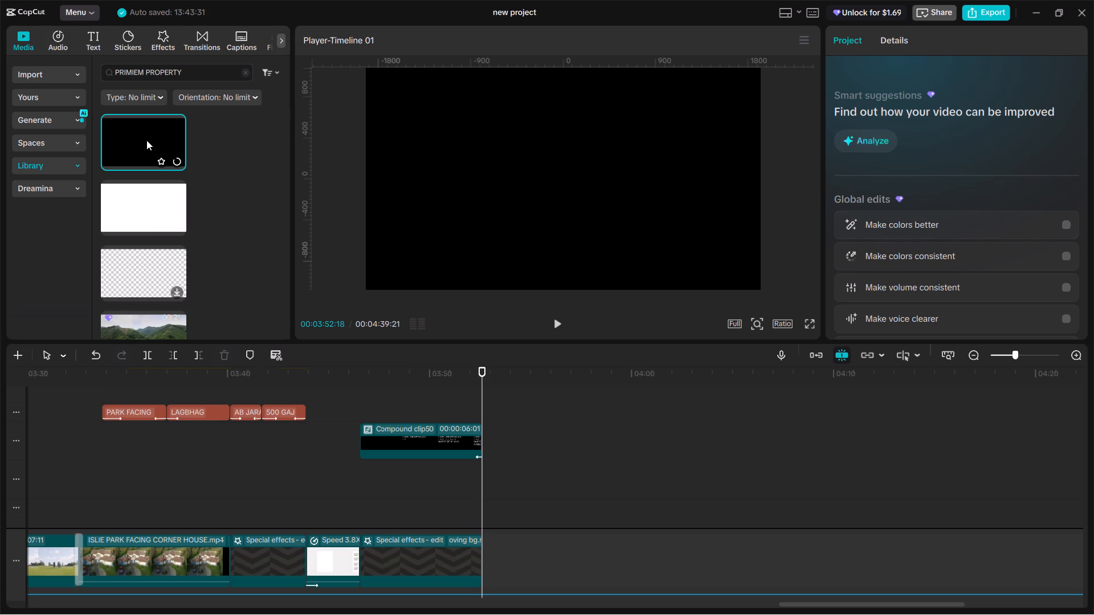
{"action": "scroll", "coordinate": [155, 200], "scroll_direction": "down", "scroll_amount": 3}
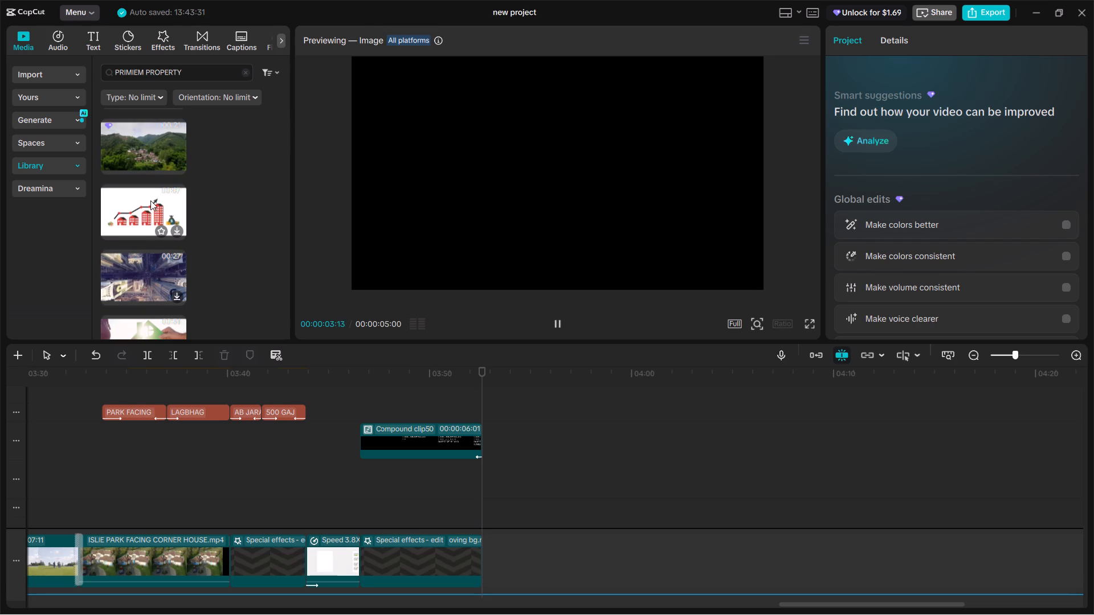
{"action": "left_click", "coordinate": [150, 206]}
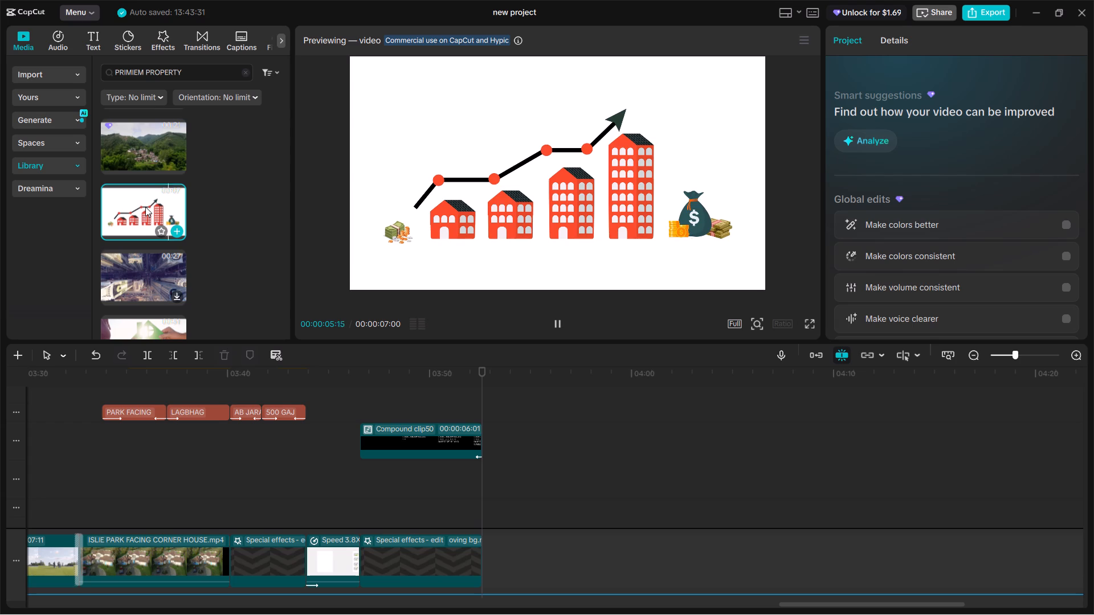
{"action": "left_click_drag", "start_coordinate": [120, 208], "coordinate": [505, 452]}
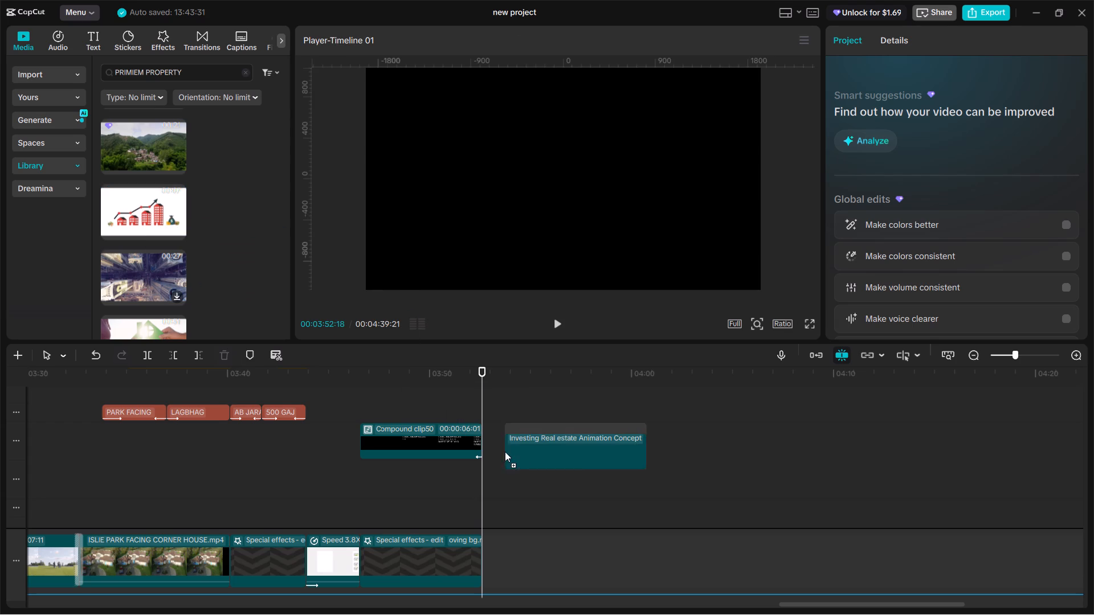
{"action": "left_click_drag", "start_coordinate": [505, 452], "coordinate": [479, 553]}
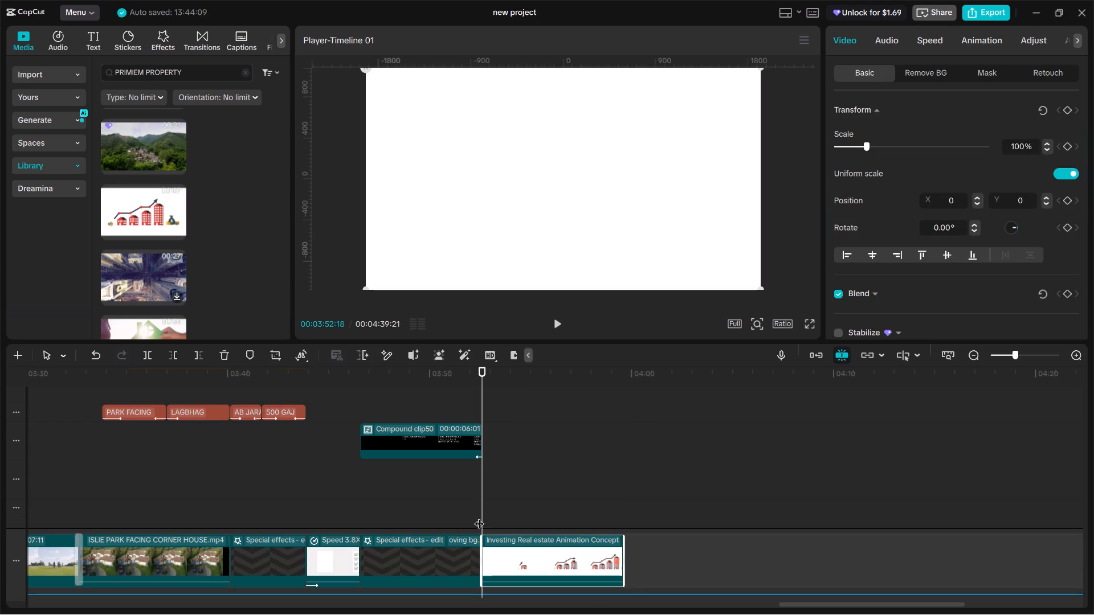
Play back the real estate animation and step to the frame at 00:03:57:09, where the money bag appears beside the buildings.
{"action": "key", "text": "space"}
{"action": "key", "text": "space"}
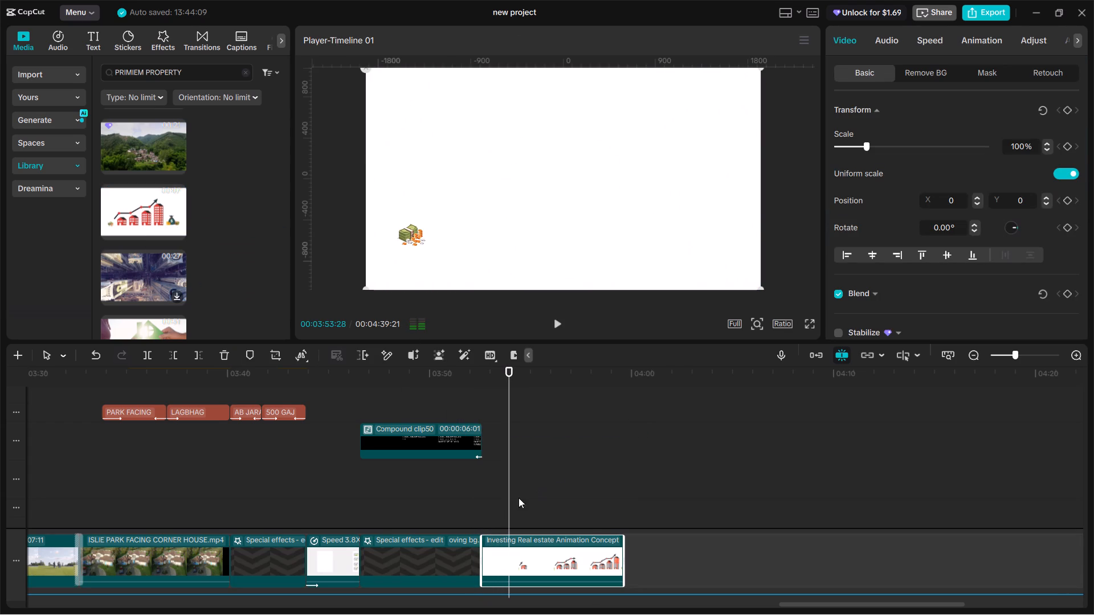
{"action": "left_click", "coordinate": [481, 515]}
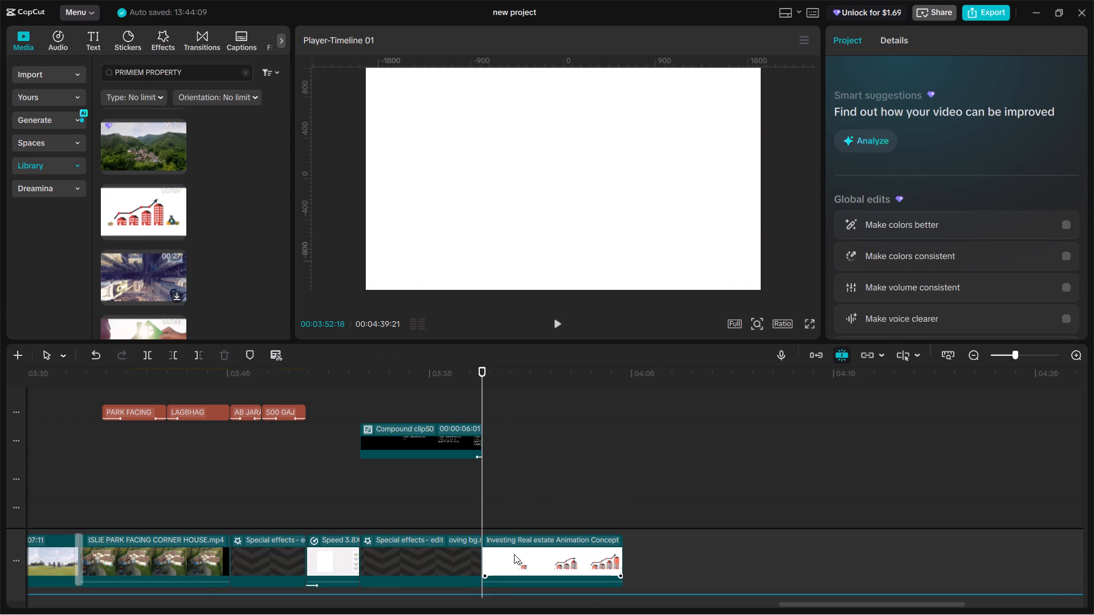
{"action": "left_click", "coordinate": [514, 554]}
{"action": "key", "text": "space"}
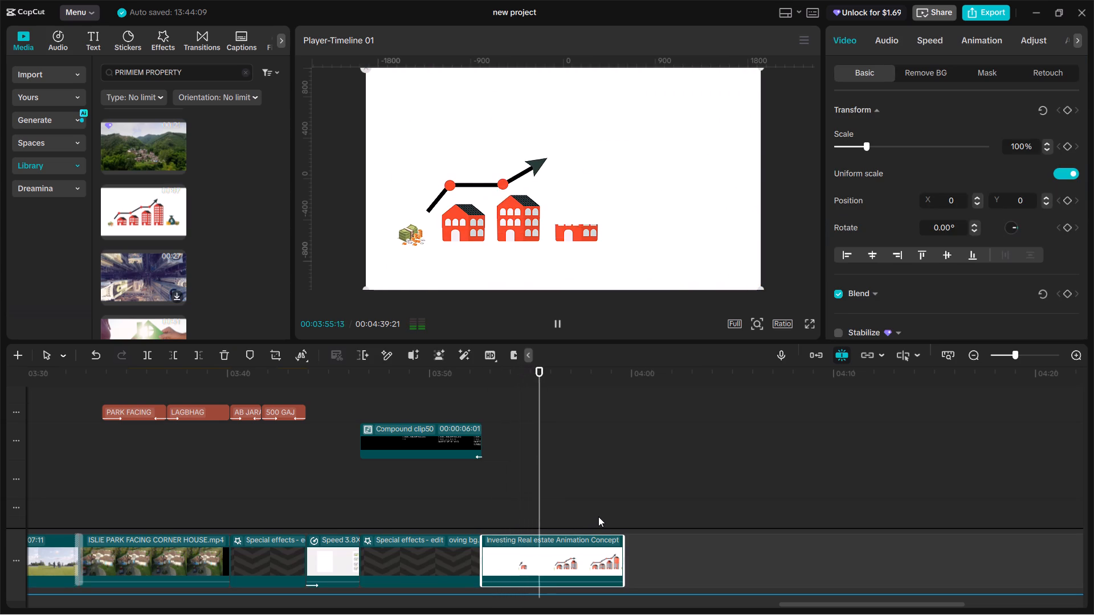
{"action": "key", "text": "space"}
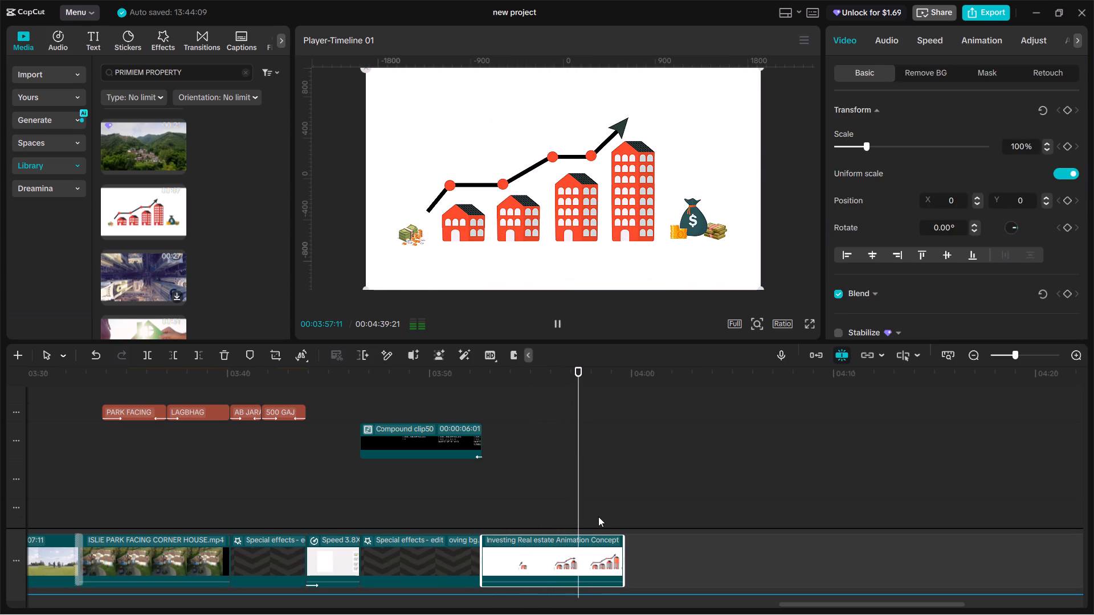
{"action": "key", "text": "Left"}
{"action": "key", "text": "Left"}
{"action": "key", "text": "Left"}
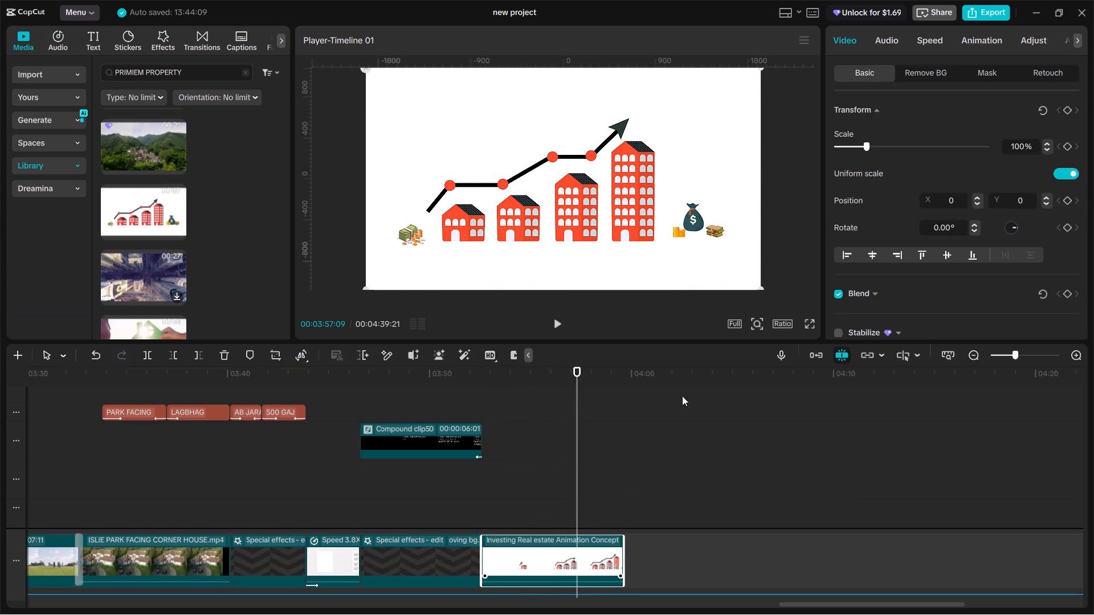
Speed up the real estate animation clip to about 1.5x so that it ends at 00:03:57:09.
{"action": "left_click", "coordinate": [926, 36]}
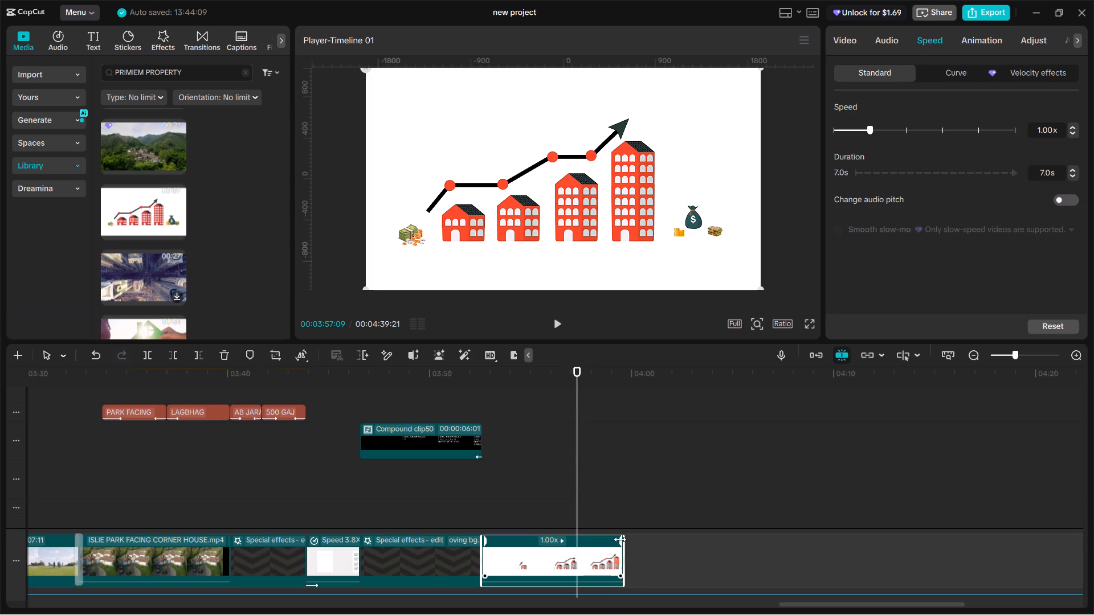
{"action": "left_click_drag", "start_coordinate": [620, 539], "coordinate": [576, 546]}
Play back the sped-up real estate animation from its start to check its timing.
{"action": "left_click", "coordinate": [473, 515]}
{"action": "key", "text": "space"}
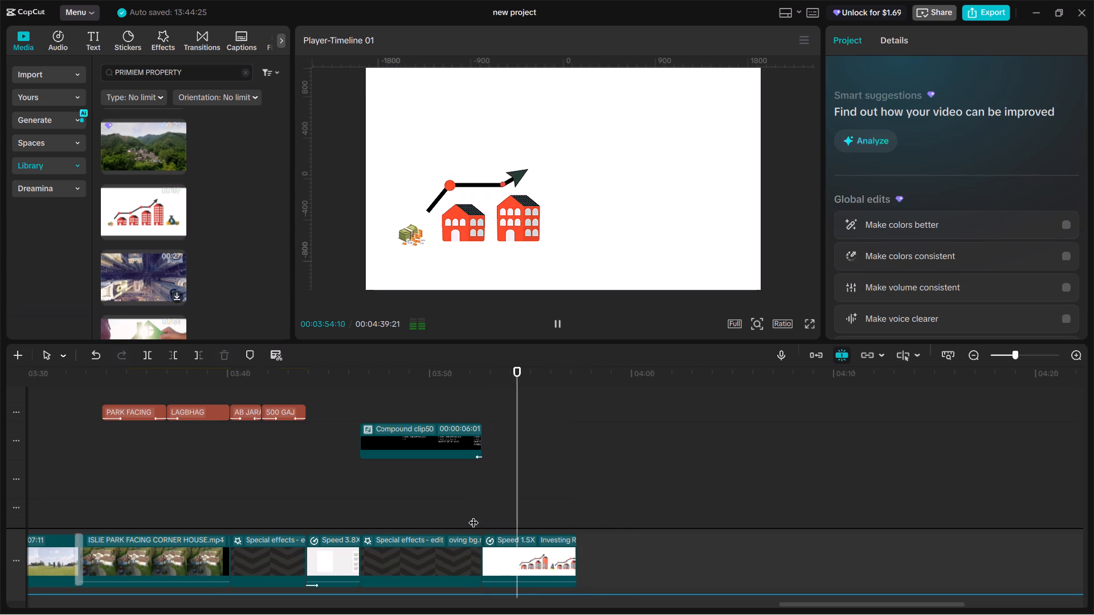
{"action": "key", "text": "space"}
{"action": "double_click", "coordinate": [493, 520]}
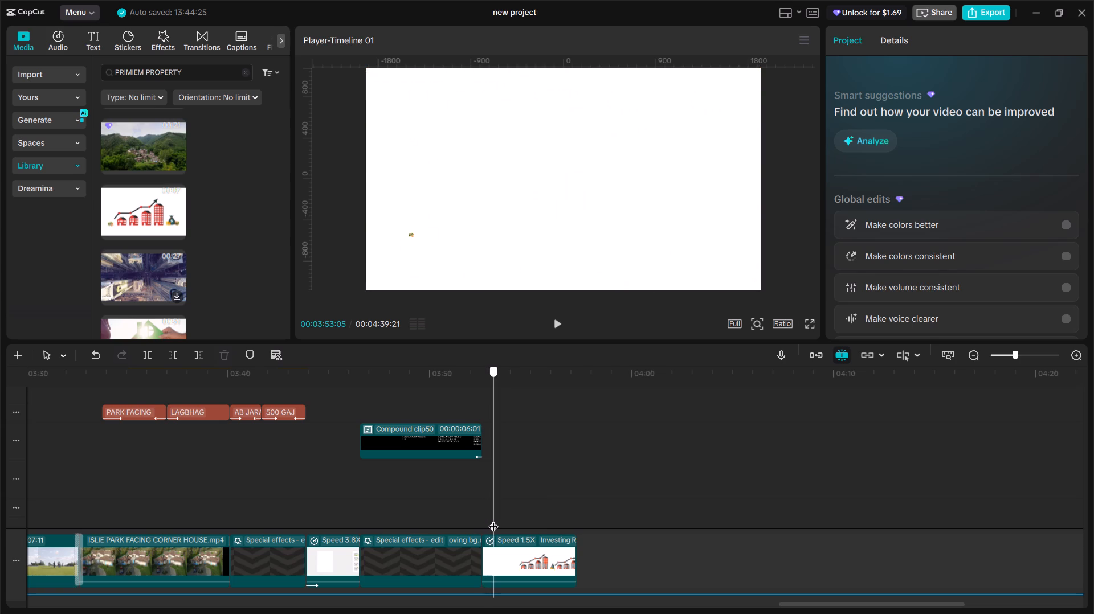
Split the real estate animation clip at 00:03:53:03, where the money first starts to appear on the white background.
{"action": "key", "text": "Left"}
{"action": "key", "text": "Left"}
{"action": "key", "text": "Left"}
{"action": "key", "text": "Right"}
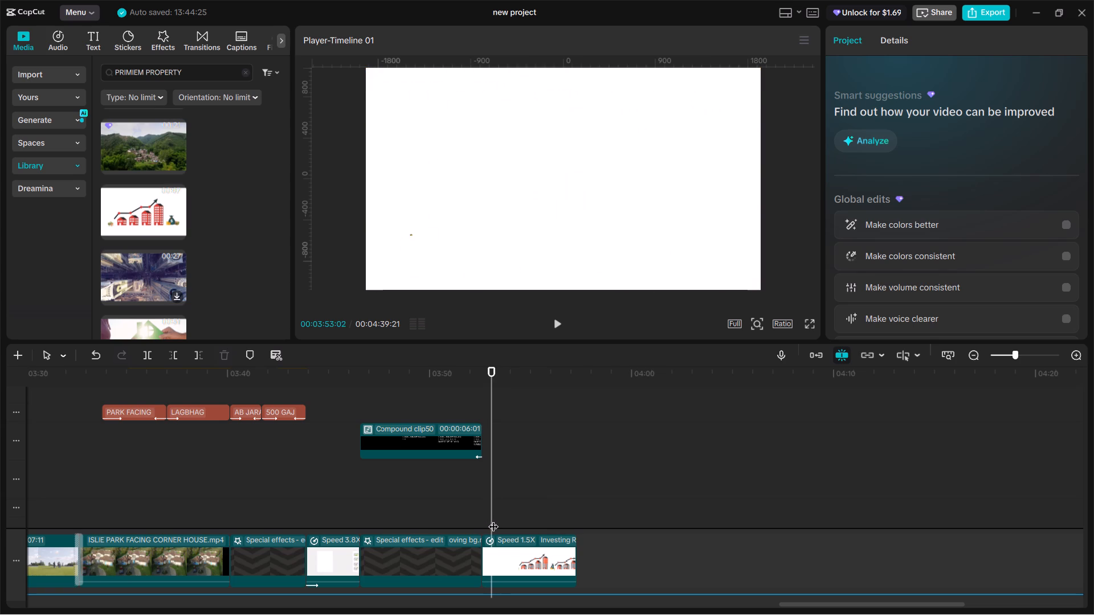
{"action": "left_click", "coordinate": [505, 551]}
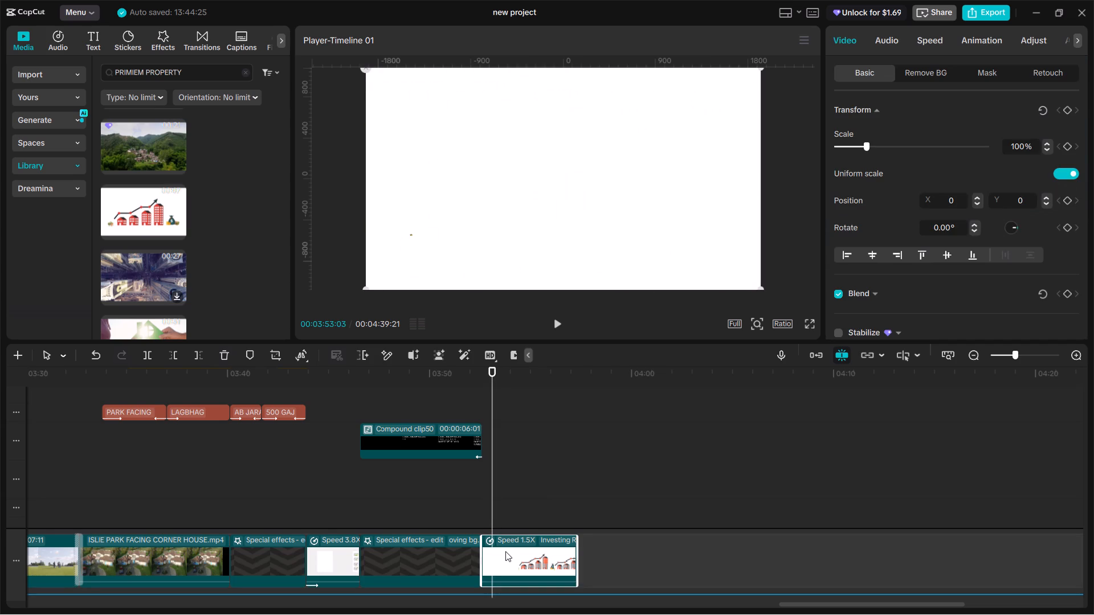
{"action": "key", "text": "ctrl+b"}
Delete the short orange-circle opening piece of the real estate animation and close the gap it leaves on the main track.
{"action": "left_click", "coordinate": [489, 560]}
{"action": "left_click", "coordinate": [488, 563]}
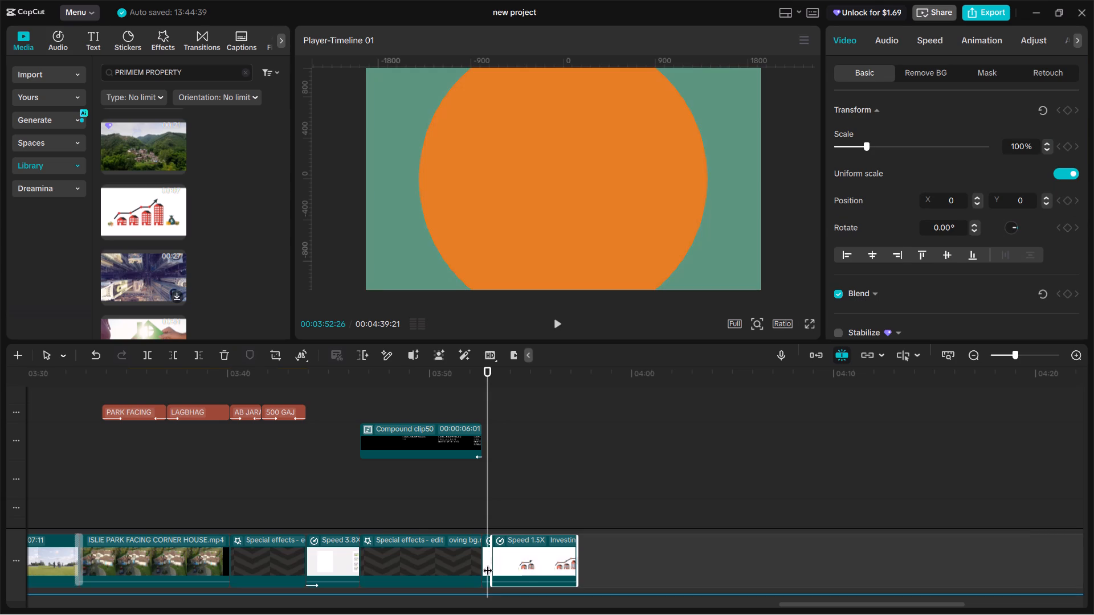
{"action": "left_click", "coordinate": [488, 563]}
{"action": "scroll", "coordinate": [496, 556], "scroll_direction": "up", "scroll_amount": 17, "text": "ctrl"}
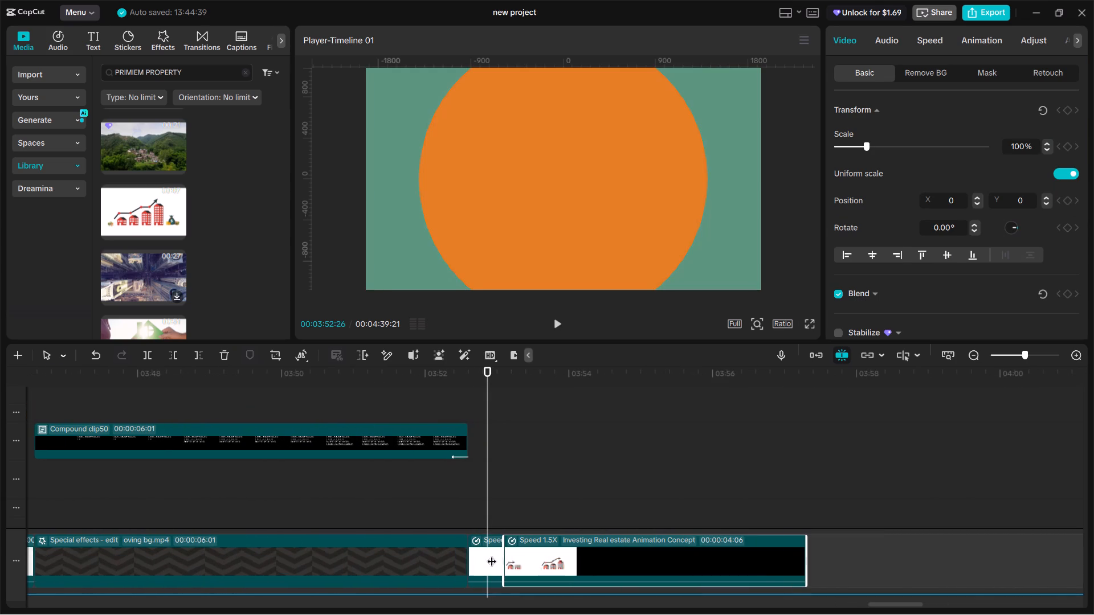
{"action": "left_click", "coordinate": [487, 560]}
{"action": "left_click", "coordinate": [480, 547]}
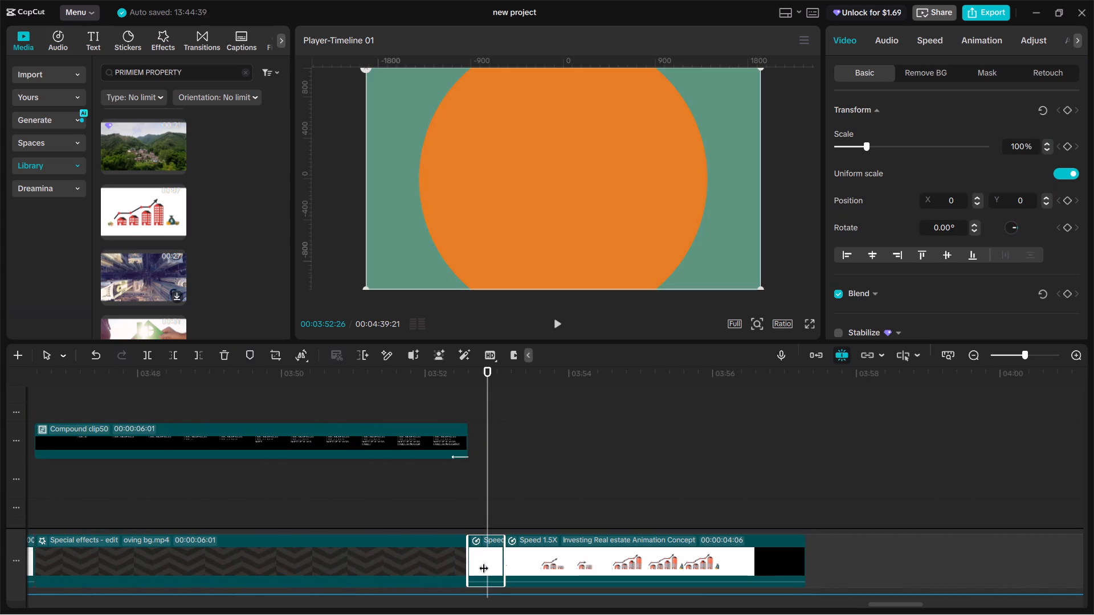
{"action": "key", "text": "BackSpace"}
{"action": "right_click", "coordinate": [486, 558]}
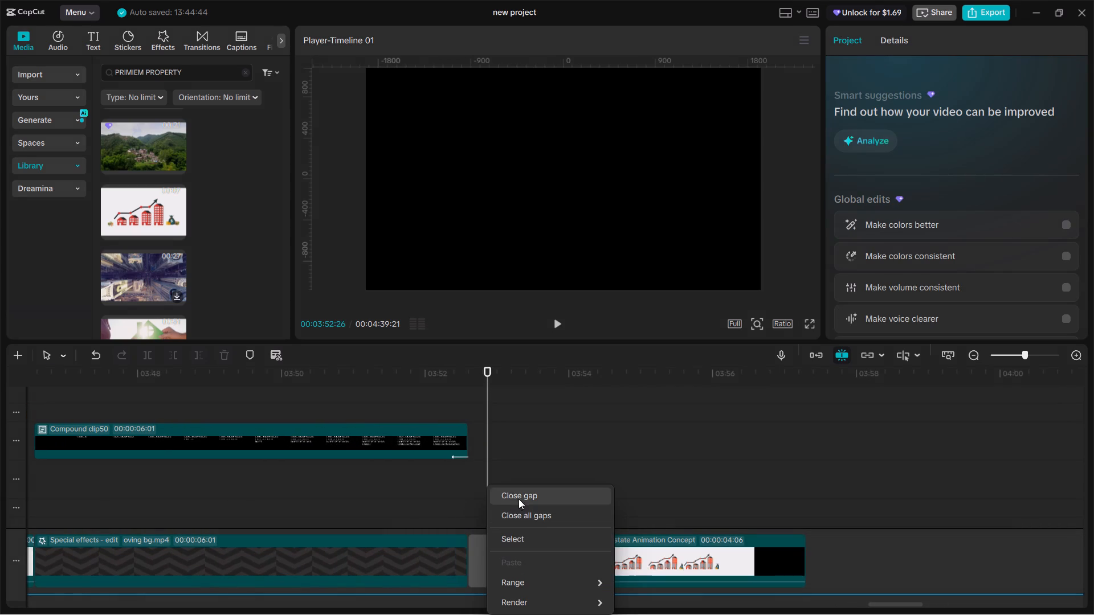
{"action": "left_click", "coordinate": [519, 498]}
Play back the trimmed real estate animation through to its end to check its timing.
{"action": "scroll", "coordinate": [720, 530], "scroll_direction": "down", "scroll_amount": 9, "text": "ctrl"}
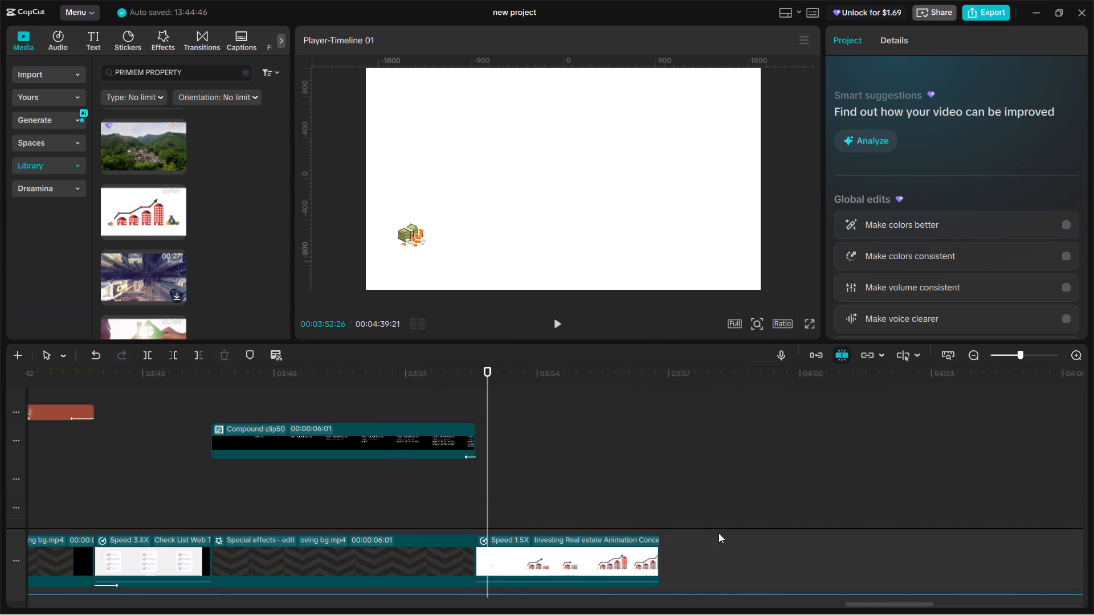
{"action": "scroll", "coordinate": [671, 536], "scroll_direction": "down", "scroll_amount": 5, "text": "ctrl"}
{"action": "key", "text": "space"}
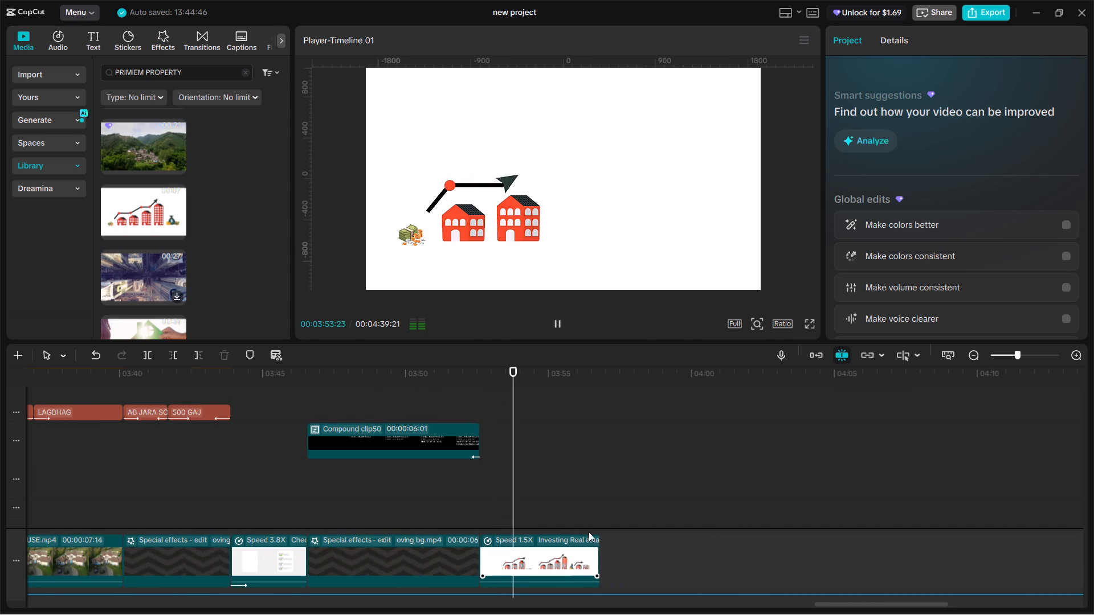
{"action": "left_click", "coordinate": [590, 503]}
{"action": "left_click_drag", "start_coordinate": [591, 503], "coordinate": [599, 515]}
{"action": "key", "text": "space"}
{"action": "key", "text": "space"}
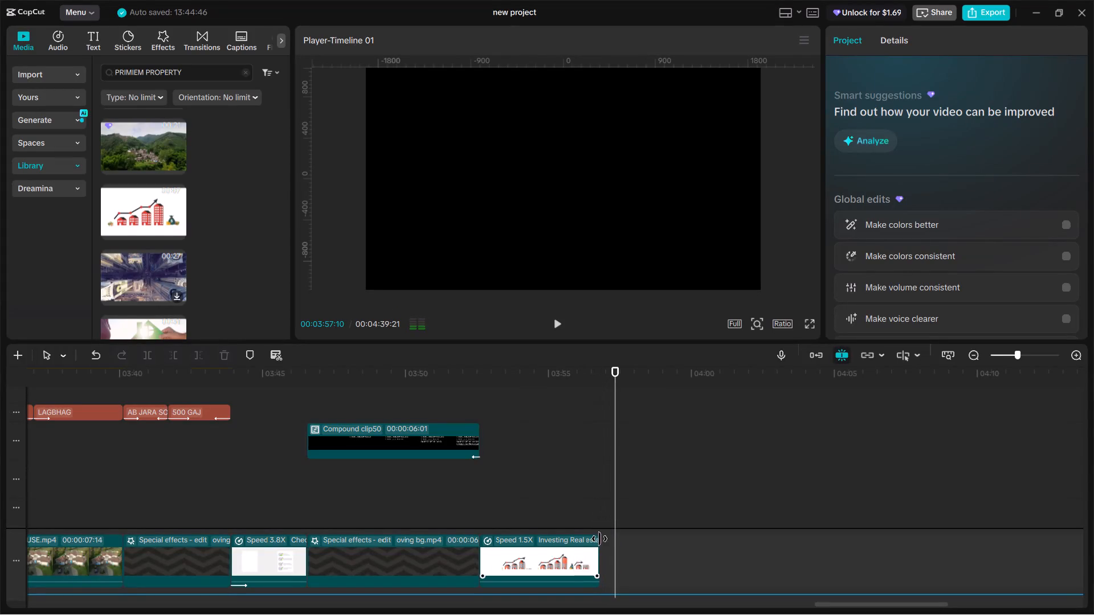
Slow the trimmed real estate animation to about 1.33x so that it ends at 00:03:57:09.
{"action": "key", "text": "Left"}
{"action": "key", "text": "Left"}
{"action": "scroll", "coordinate": [631, 546], "scroll_direction": "down", "scroll_amount": 12}
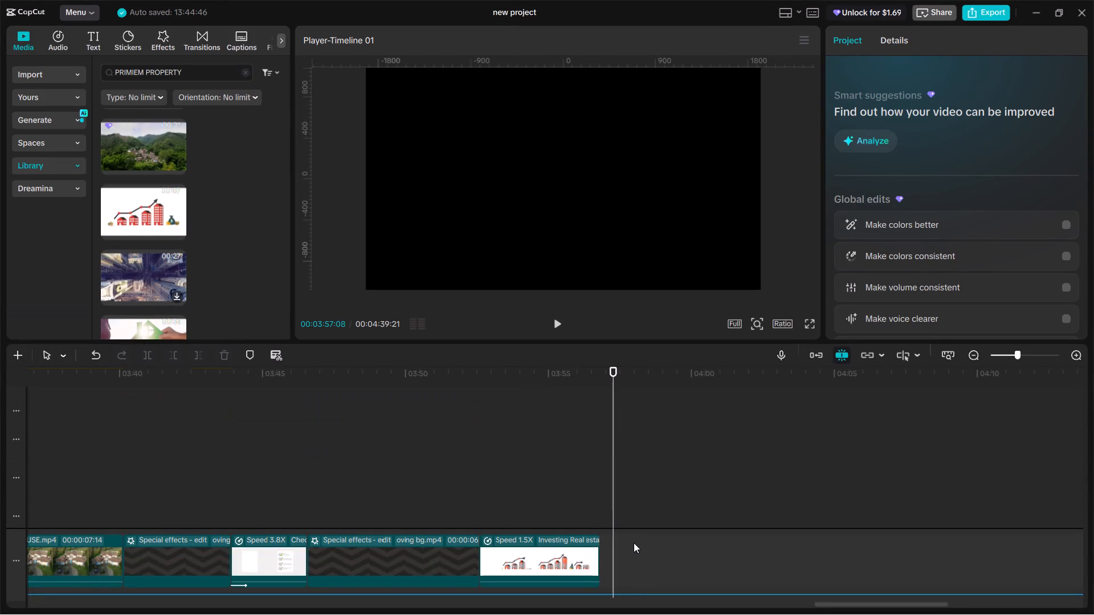
{"action": "scroll", "coordinate": [634, 543], "scroll_direction": "down", "scroll_amount": 20}
{"action": "scroll", "coordinate": [634, 543], "scroll_direction": "down", "scroll_amount": 14}
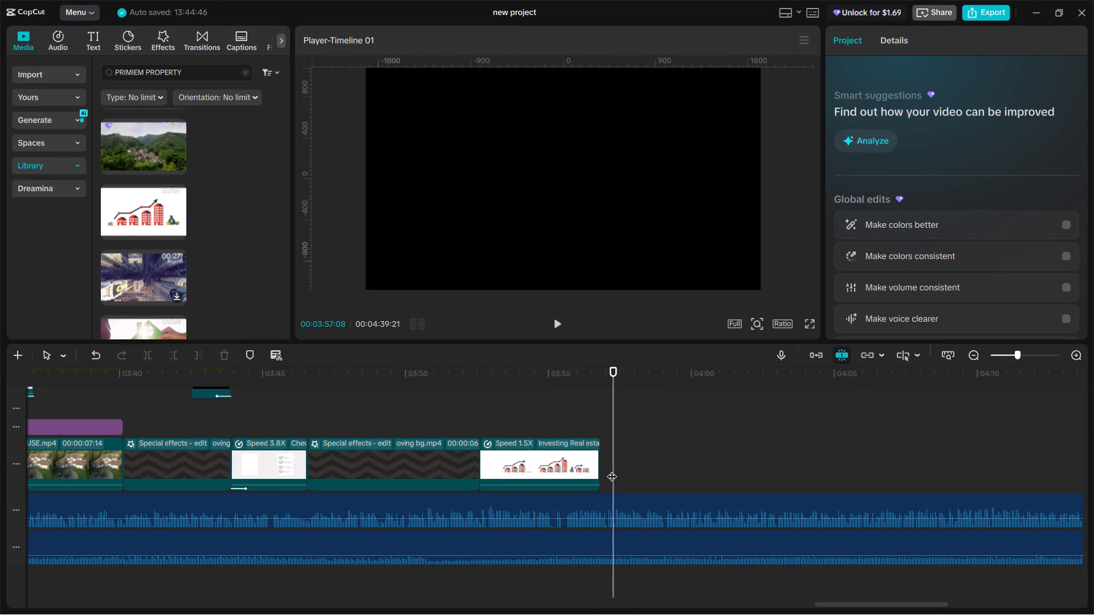
{"action": "key", "text": "space"}
{"action": "key", "text": "space"}
{"action": "scroll", "coordinate": [612, 469], "scroll_direction": "up", "scroll_amount": 16}
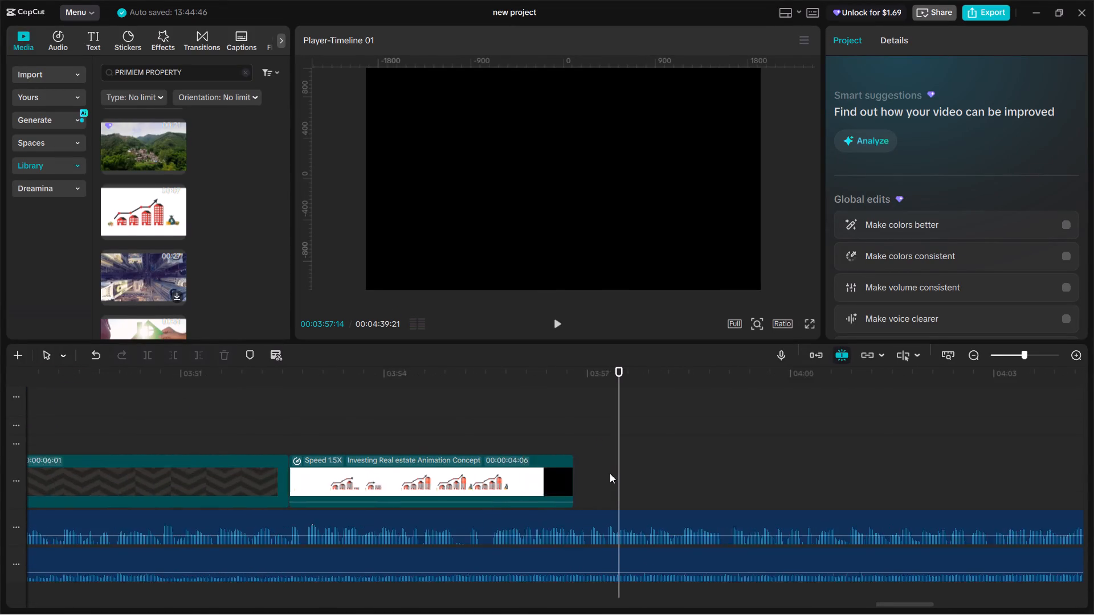
{"action": "scroll", "coordinate": [610, 473], "scroll_direction": "up", "scroll_amount": 1}
{"action": "left_click", "coordinate": [601, 474]}
{"action": "left_click_drag", "start_coordinate": [601, 474], "coordinate": [605, 479]}
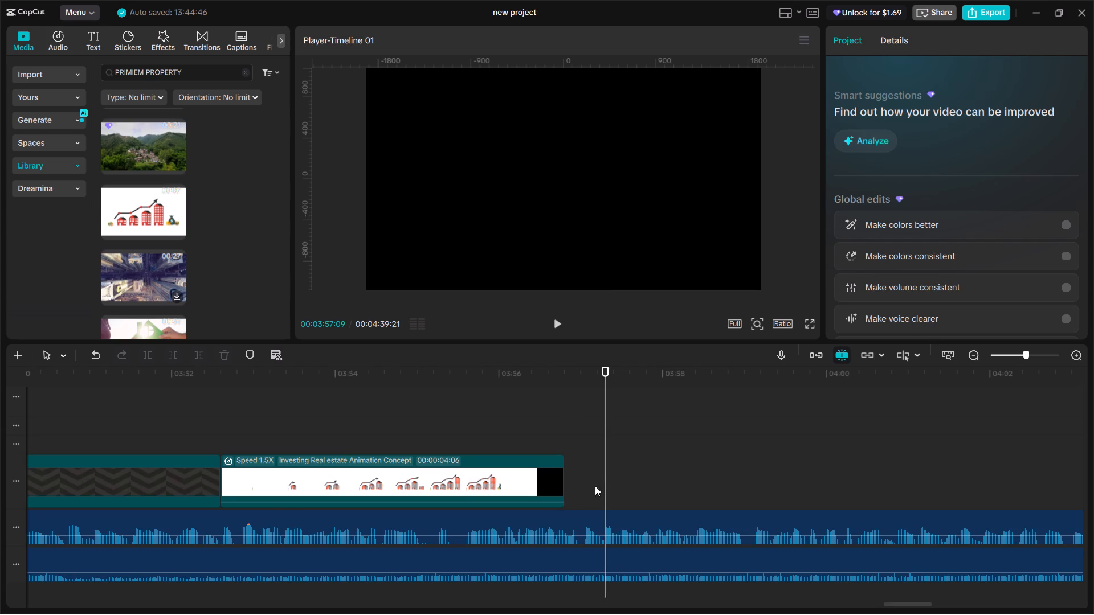
{"action": "left_click", "coordinate": [554, 477]}
{"action": "left_click", "coordinate": [925, 36]}
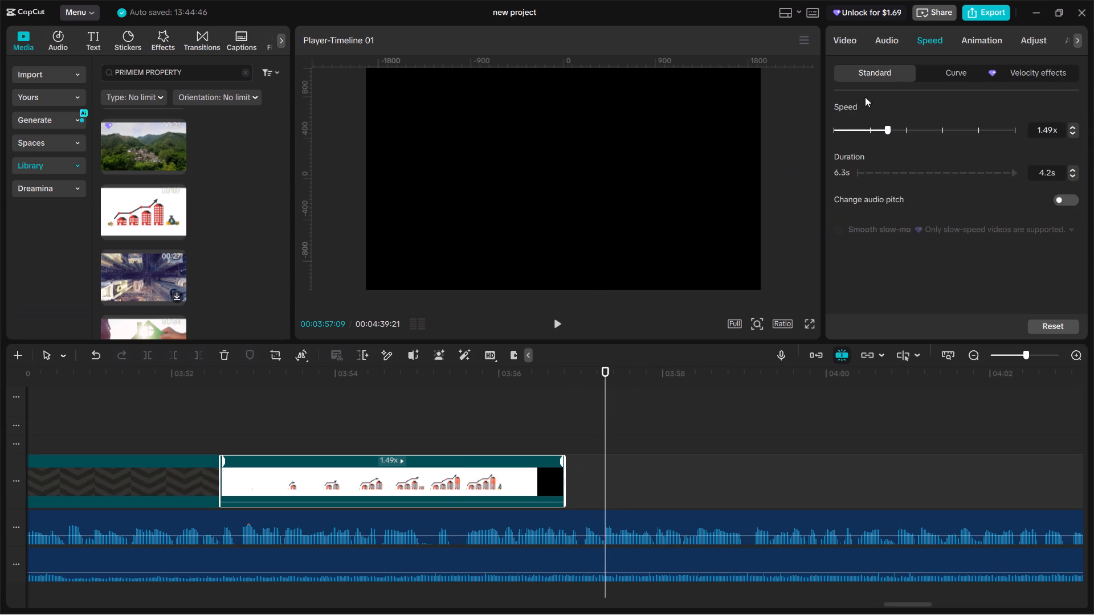
{"action": "left_click_drag", "start_coordinate": [558, 461], "coordinate": [605, 461]}
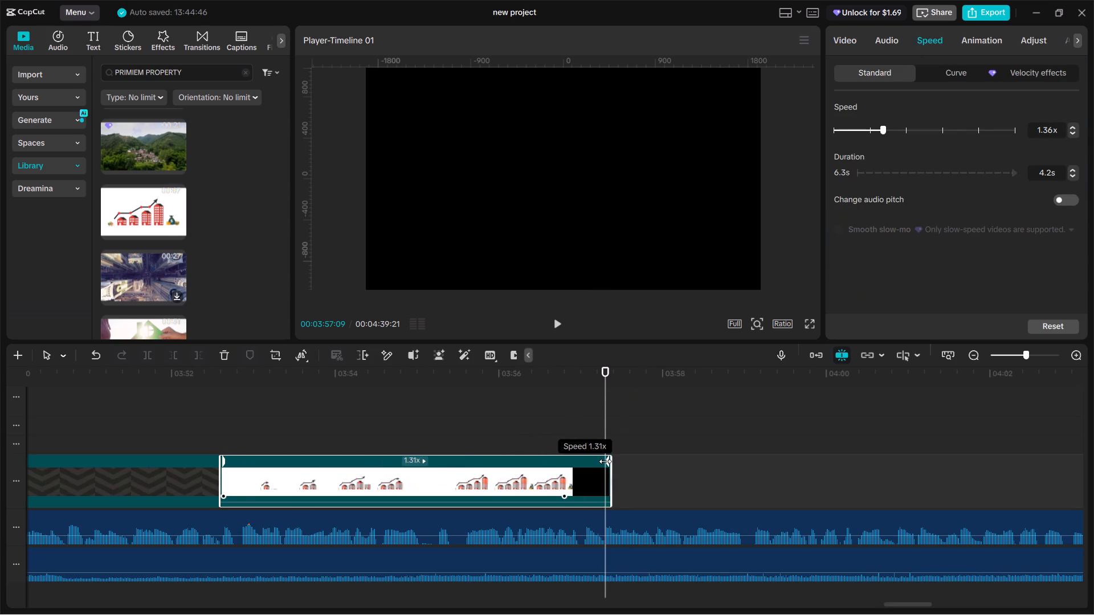
{"action": "left_click_drag", "start_coordinate": [605, 461], "coordinate": [598, 461]}
Play back the end of the five-feature list up to the cut into the real estate animation.
{"action": "scroll", "coordinate": [596, 461], "scroll_direction": "down", "scroll_amount": 20, "text": "ctrl"}
{"action": "scroll", "coordinate": [596, 461], "scroll_direction": "down", "scroll_amount": 4, "text": "ctrl"}
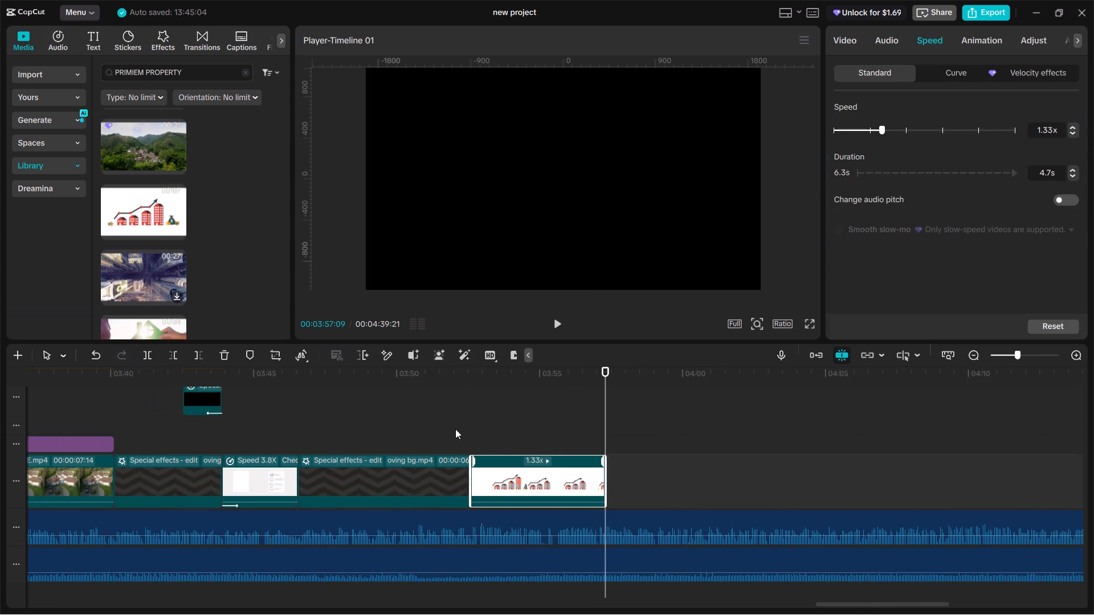
{"action": "left_click", "coordinate": [455, 429]}
{"action": "key", "text": "space"}
{"action": "left_click", "coordinate": [455, 429]}
{"action": "key", "text": "space"}
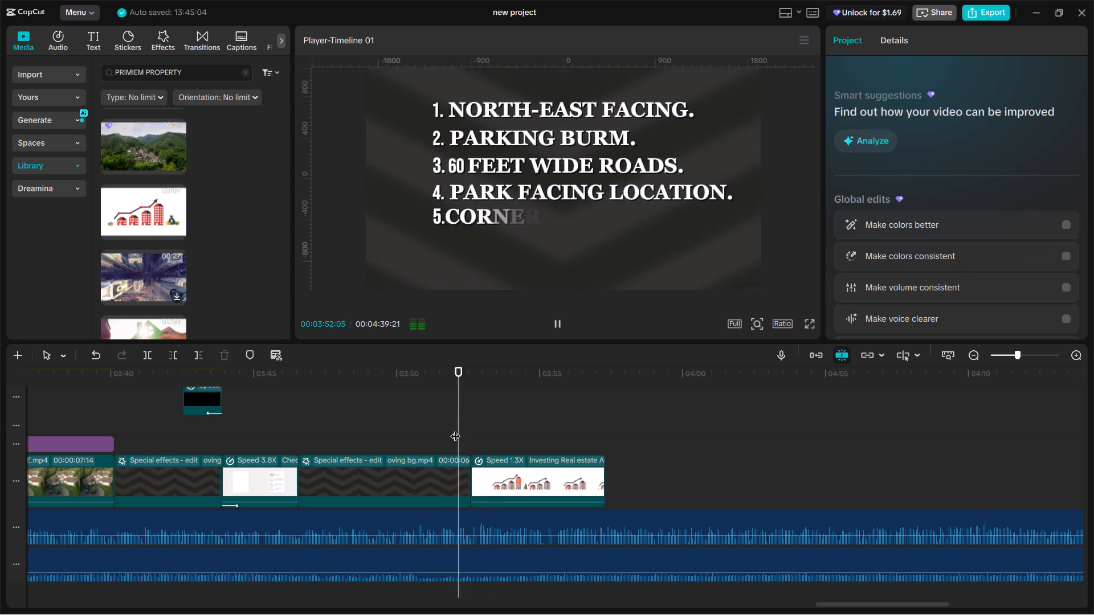
{"action": "key", "text": "space"}
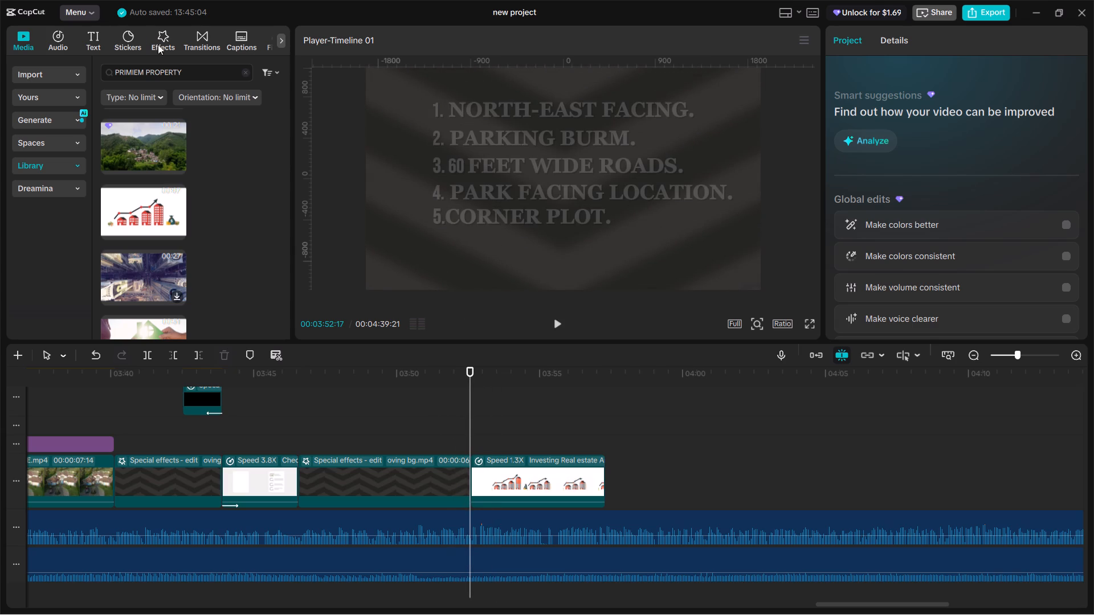
Open the transitions library at its Favorites category.
{"action": "left_click", "coordinate": [201, 39]}
{"action": "left_click", "coordinate": [55, 72]}
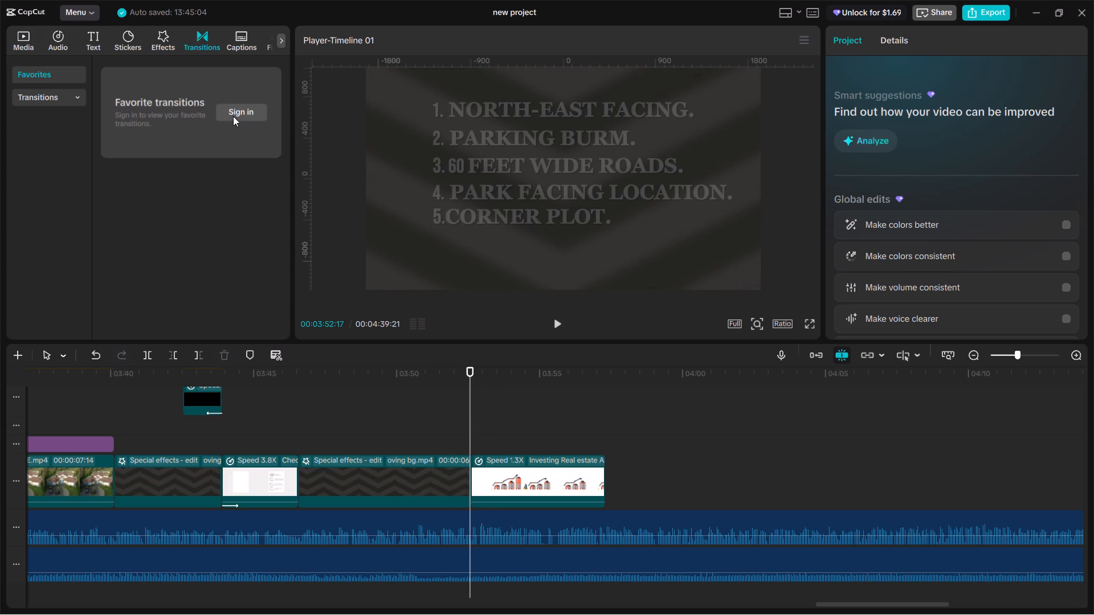
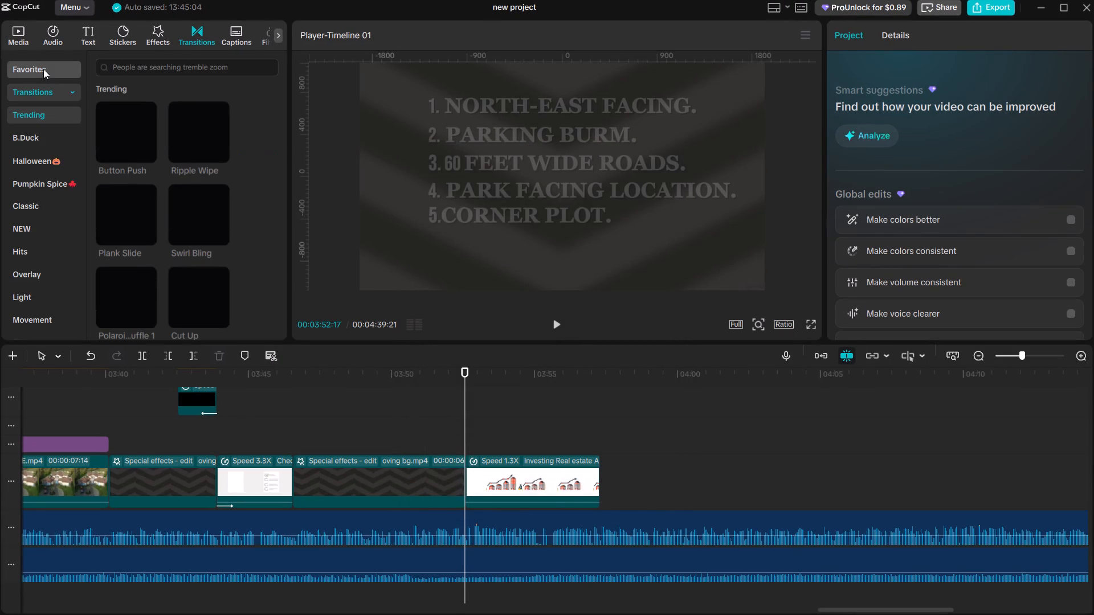
Add the favourite White Flash transition at the cut between the five-feature list background and the real estate animation.
{"action": "left_click", "coordinate": [43, 69]}
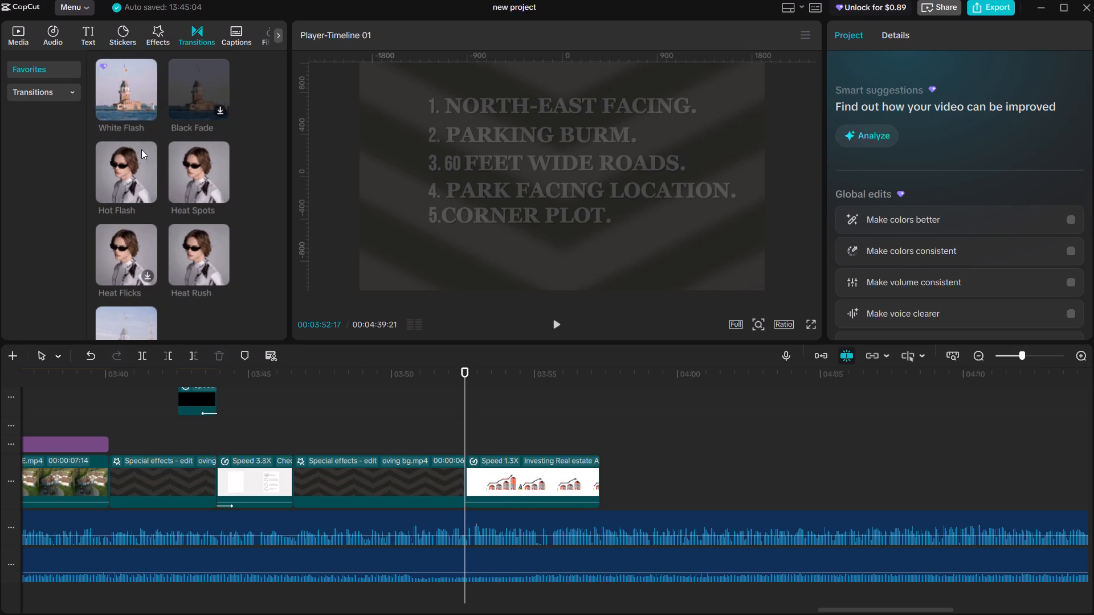
{"action": "left_click_drag", "start_coordinate": [112, 100], "coordinate": [456, 481]}
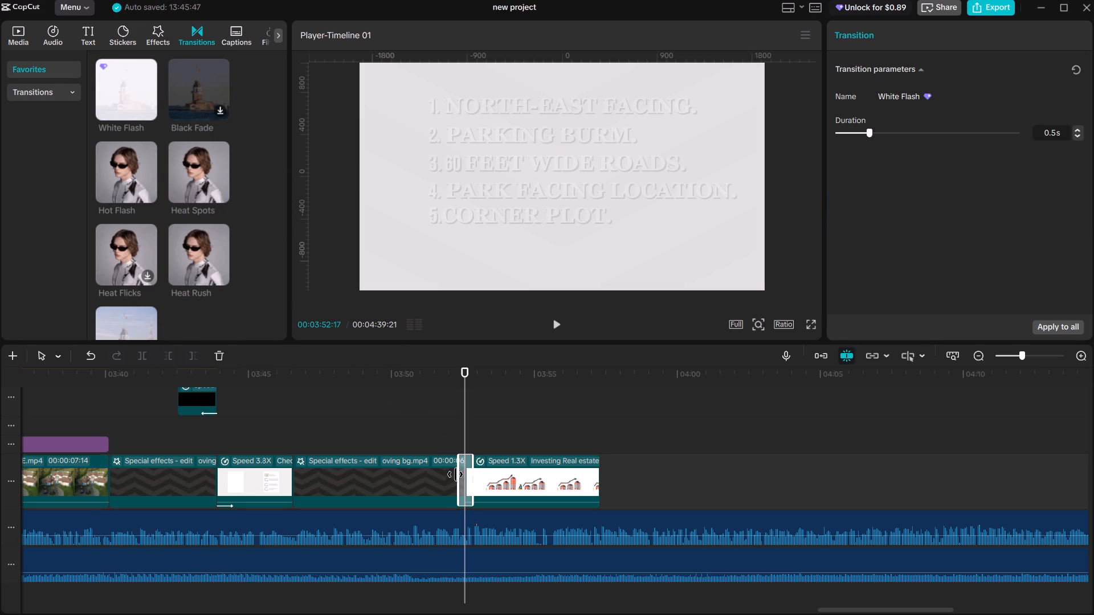
Play back the cut from the end of the feature list into the real estate animation to check the White Flash transition.
{"action": "left_click", "coordinate": [441, 435]}
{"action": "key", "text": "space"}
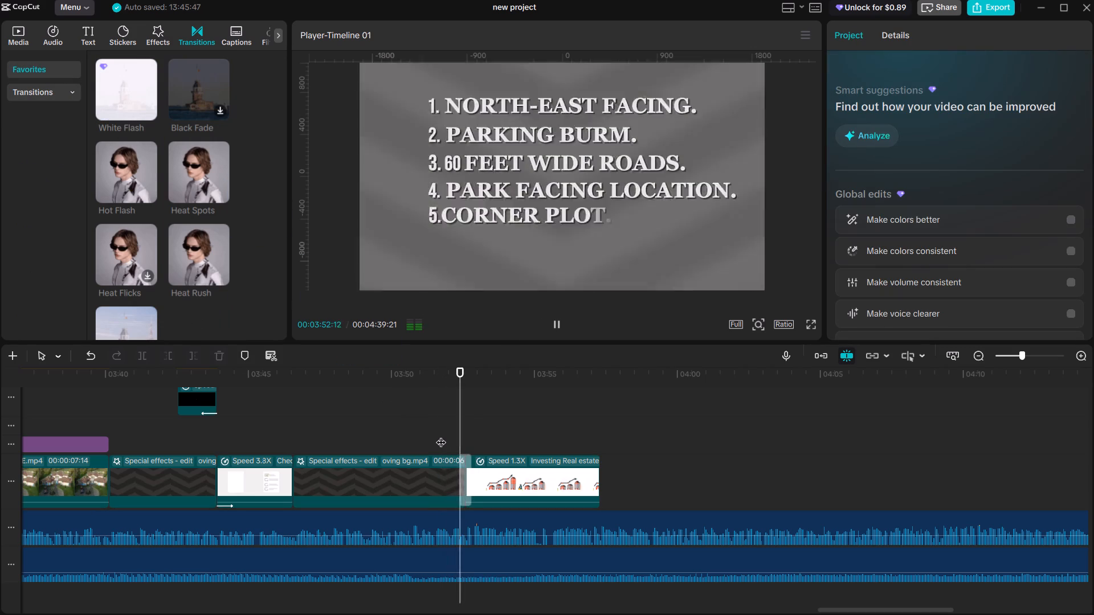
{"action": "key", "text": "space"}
{"action": "left_click", "coordinate": [451, 438]}
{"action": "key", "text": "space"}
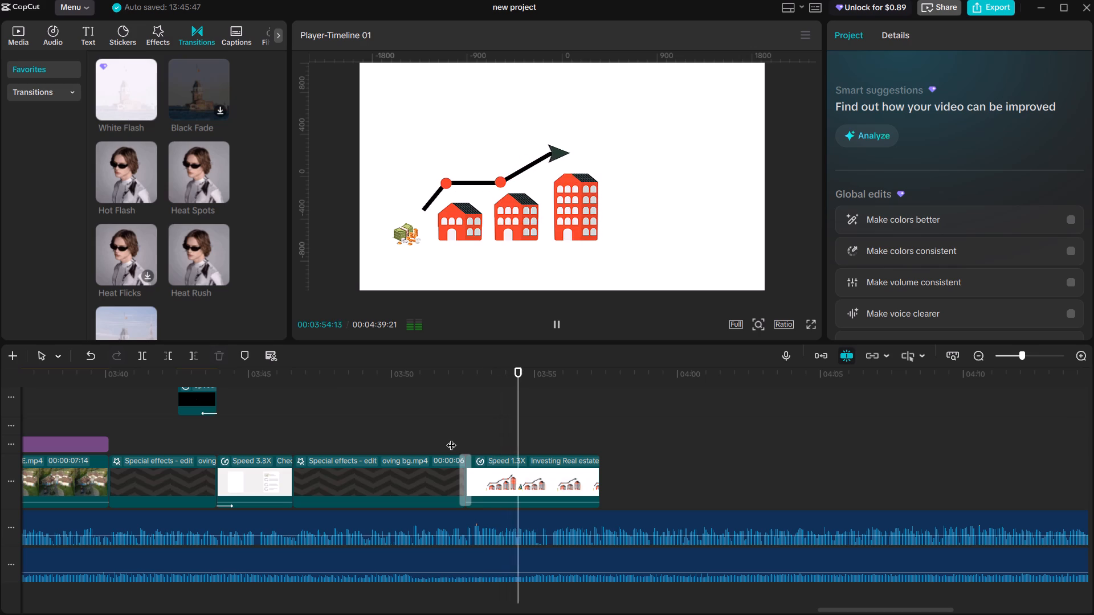
Play back the White Flash transition between the five-feature list and the real estate animation to judge its timing.
{"action": "left_click", "coordinate": [451, 438]}
{"action": "key", "text": "space"}
{"action": "key", "text": "space"}
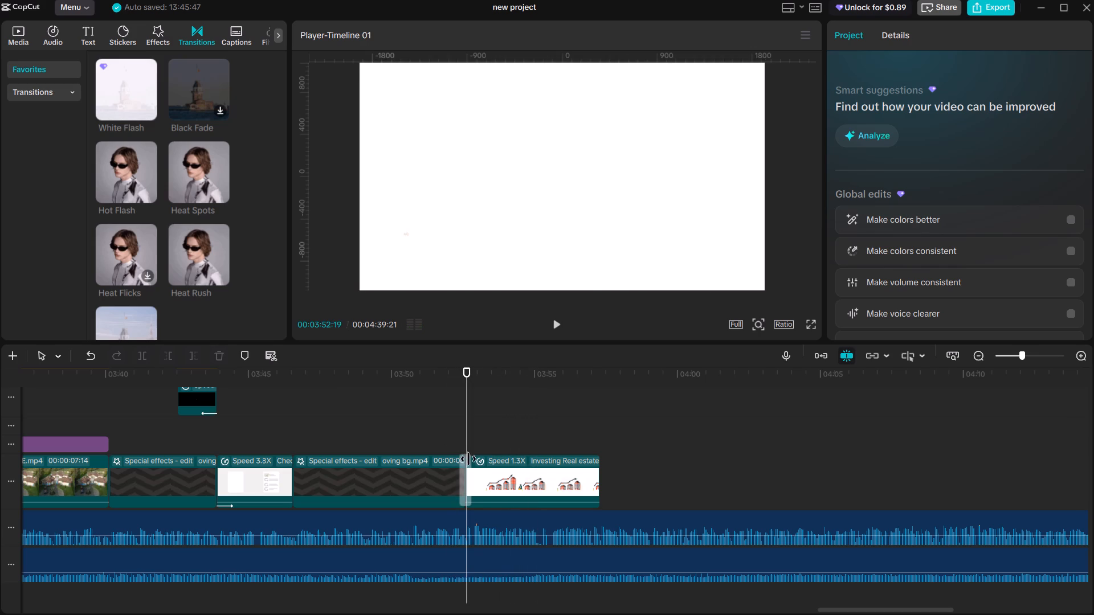
{"action": "left_click", "coordinate": [451, 437]}
{"action": "key", "text": "space"}
{"action": "key", "text": "space"}
{"action": "key", "text": "space"}
{"action": "key", "text": "space"}
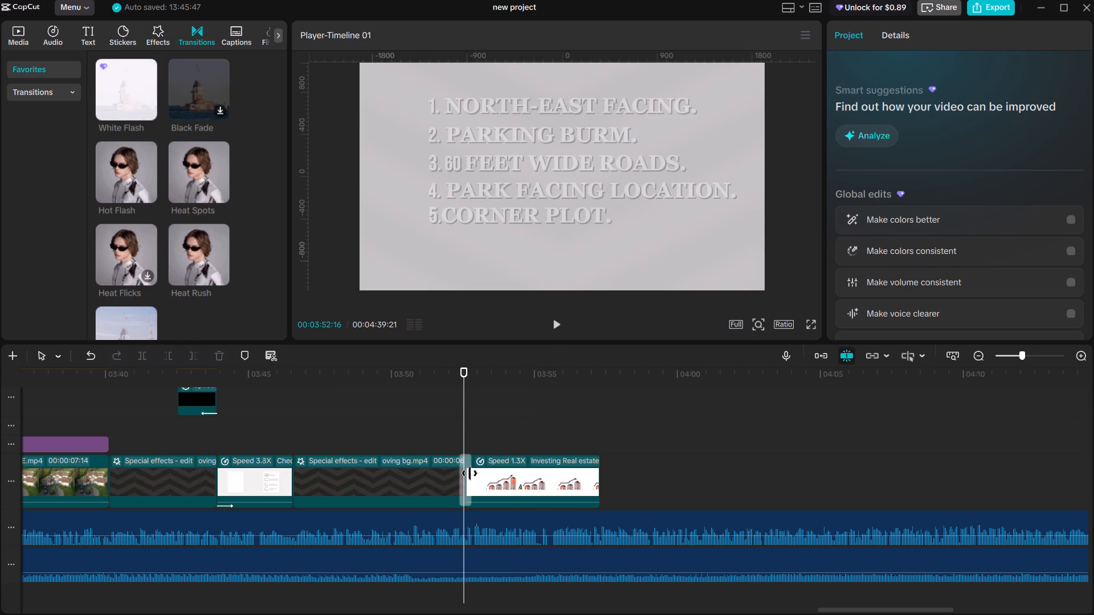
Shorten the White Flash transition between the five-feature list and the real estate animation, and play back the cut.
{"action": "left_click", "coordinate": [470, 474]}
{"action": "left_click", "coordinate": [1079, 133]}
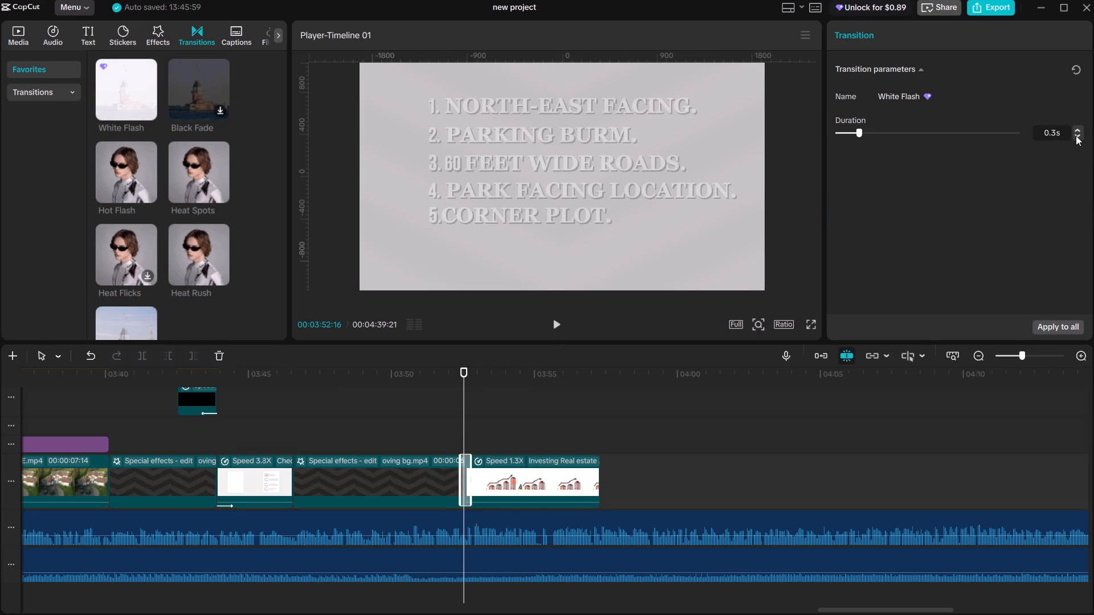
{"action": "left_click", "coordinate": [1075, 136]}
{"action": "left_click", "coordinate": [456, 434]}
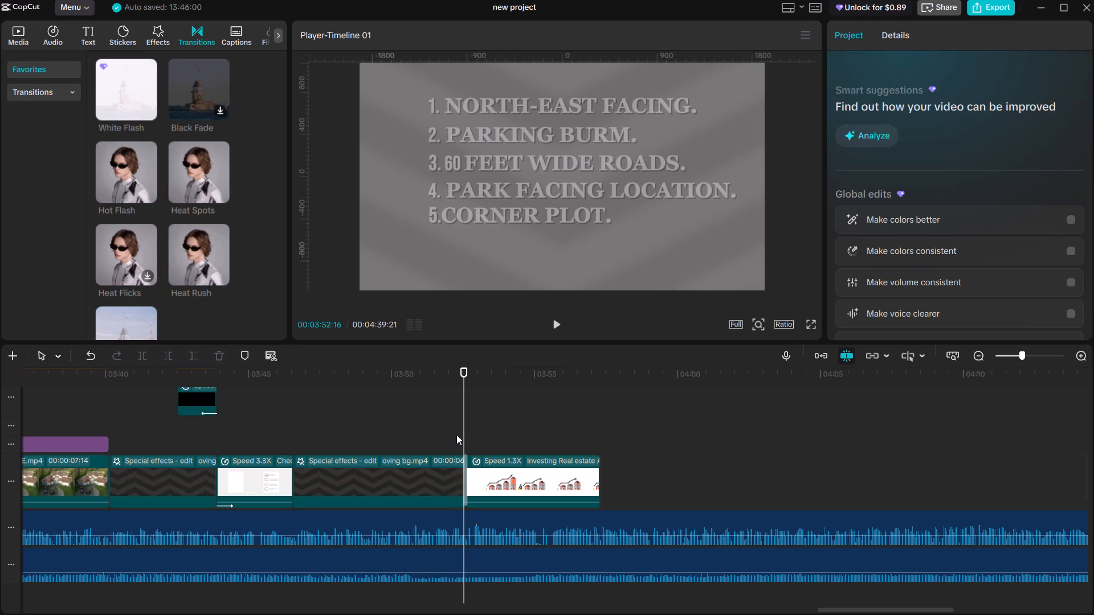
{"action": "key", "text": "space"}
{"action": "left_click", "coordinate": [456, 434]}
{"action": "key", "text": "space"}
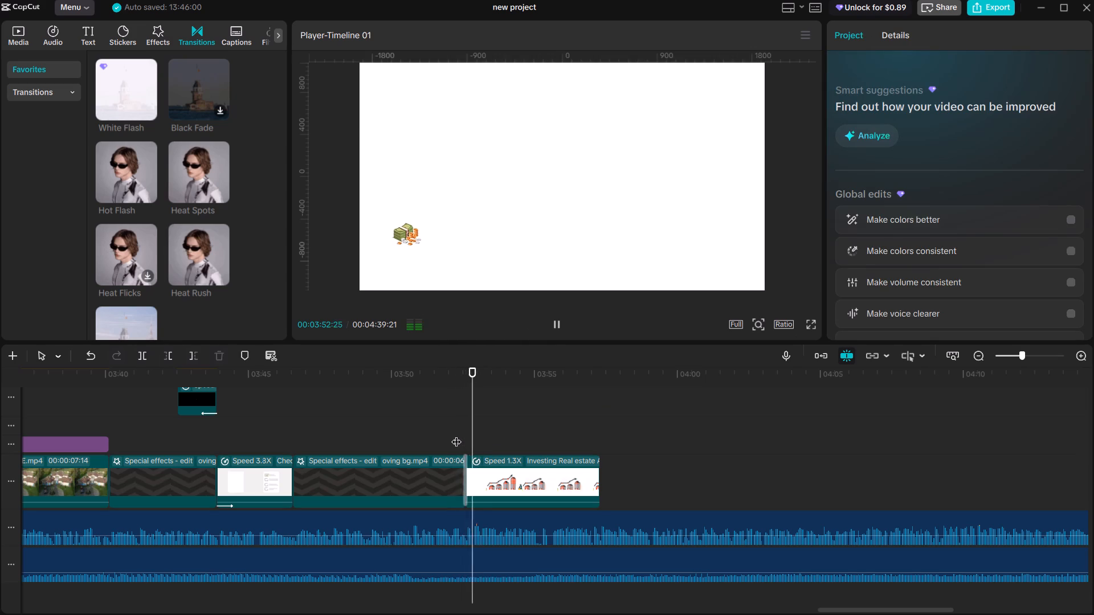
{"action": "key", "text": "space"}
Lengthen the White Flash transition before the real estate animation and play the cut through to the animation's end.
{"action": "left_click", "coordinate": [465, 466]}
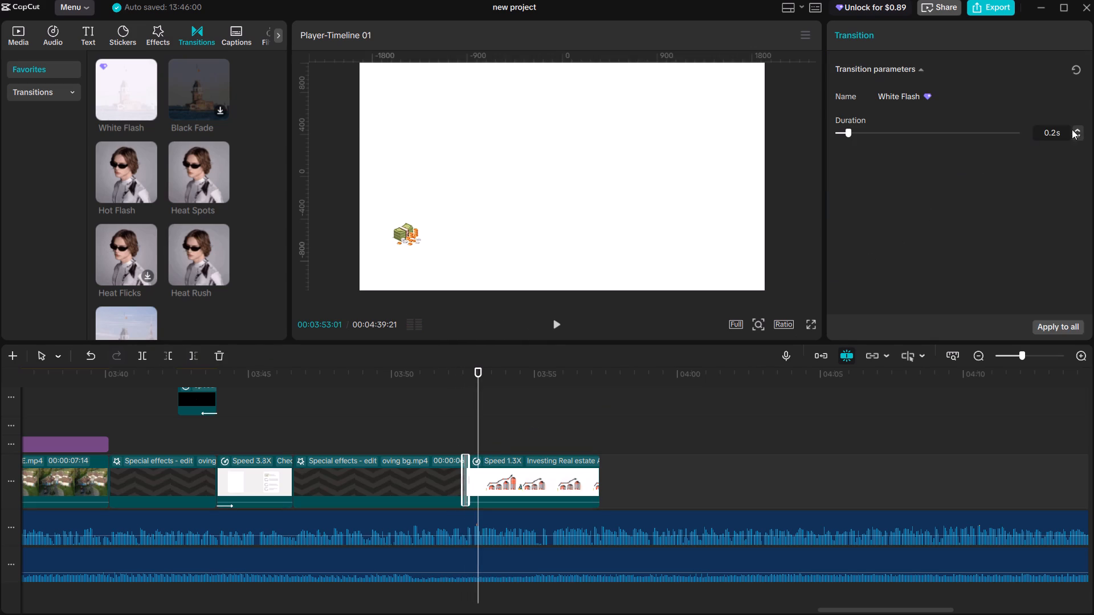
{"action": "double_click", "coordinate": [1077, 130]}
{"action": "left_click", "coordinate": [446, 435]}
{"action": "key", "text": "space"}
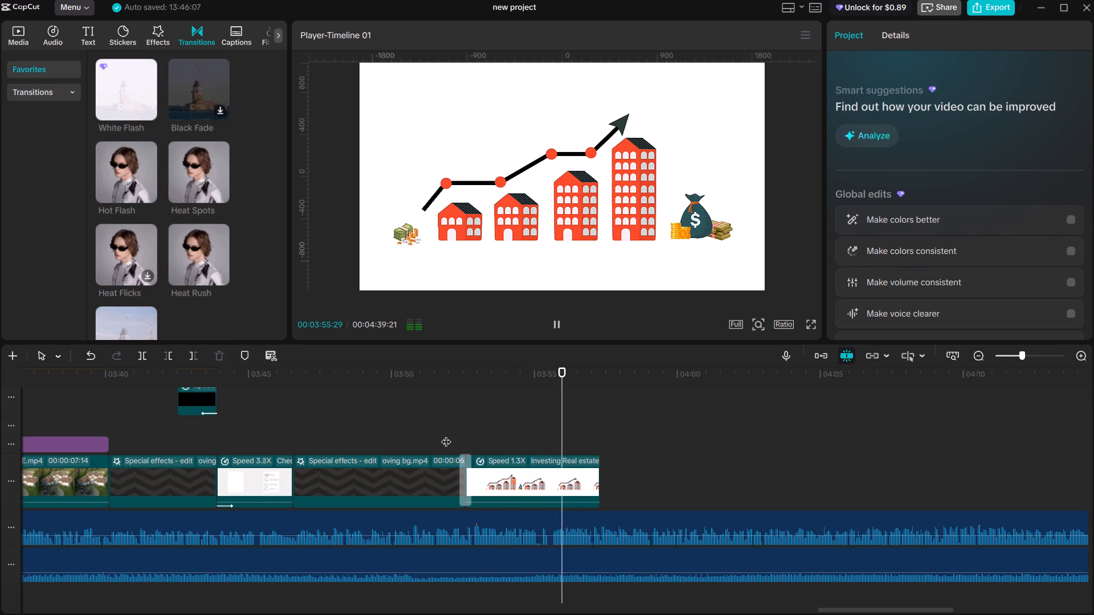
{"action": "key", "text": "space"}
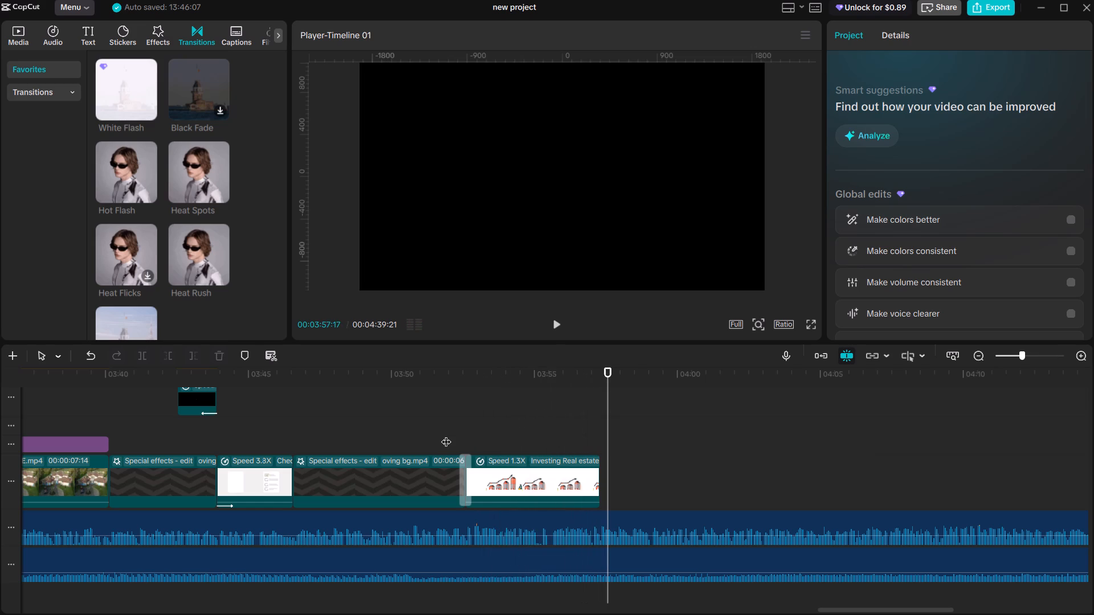
Trim the real estate animation by splitting it at 00:03:56:25 and deleting the blank white tail.
{"action": "left_click", "coordinate": [574, 429]}
{"action": "key", "text": "space"}
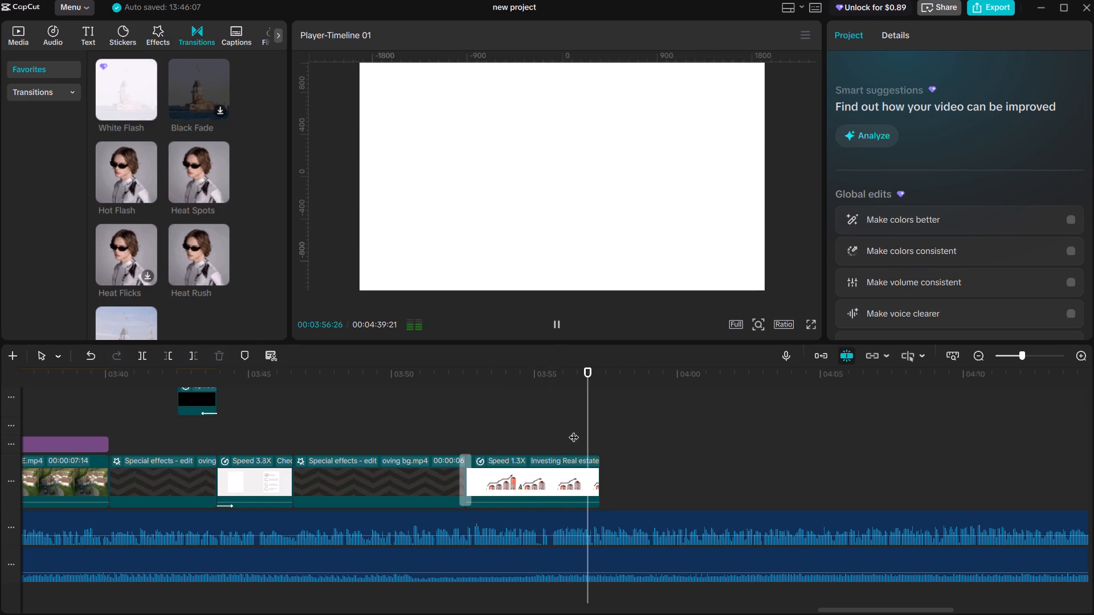
{"action": "key", "text": "space"}
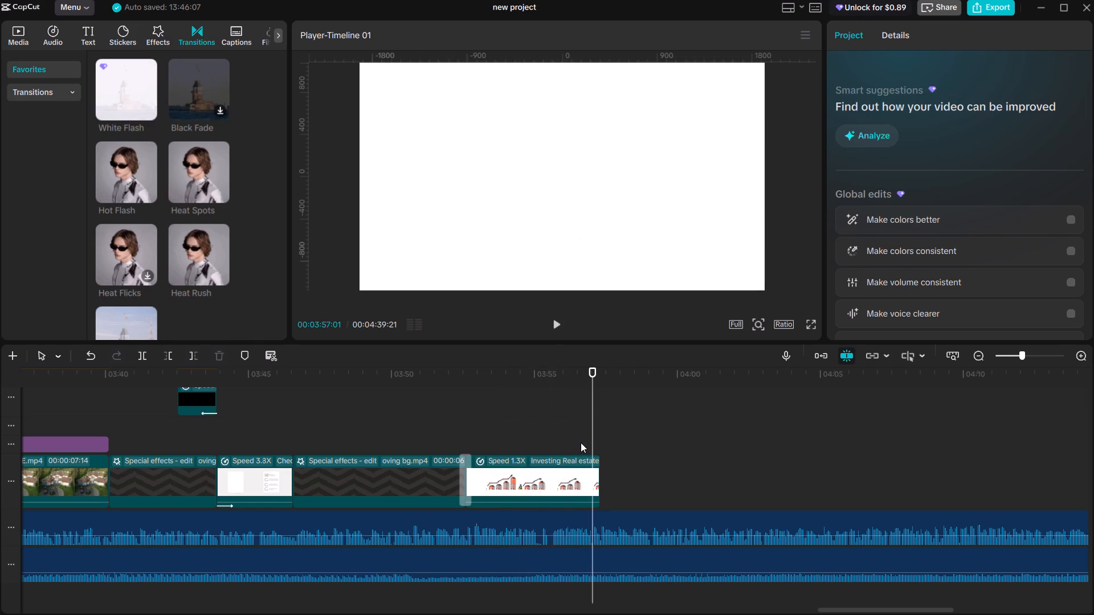
{"action": "left_click", "coordinate": [581, 442]}
{"action": "left_click_drag", "start_coordinate": [581, 442], "coordinate": [586, 445]}
{"action": "left_click", "coordinate": [596, 470]}
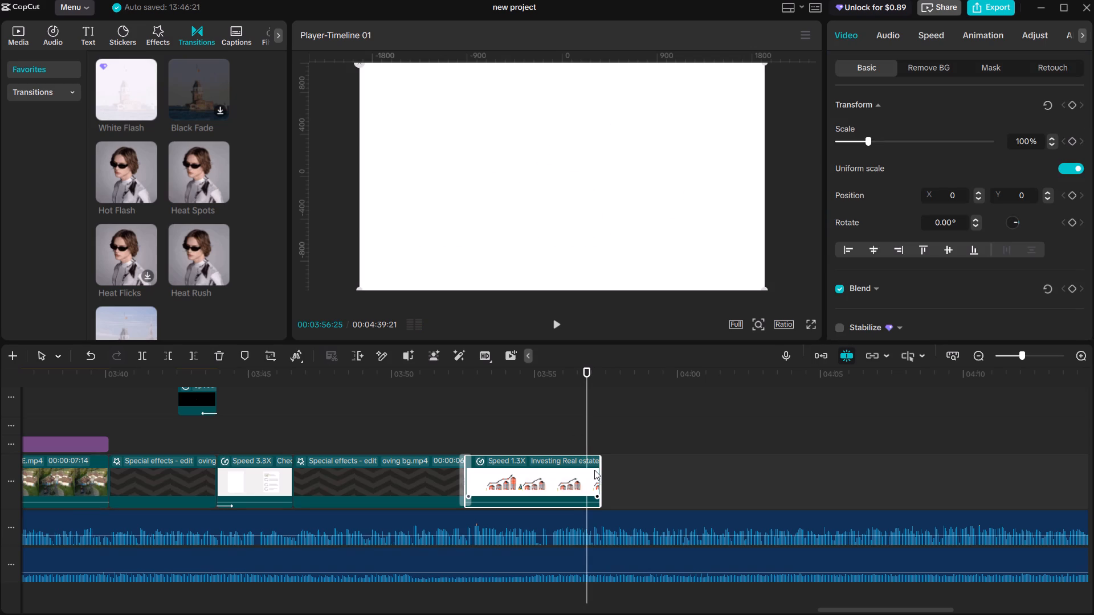
{"action": "key", "text": "ctrl+b"}
{"action": "key", "text": "BackSpace"}
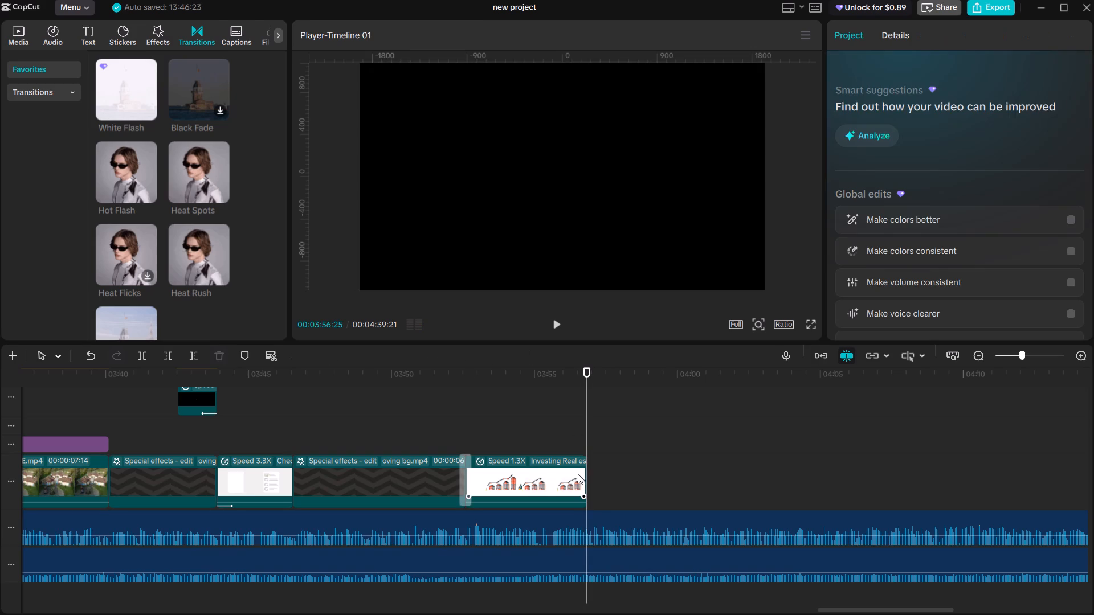
Slow the trimmed real estate animation to 1.22x so that it ends at about 00:03:57:06.
{"action": "left_click", "coordinate": [578, 468]}
{"action": "left_click", "coordinate": [924, 34]}
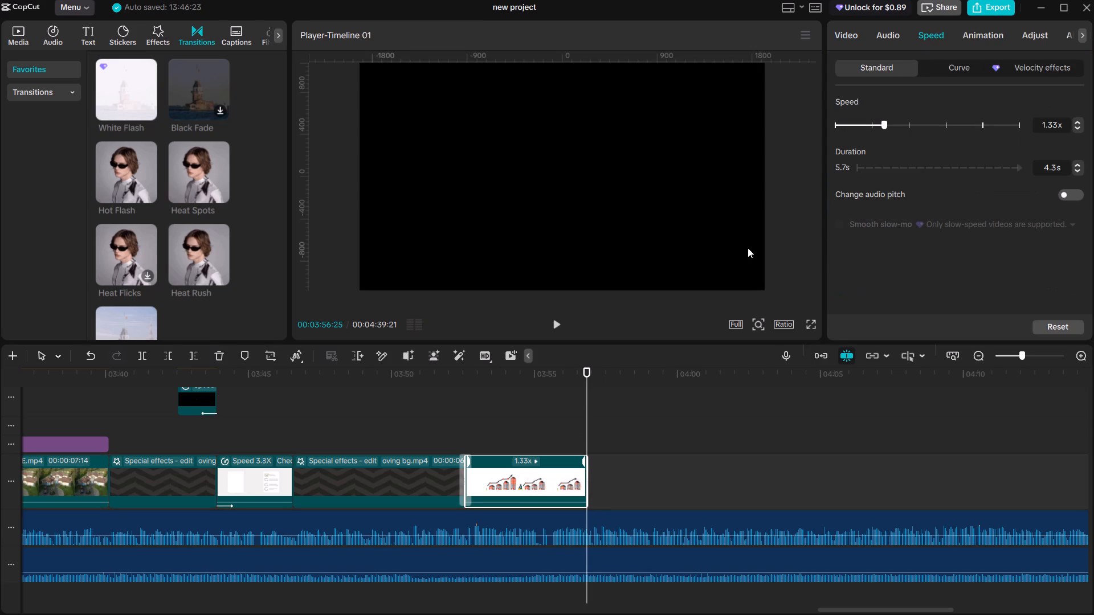
{"action": "left_click_drag", "start_coordinate": [585, 462], "coordinate": [594, 462]}
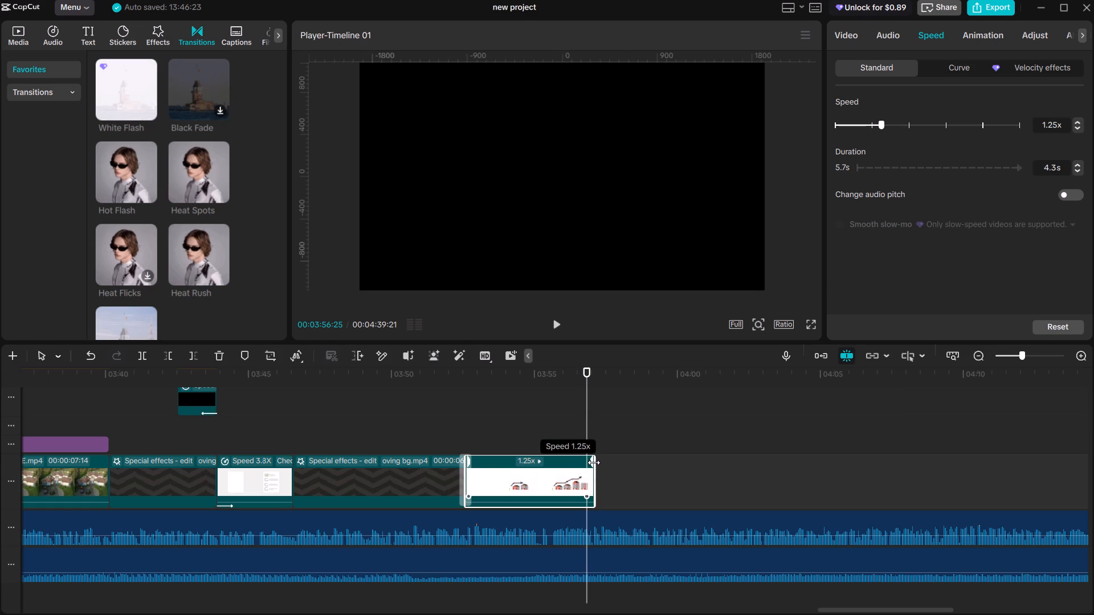
{"action": "left_click_drag", "start_coordinate": [594, 462], "coordinate": [591, 462]}
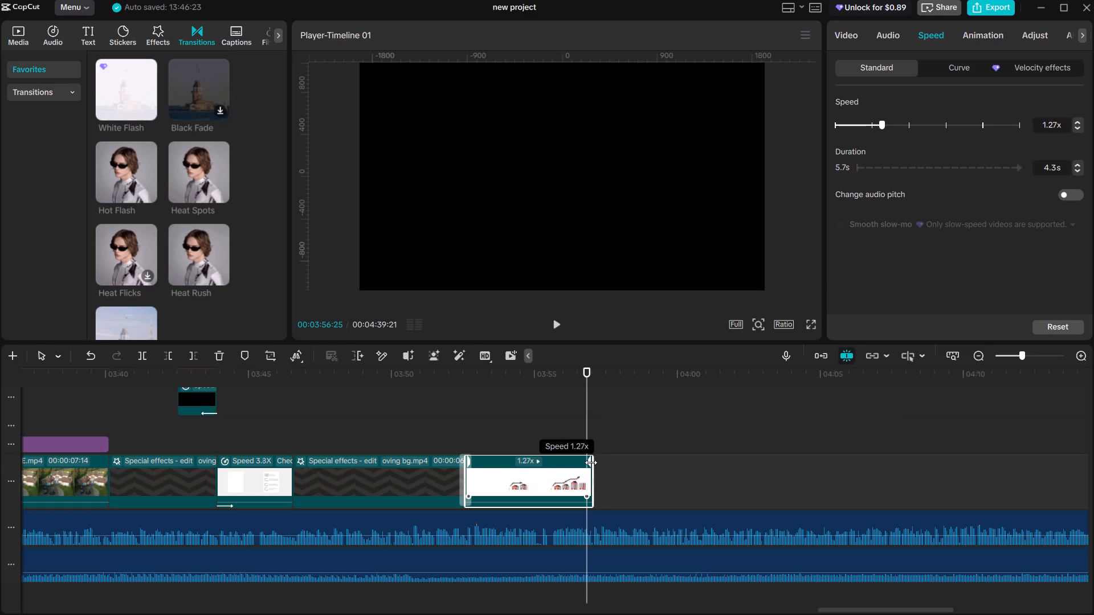
{"action": "left_click_drag", "start_coordinate": [591, 462], "coordinate": [595, 466]}
Play and scrub through the end of the slowed real estate animation to examine its final frames.
{"action": "left_click", "coordinate": [582, 442]}
{"action": "key", "text": "space"}
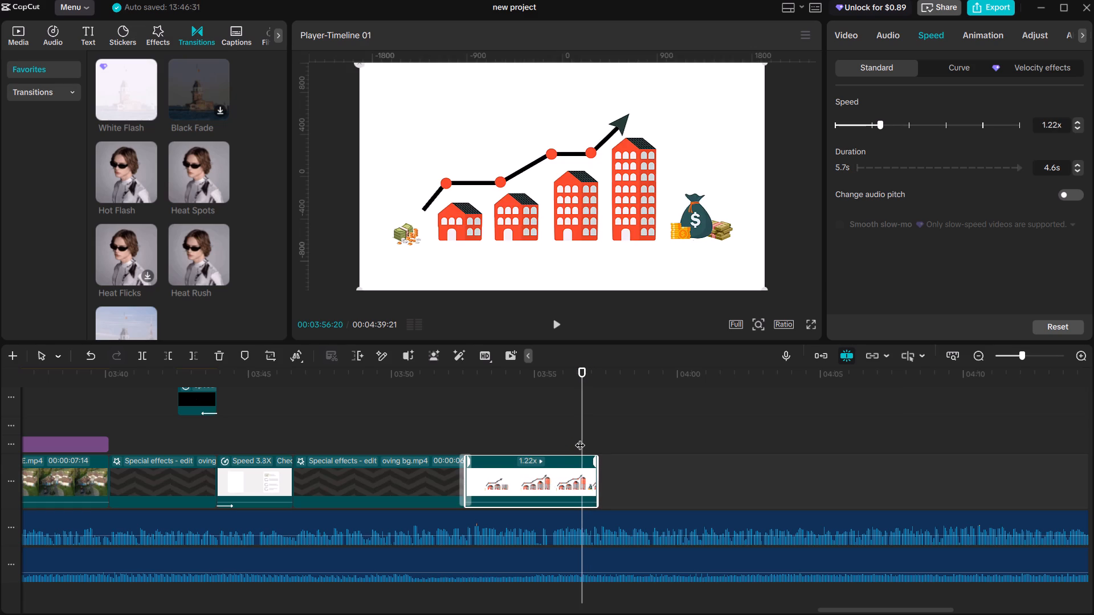
{"action": "left_click", "coordinate": [580, 438]}
{"action": "key", "text": "space"}
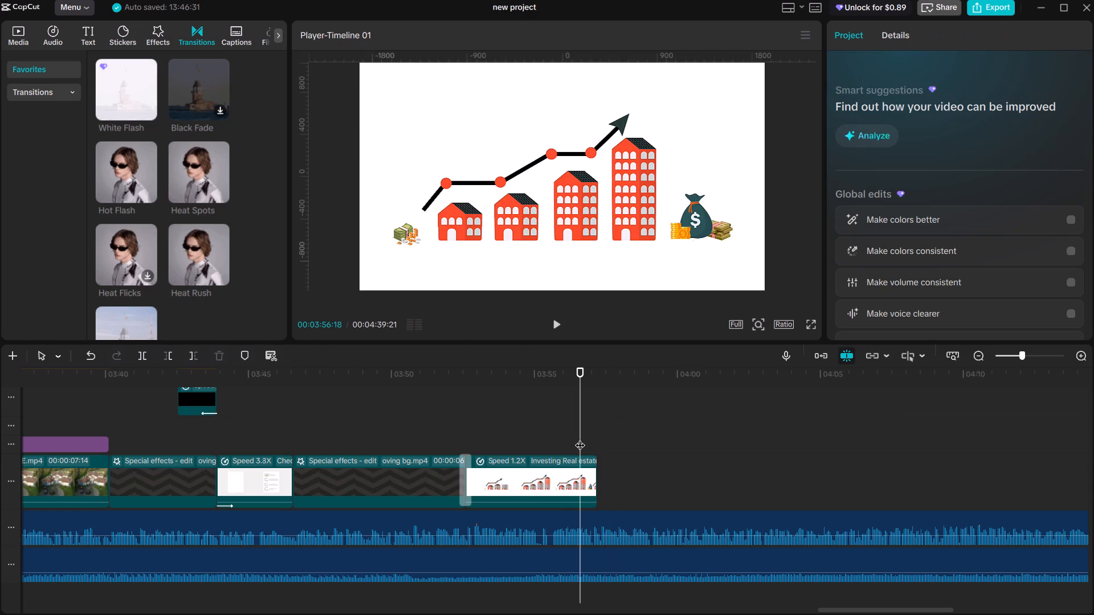
{"action": "key", "text": "space"}
{"action": "key", "text": "space"}
{"action": "left_click", "coordinate": [586, 442]}
{"action": "left_click_drag", "start_coordinate": [586, 442], "coordinate": [593, 445]}
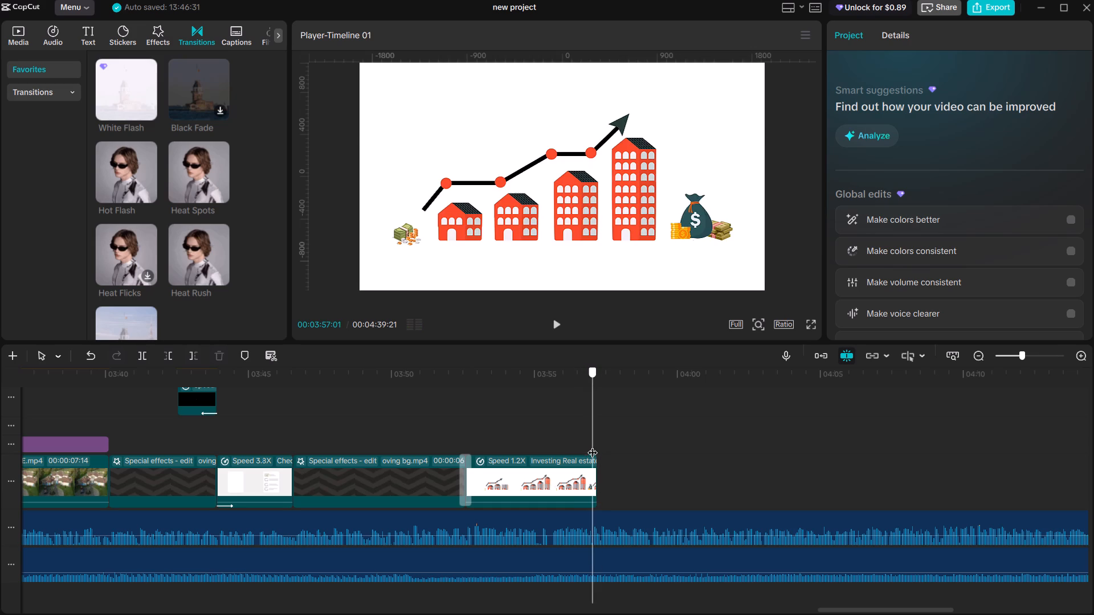
{"action": "left_click_drag", "start_coordinate": [593, 445], "coordinate": [596, 446]}
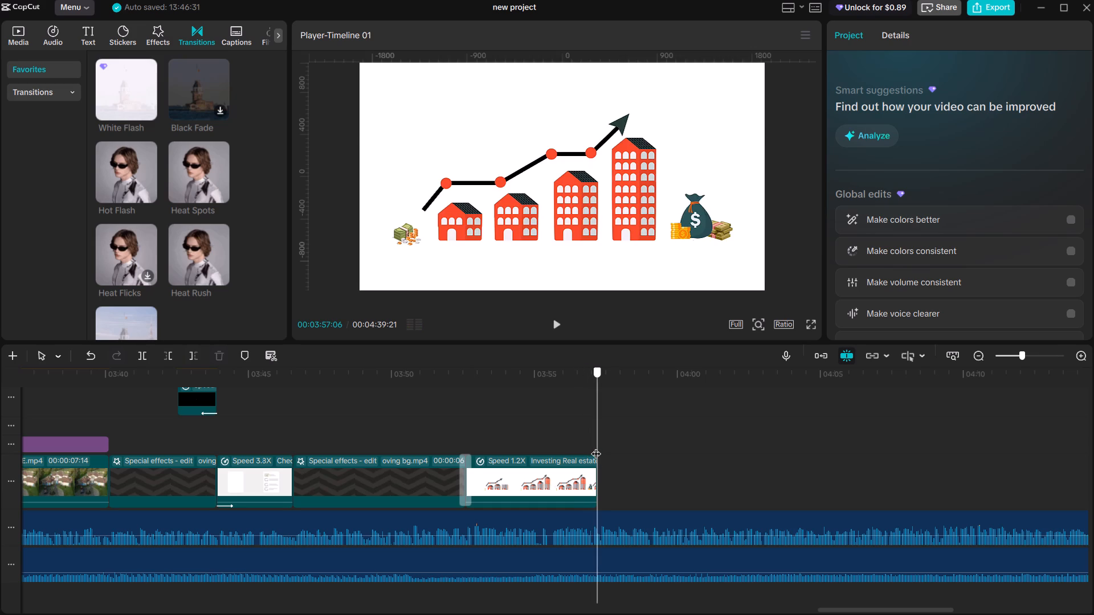
{"action": "left_click_drag", "start_coordinate": [596, 446], "coordinate": [591, 442]}
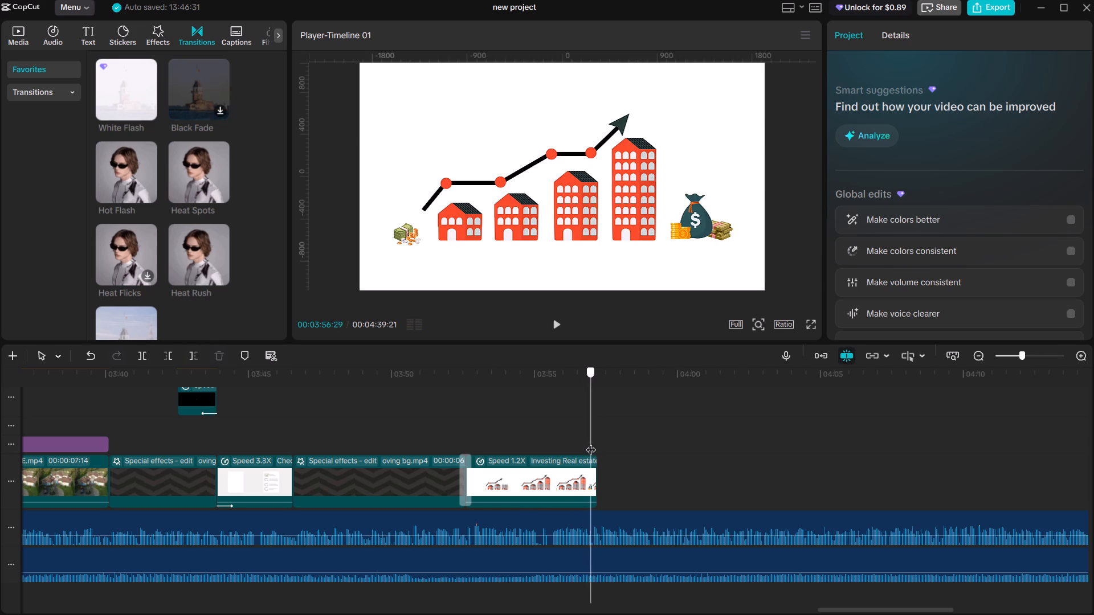
{"action": "left_click_drag", "start_coordinate": [591, 442], "coordinate": [594, 445]}
Find the end of the complete building graphic frame by frame, split the real estate animation at 00:03:57:01 and delete the remainder.
{"action": "key", "text": "Left"}
{"action": "key", "text": "Left"}
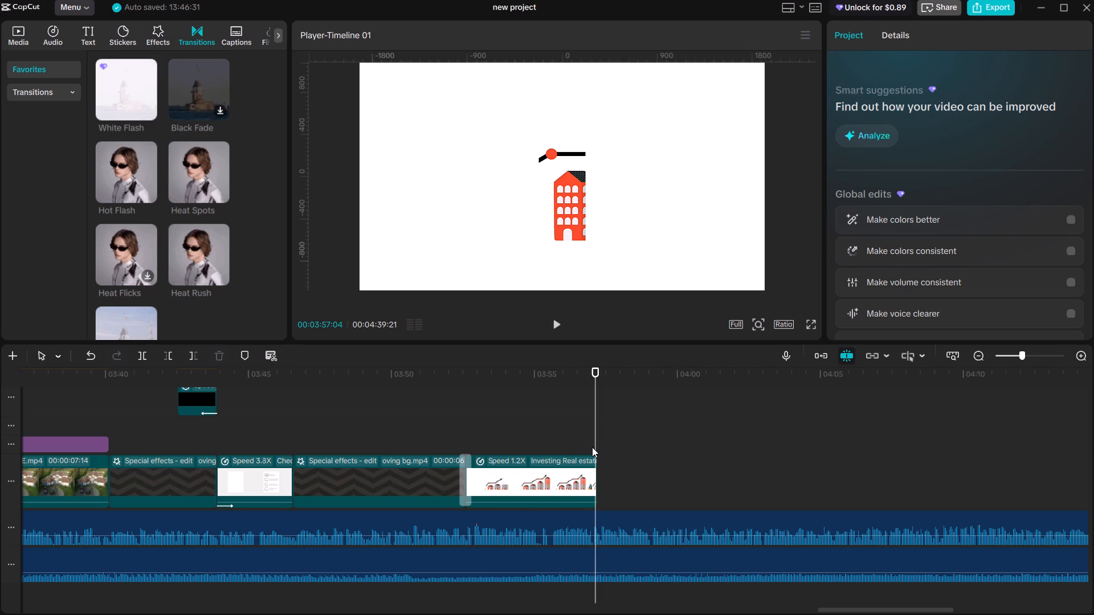
{"action": "key", "text": "Left"}
{"action": "key", "text": "Left"}
{"action": "key", "text": "Left"}
{"action": "key", "text": "Left"}
{"action": "key", "text": "Left"}
{"action": "key", "text": "Right"}
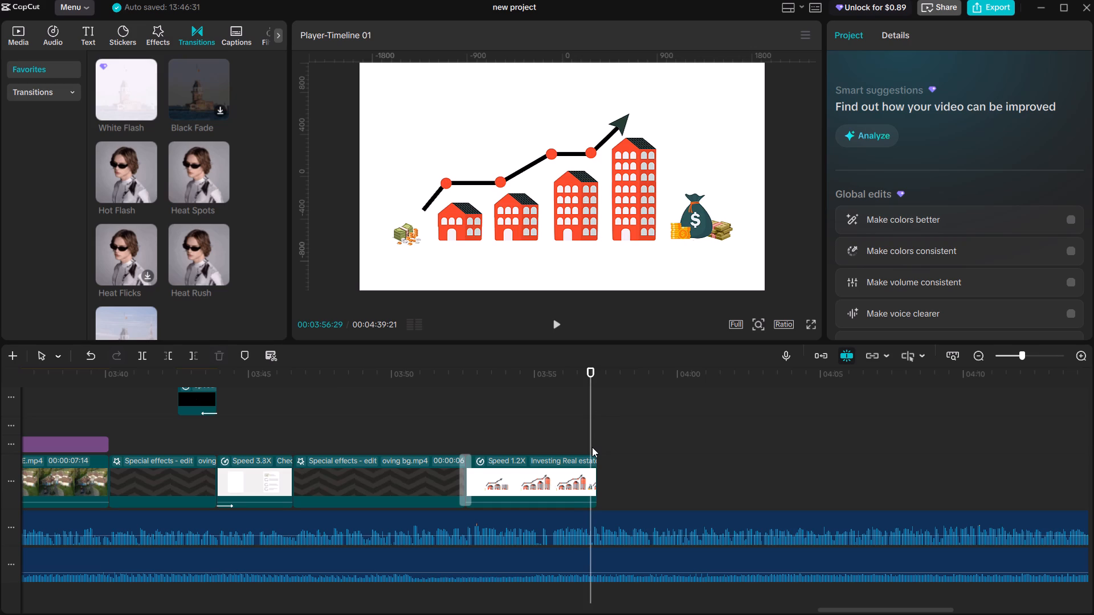
{"action": "key", "text": "Right"}
{"action": "key", "text": "Right"}
{"action": "key", "text": "Left"}
{"action": "scroll", "coordinate": [598, 479], "scroll_direction": "up", "scroll_amount": 2, "text": "ctrl"}
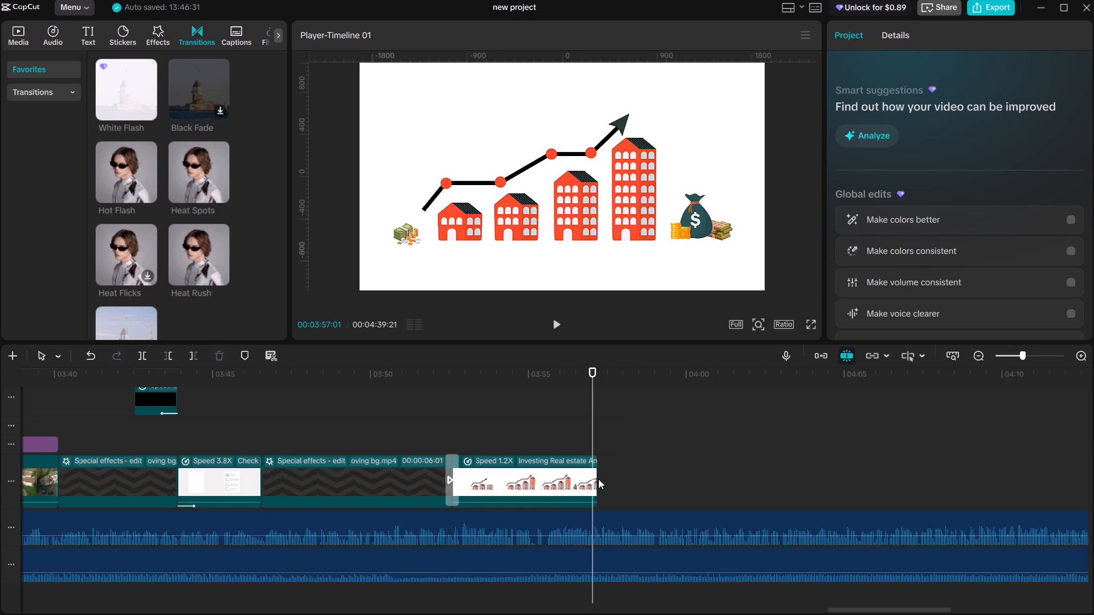
{"action": "scroll", "coordinate": [598, 479], "scroll_direction": "up", "scroll_amount": 12, "text": "ctrl"}
{"action": "left_click", "coordinate": [582, 473], "text": "ctrl"}
{"action": "key", "text": "ctrl+b"}
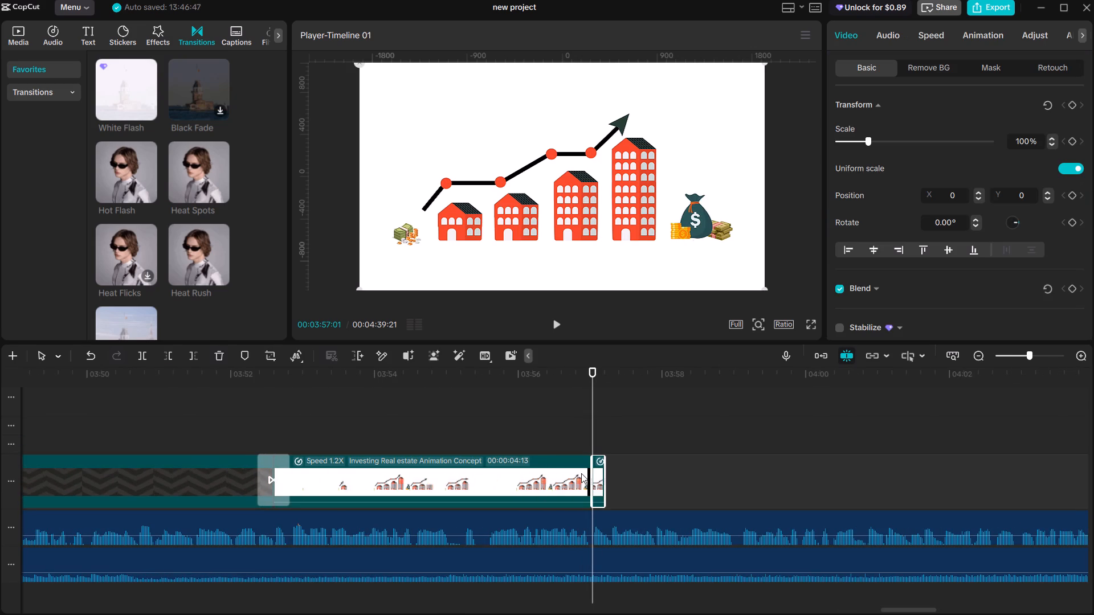
{"action": "key", "text": "BackSpace"}
Slow the trimmed real estate animation to 1.16x, extending its end slightly past 00:03:57:01.
{"action": "left_click", "coordinate": [590, 470]}
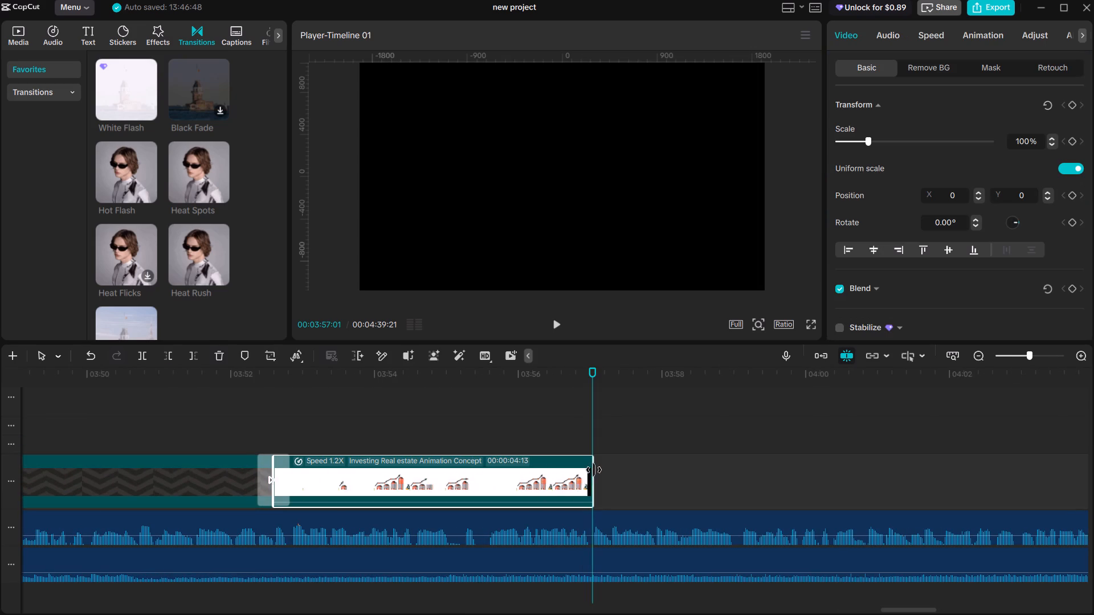
{"action": "left_click", "coordinate": [933, 39]}
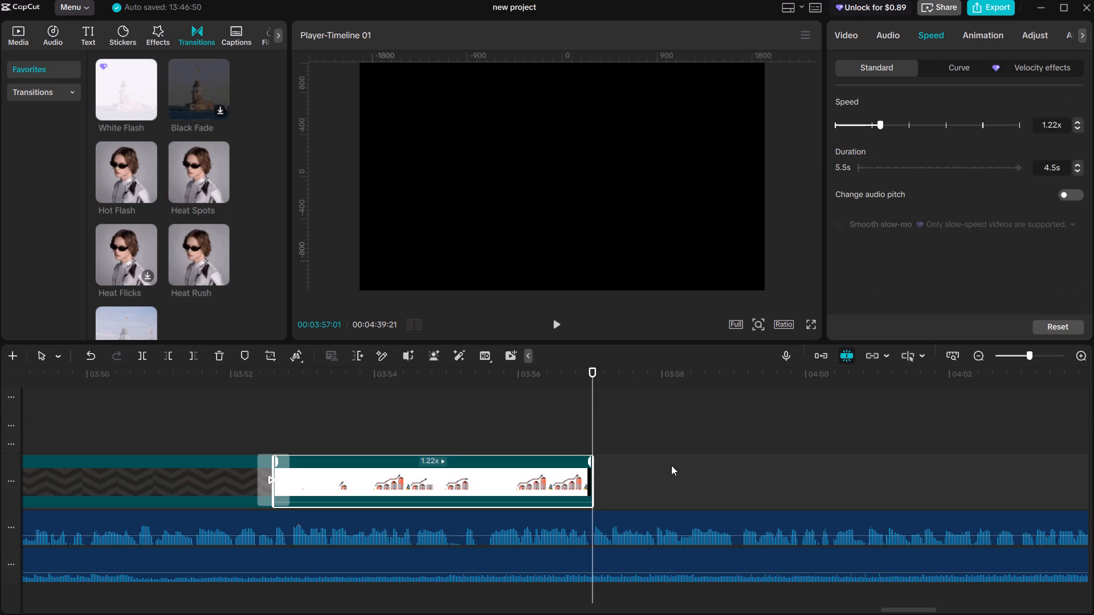
{"action": "left_click_drag", "start_coordinate": [587, 461], "coordinate": [606, 465]}
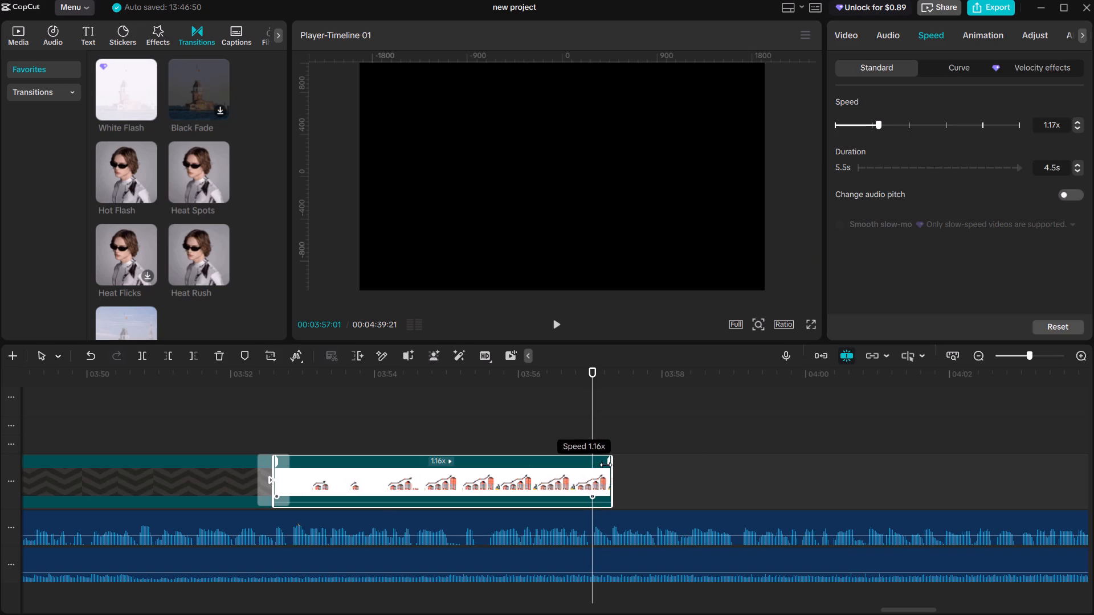
{"action": "left_click_drag", "start_coordinate": [606, 465], "coordinate": [604, 465]}
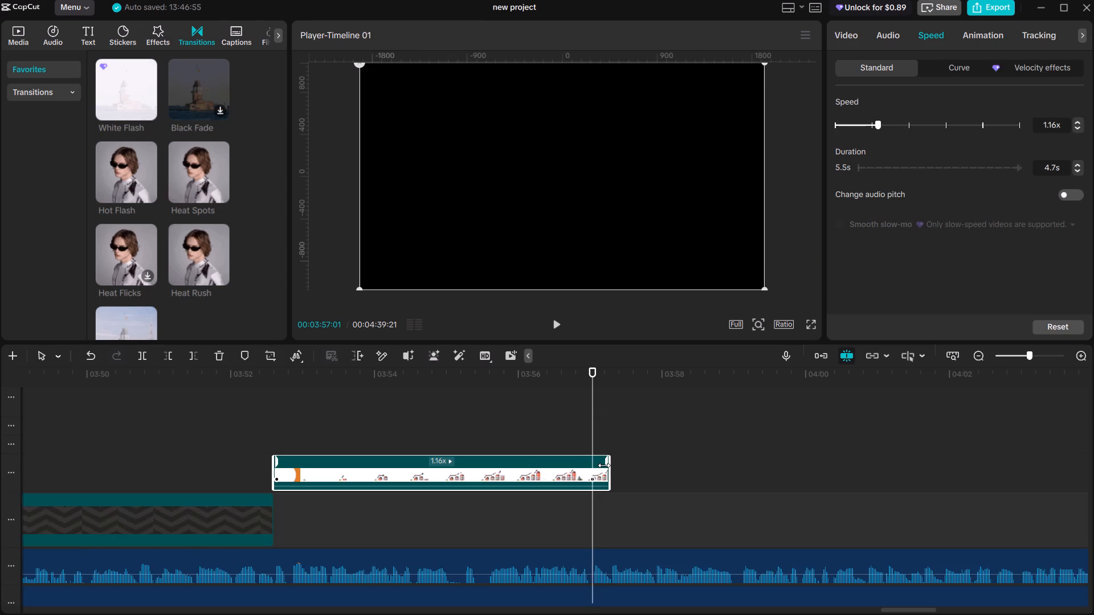
Move the real estate animation from the overlay track back to the main track, directly after the five-feature list.
{"action": "scroll", "coordinate": [591, 515], "scroll_direction": "down", "scroll_amount": 7, "text": "ctrl"}
{"action": "left_click", "coordinate": [581, 512]}
{"action": "key", "text": "space"}
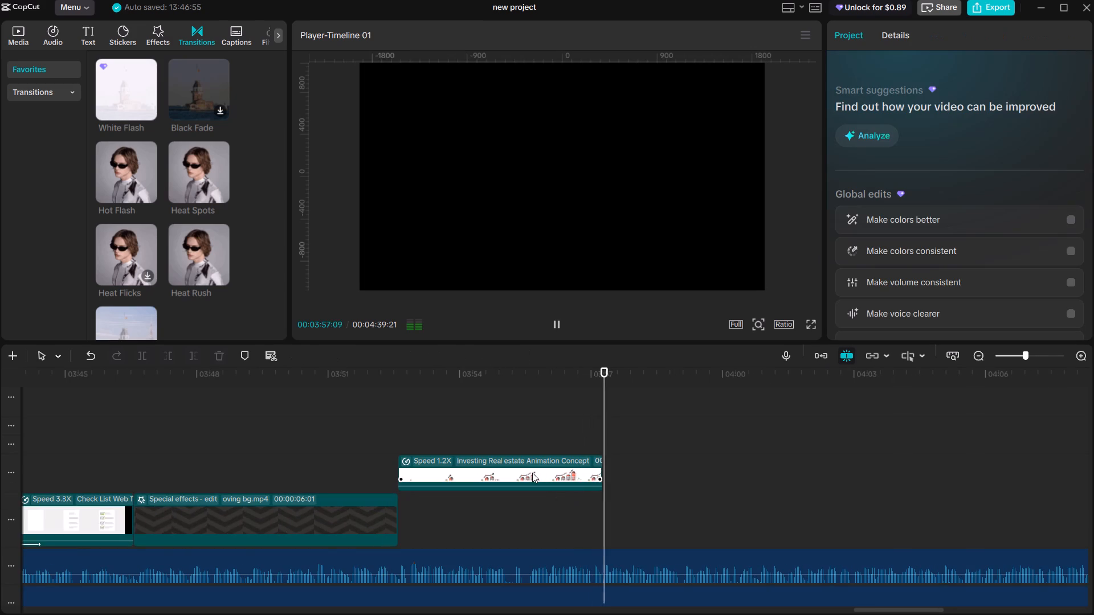
{"action": "left_click_drag", "start_coordinate": [532, 471], "coordinate": [532, 511]}
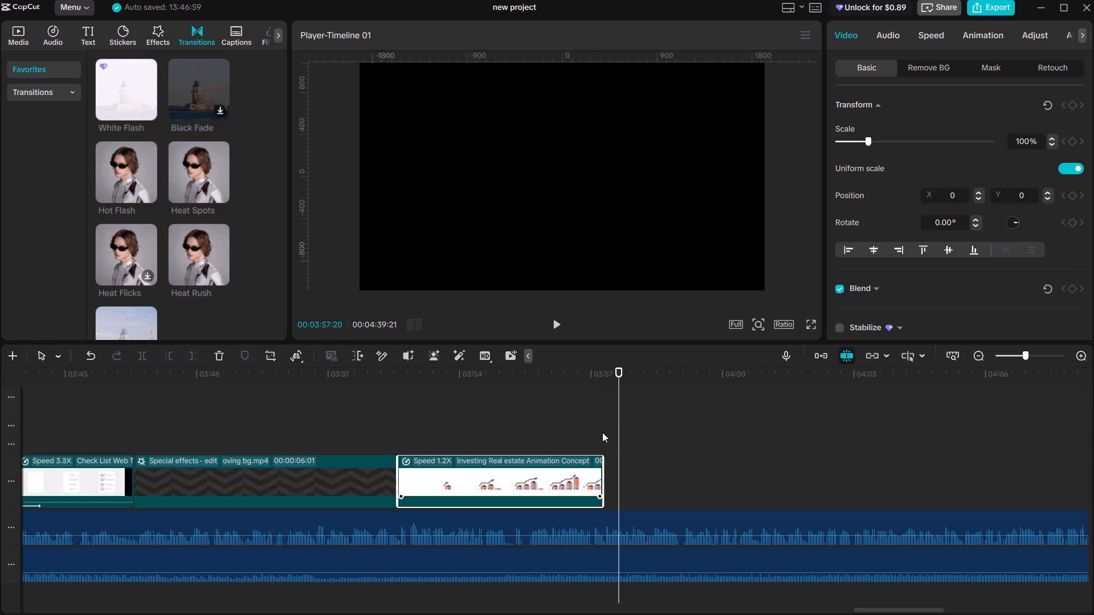
Play back from the end of the five-feature list through the real estate animation and on into the following empty section.
{"action": "left_click", "coordinate": [602, 432]}
{"action": "key", "text": "space"}
{"action": "left_click", "coordinate": [600, 427]}
{"action": "key", "text": "space"}
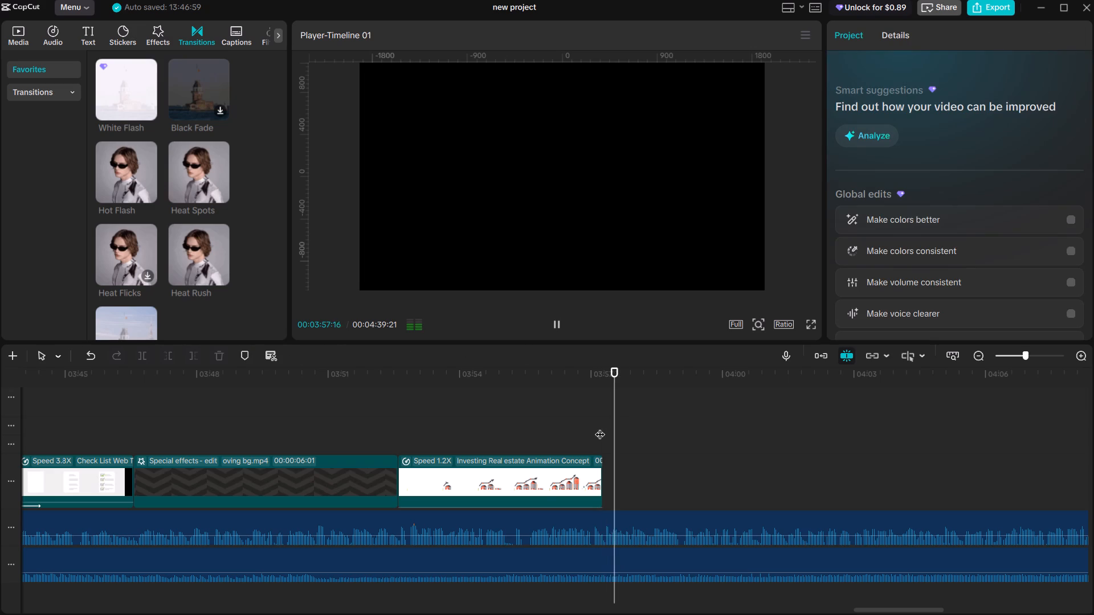
{"action": "left_click", "coordinate": [387, 421]}
{"action": "key", "text": "space"}
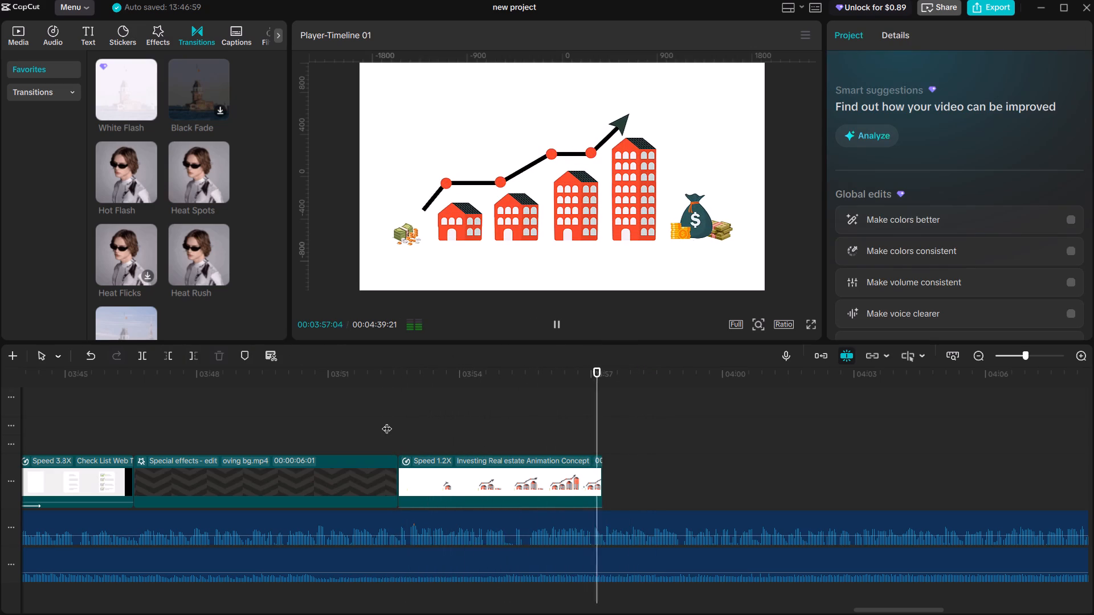
{"action": "key", "text": "space"}
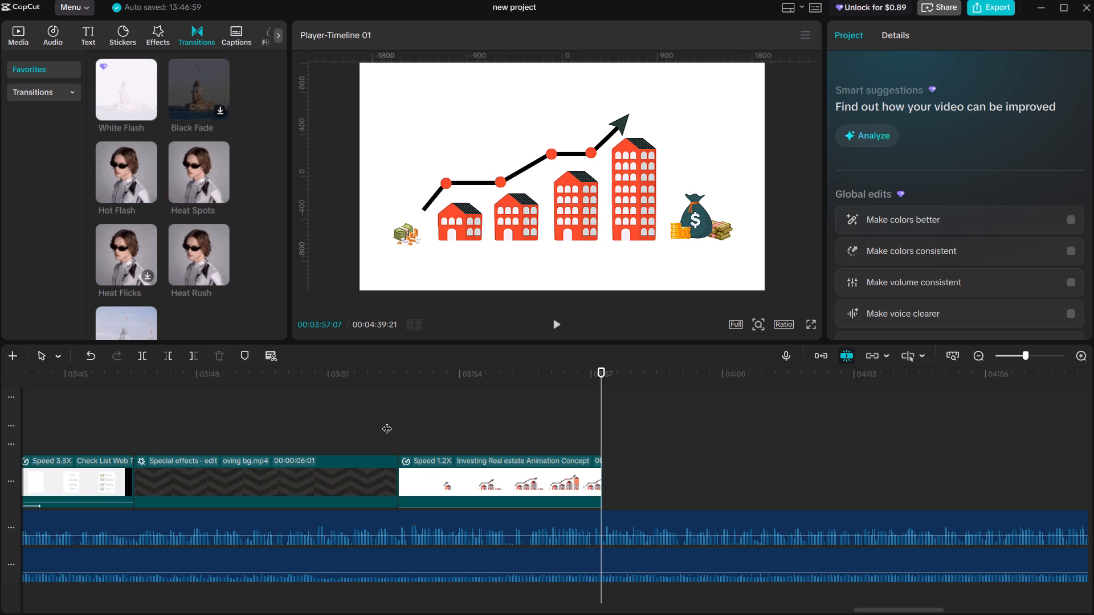
{"action": "key", "text": "space"}
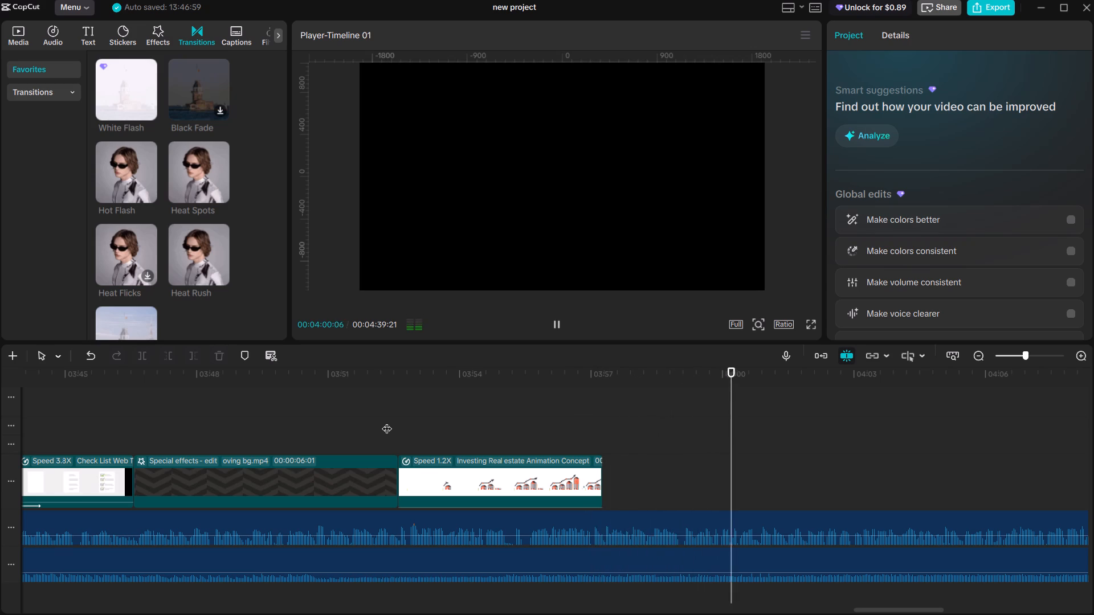
{"action": "key", "text": "ctrl+space"}
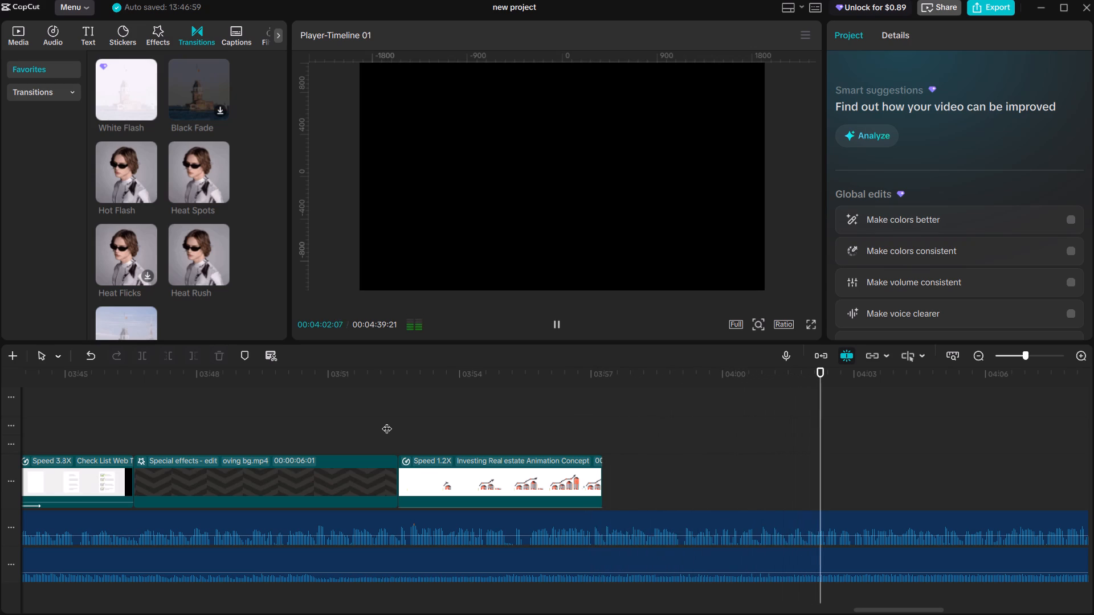
Listen repeatedly to the audio over the empty section after the real estate animation, continuing on to about 00:04:29.
{"action": "key", "text": "space"}
{"action": "key", "text": "space"}
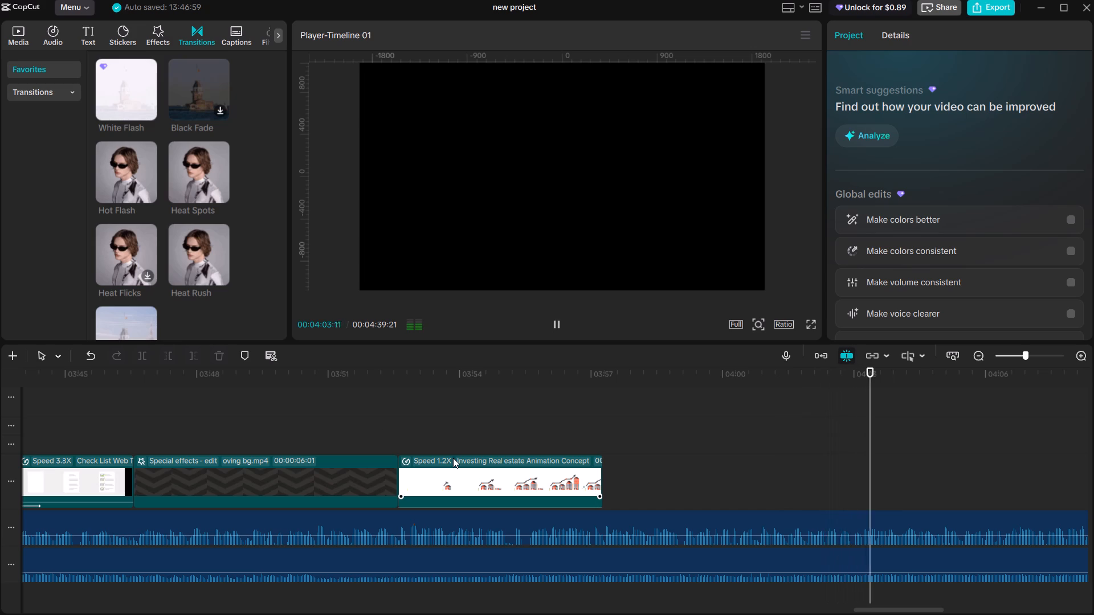
{"action": "key", "text": "space"}
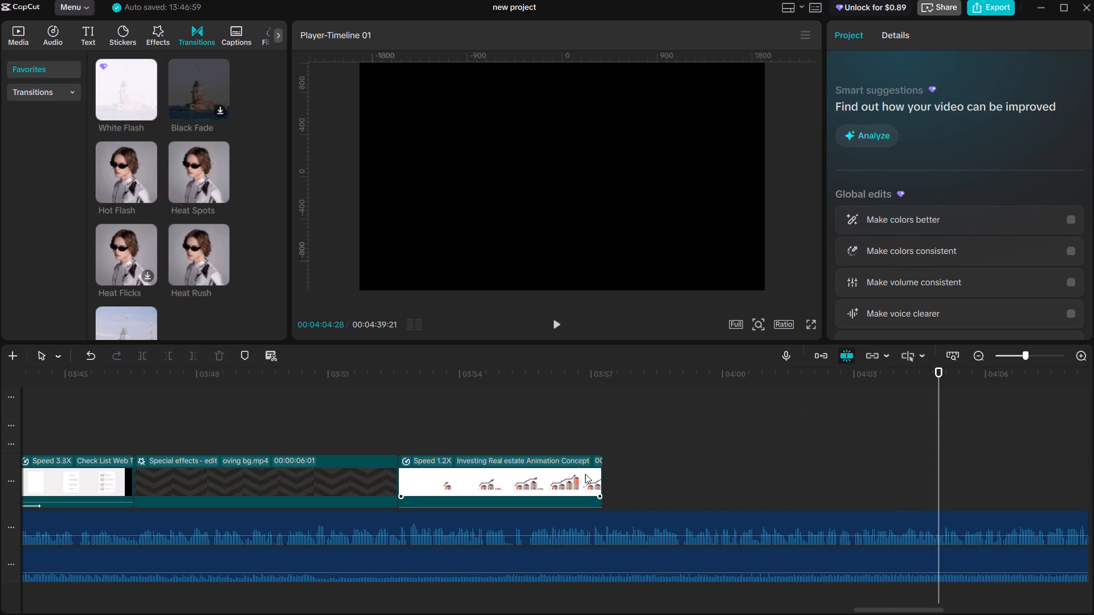
{"action": "scroll", "coordinate": [617, 452], "scroll_direction": "down", "scroll_amount": 7, "text": "ctrl"}
{"action": "left_click", "coordinate": [767, 434]}
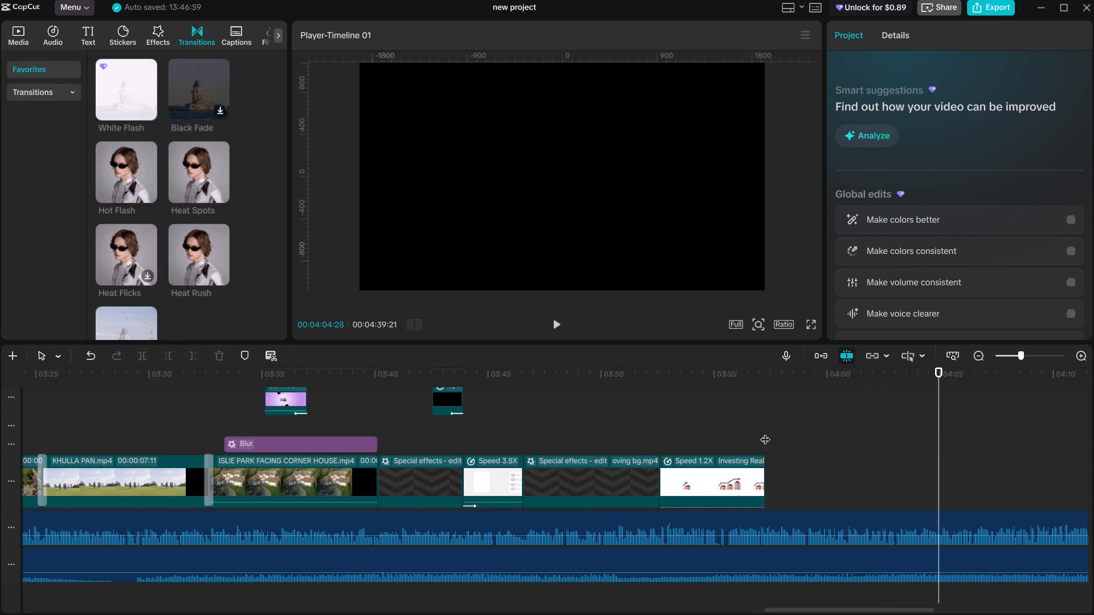
{"action": "key", "text": "space"}
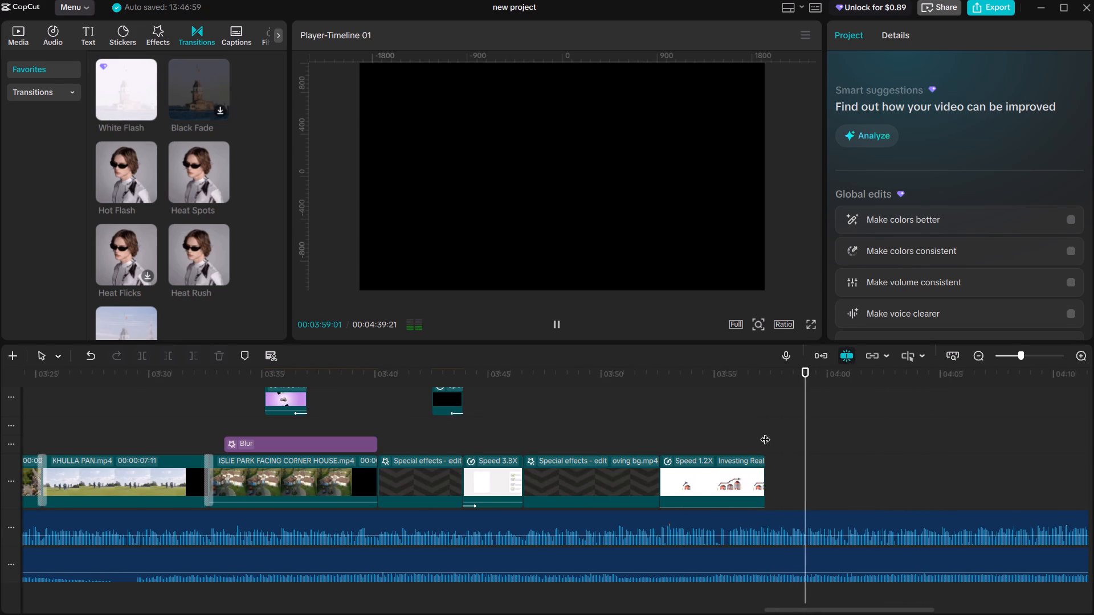
{"action": "key", "text": "space"}
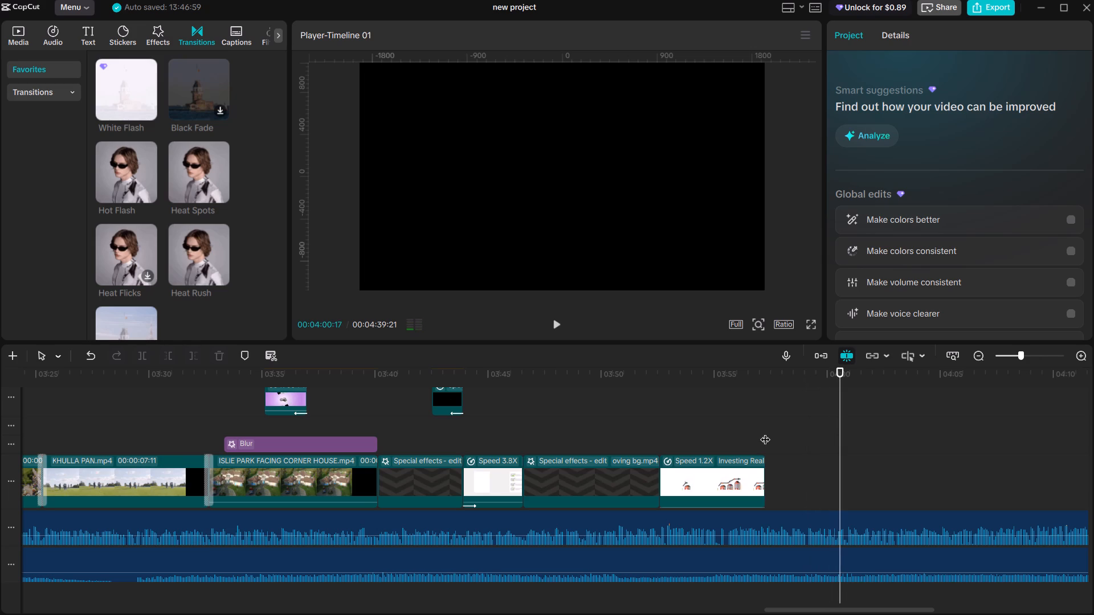
{"action": "key", "text": "space"}
{"action": "key", "text": "space"}
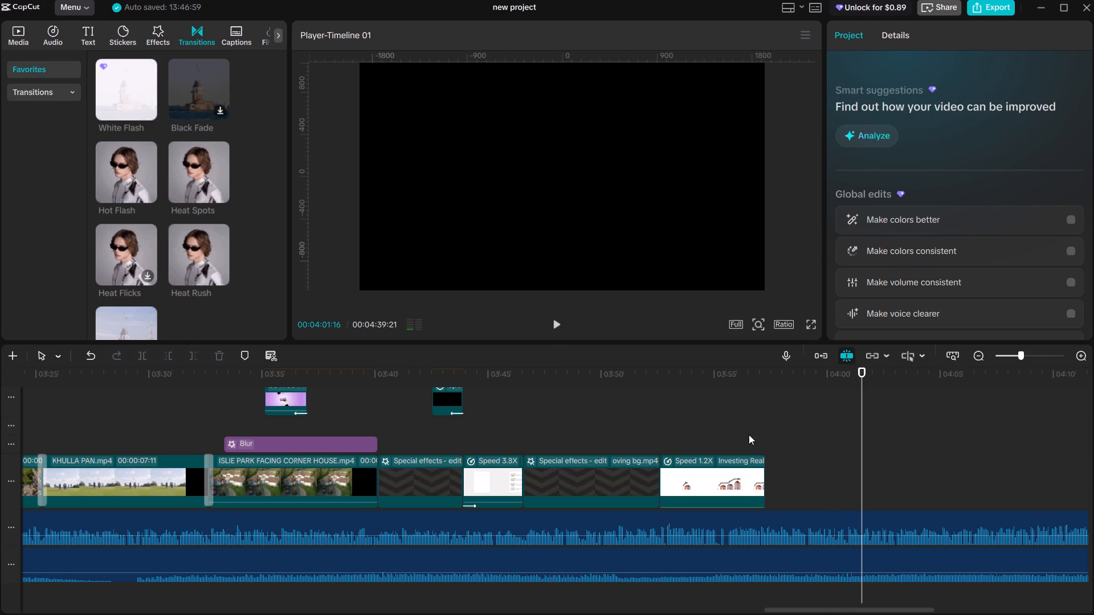
{"action": "left_click", "coordinate": [766, 430]}
{"action": "key", "text": "space"}
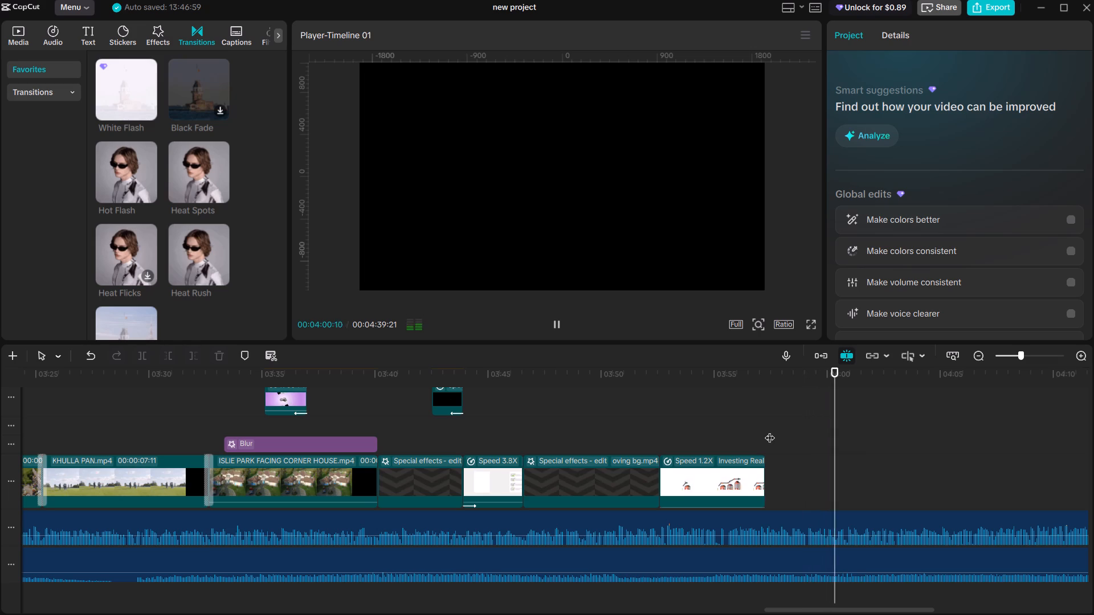
{"action": "key", "text": "space"}
{"action": "key", "text": "space"}
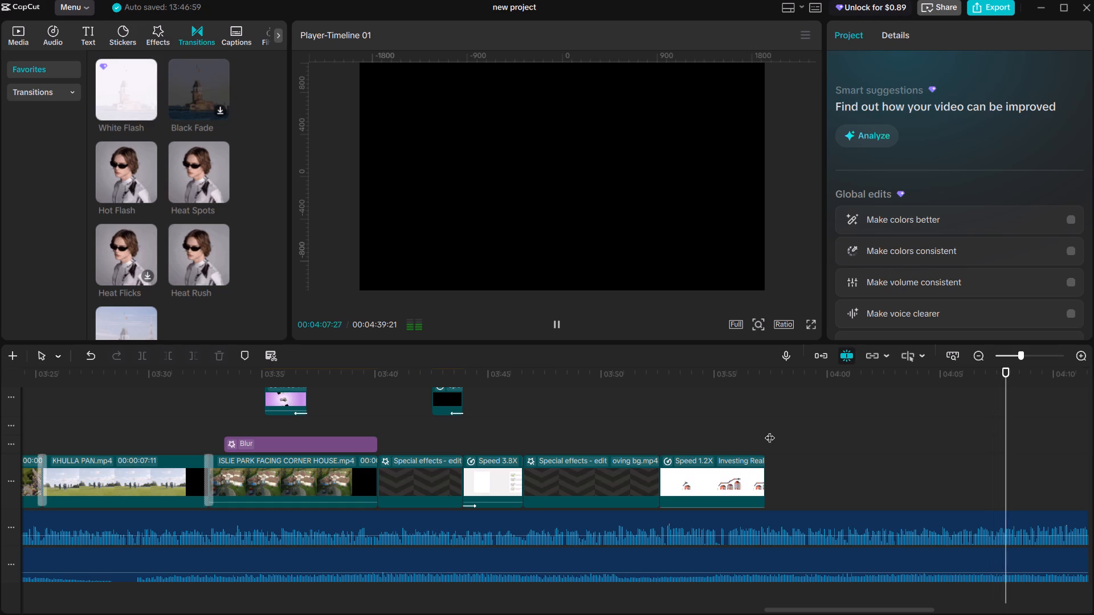
{"action": "key", "text": "space"}
{"action": "key", "text": "space"}
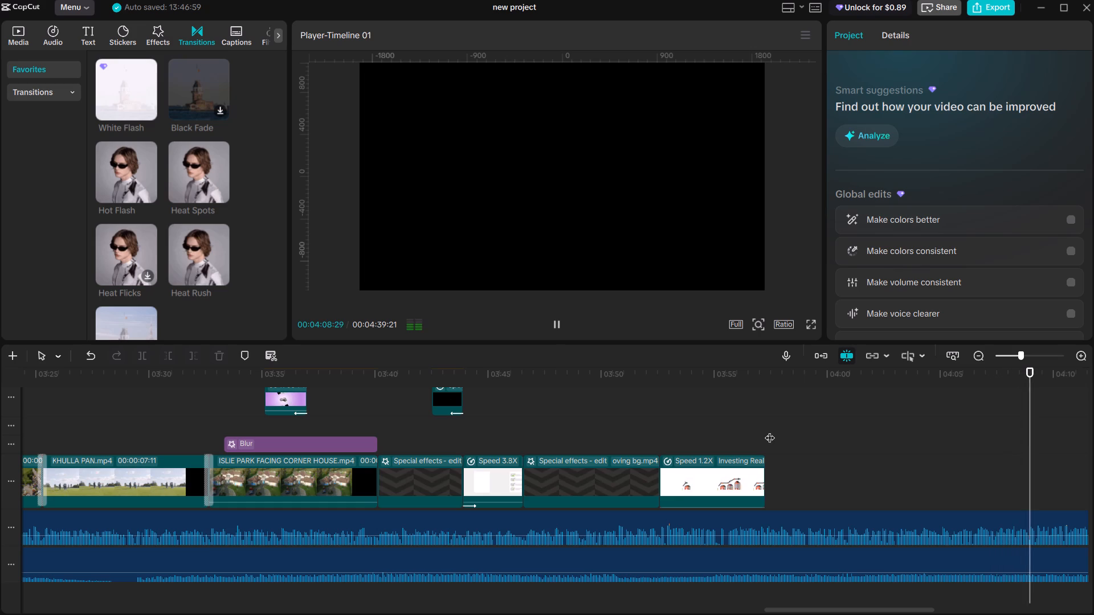
{"action": "key", "text": "space"}
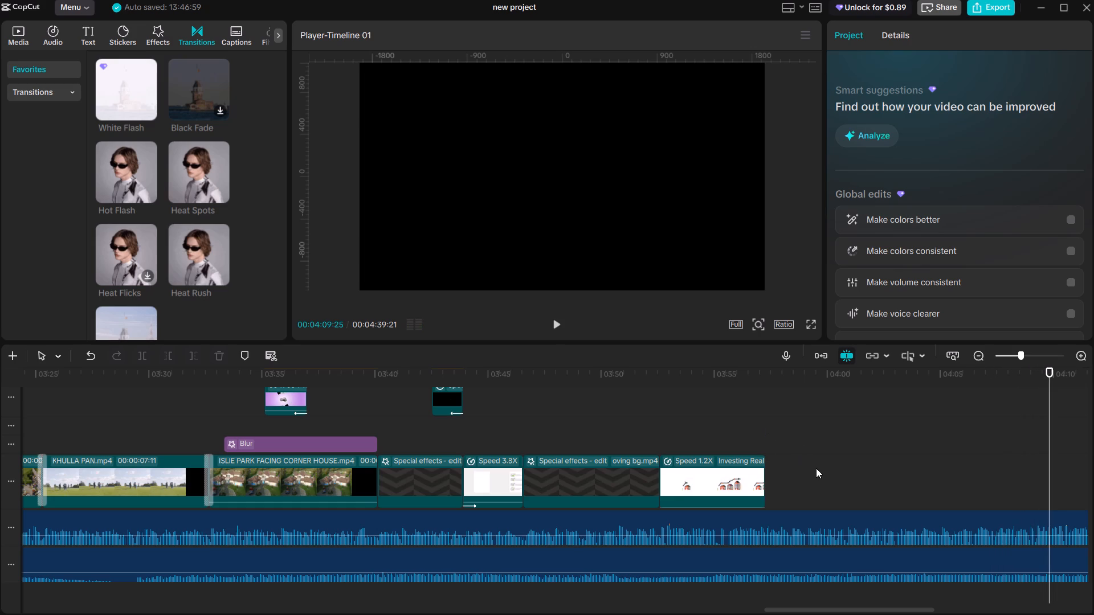
{"action": "scroll", "coordinate": [818, 470], "scroll_direction": "down", "scroll_amount": 8, "text": "alt"}
{"action": "key", "text": "space"}
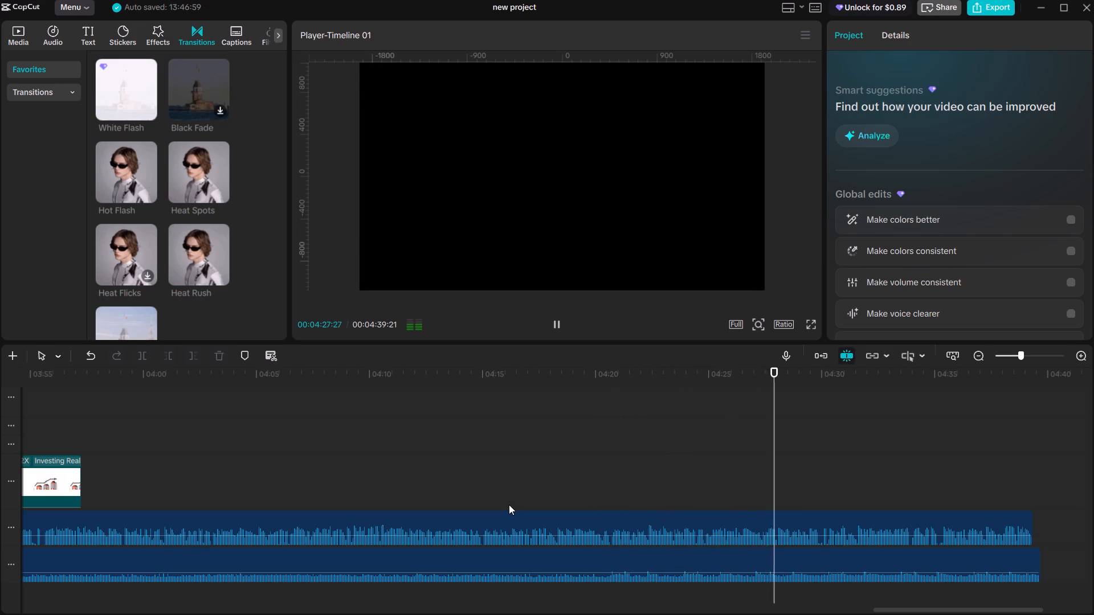
{"action": "key", "text": "space"}
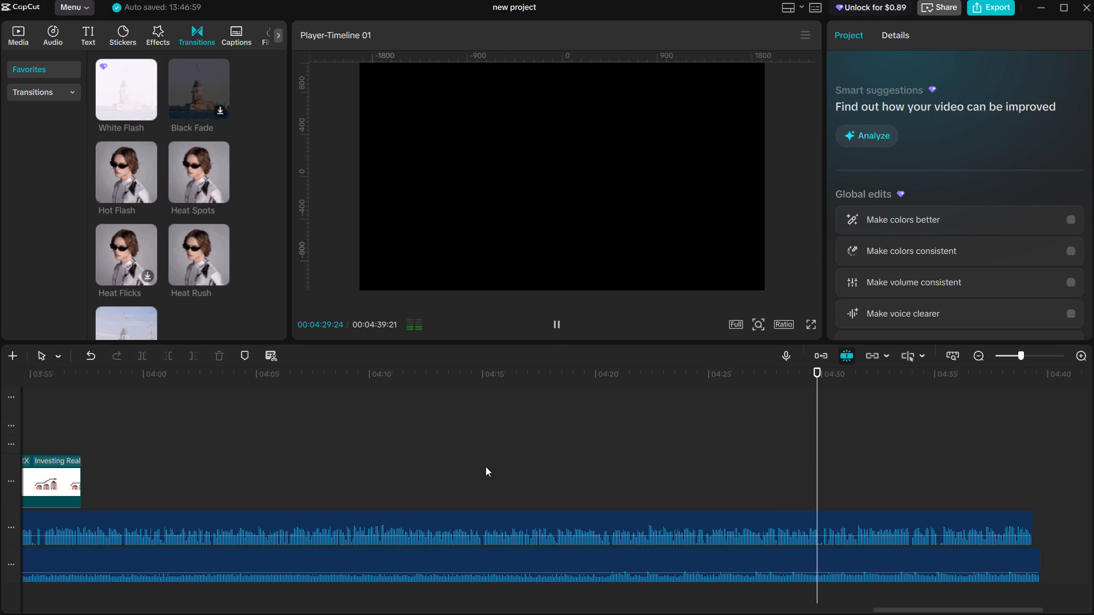
Play the whole video from the beginning of the timeline and switch the preview to full screen.
{"action": "scroll", "coordinate": [489, 465], "scroll_direction": "down", "scroll_amount": 17, "text": "ctrl"}
{"action": "scroll", "coordinate": [356, 446], "scroll_direction": "down", "scroll_amount": 20, "text": "ctrl"}
{"action": "scroll", "coordinate": [356, 446], "scroll_direction": "down", "scroll_amount": 1, "text": "ctrl"}
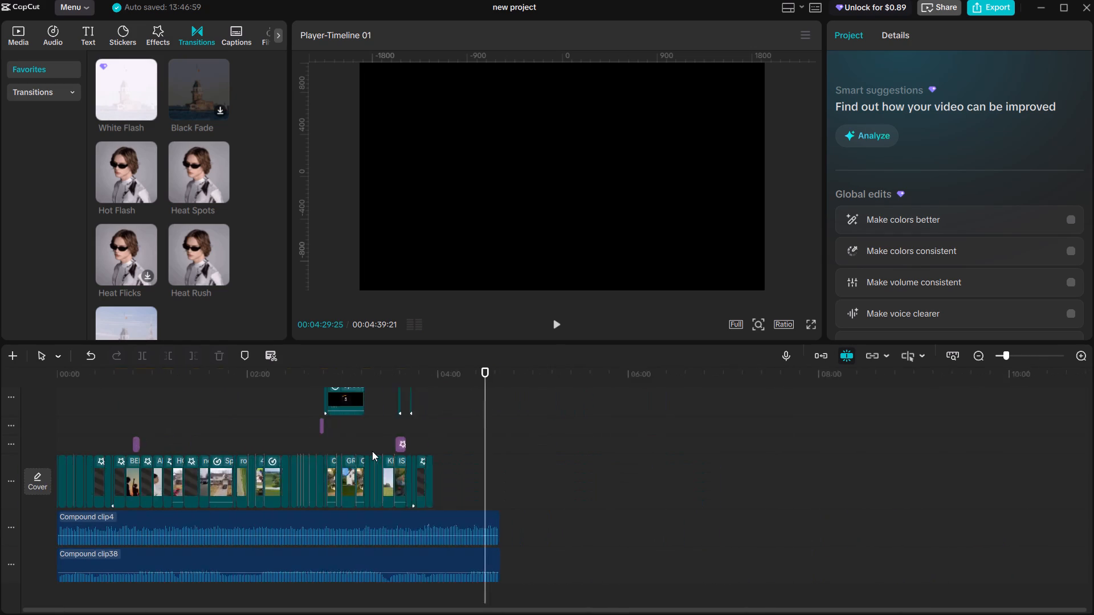
{"action": "scroll", "coordinate": [372, 451], "scroll_direction": "down", "scroll_amount": 2, "text": "ctrl"}
{"action": "left_click", "coordinate": [103, 384]}
{"action": "left_click_drag", "start_coordinate": [101, 385], "coordinate": [9, 390]}
{"action": "key", "text": "space"}
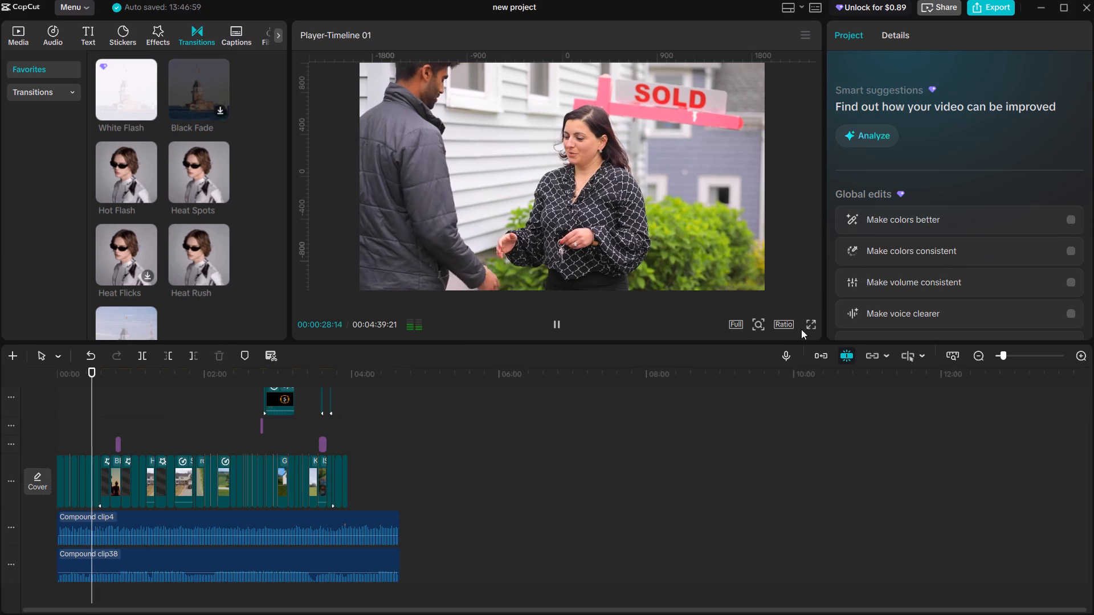
{"action": "left_click", "coordinate": [810, 324]}
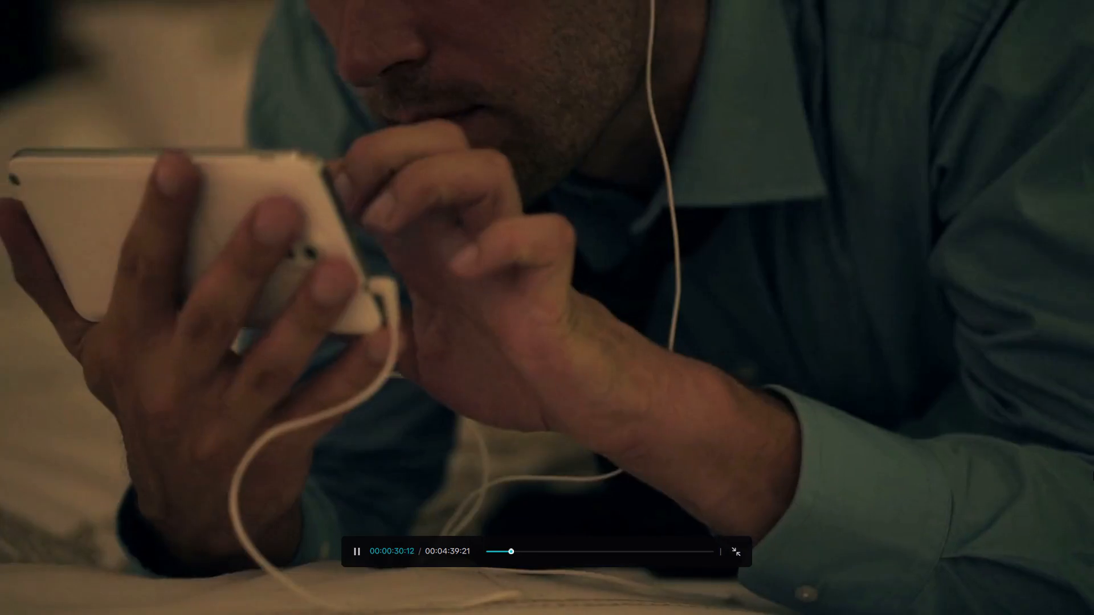
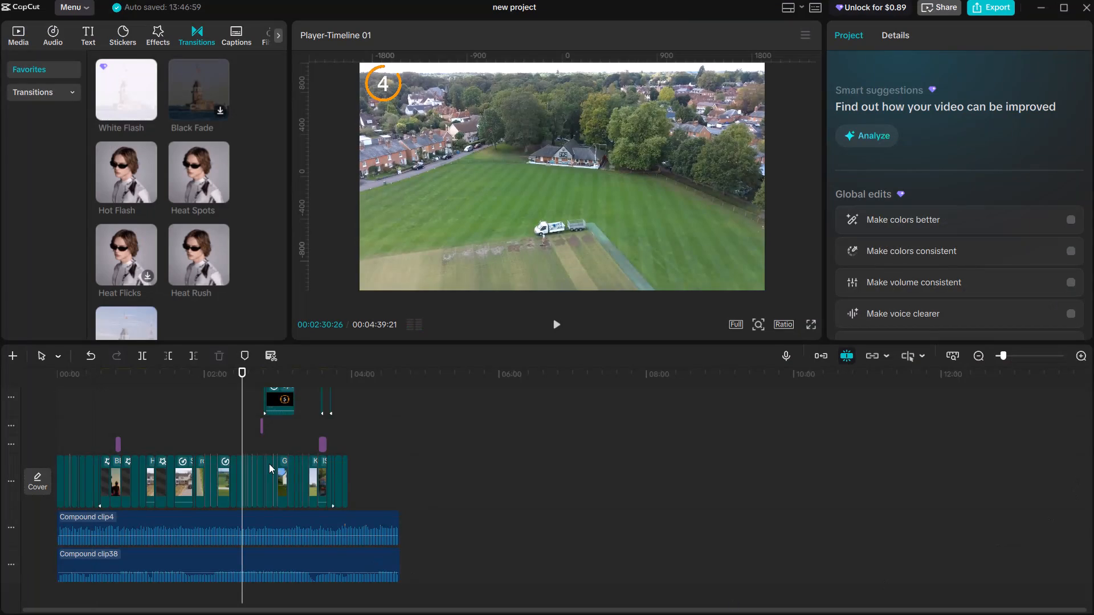
Reapply Smooth slow-mo with the Optical flow method to the slowed aerial park clip just before the greenery clip.
{"action": "scroll", "coordinate": [264, 462], "scroll_direction": "up", "scroll_amount": 20, "text": "ctrl"}
{"action": "scroll", "coordinate": [264, 462], "scroll_direction": "up", "scroll_amount": 10, "text": "ctrl"}
{"action": "left_click", "coordinate": [442, 477]}
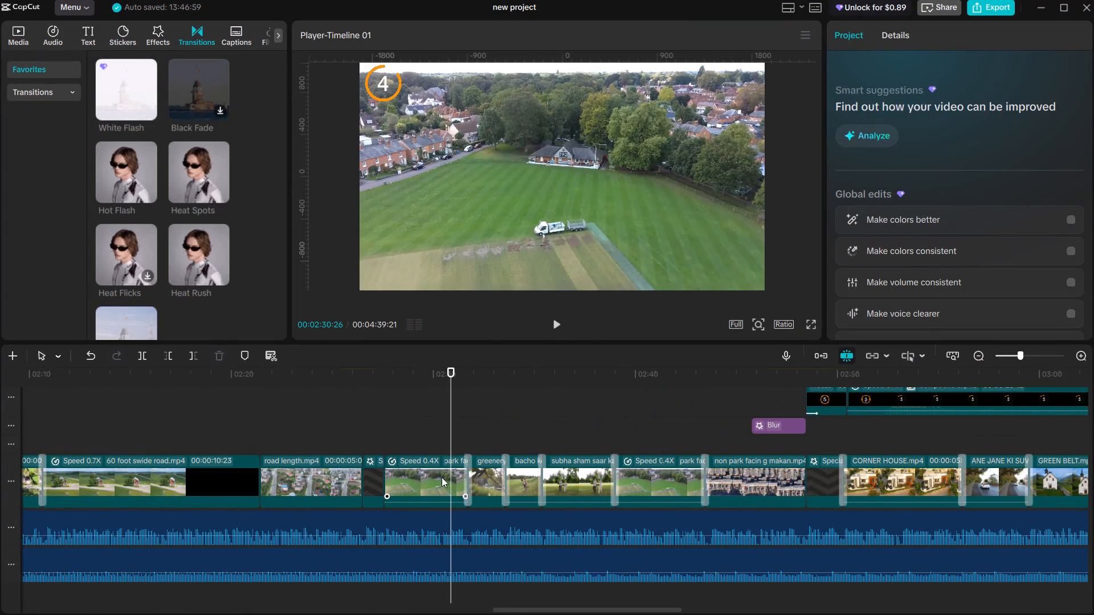
{"action": "left_click", "coordinate": [917, 40]}
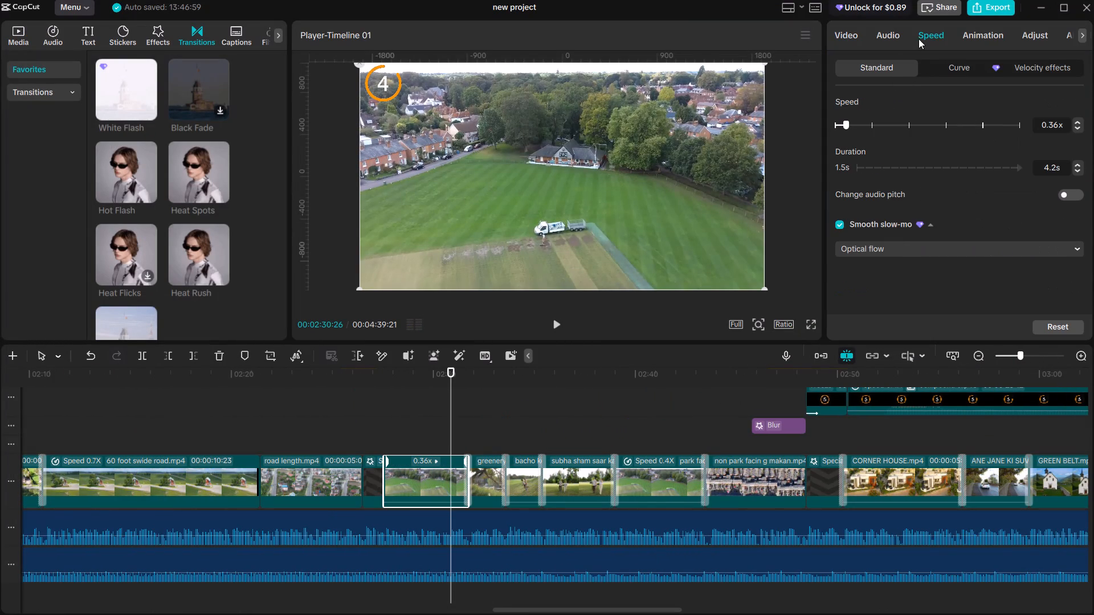
{"action": "left_click", "coordinate": [842, 224]}
{"action": "left_click", "coordinate": [842, 224]}
{"action": "left_click", "coordinate": [842, 224]}
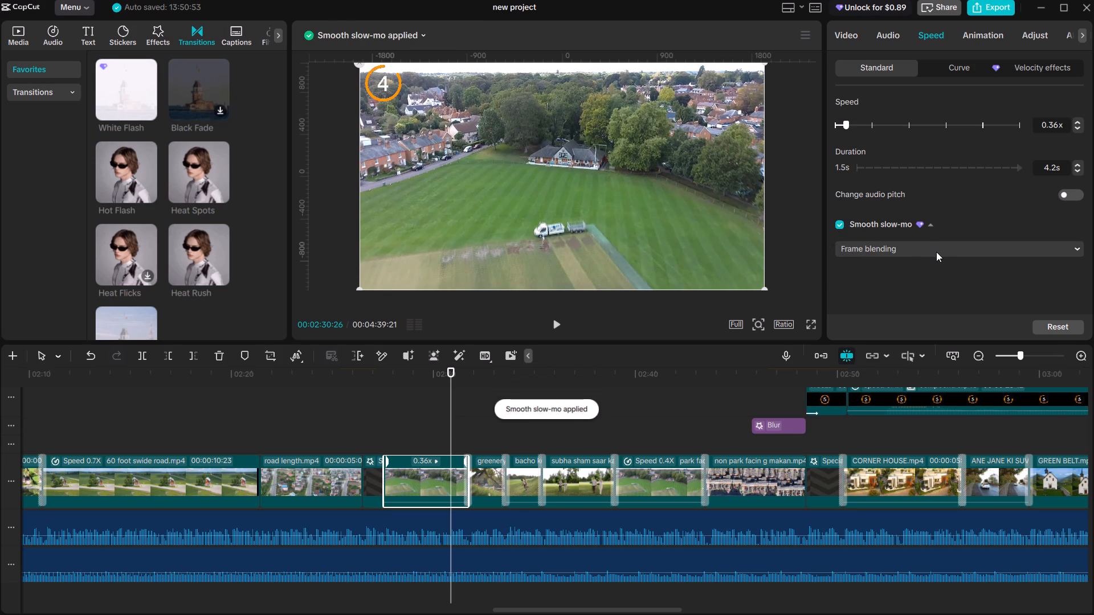
{"action": "left_click", "coordinate": [936, 252]}
{"action": "left_click", "coordinate": [922, 310]}
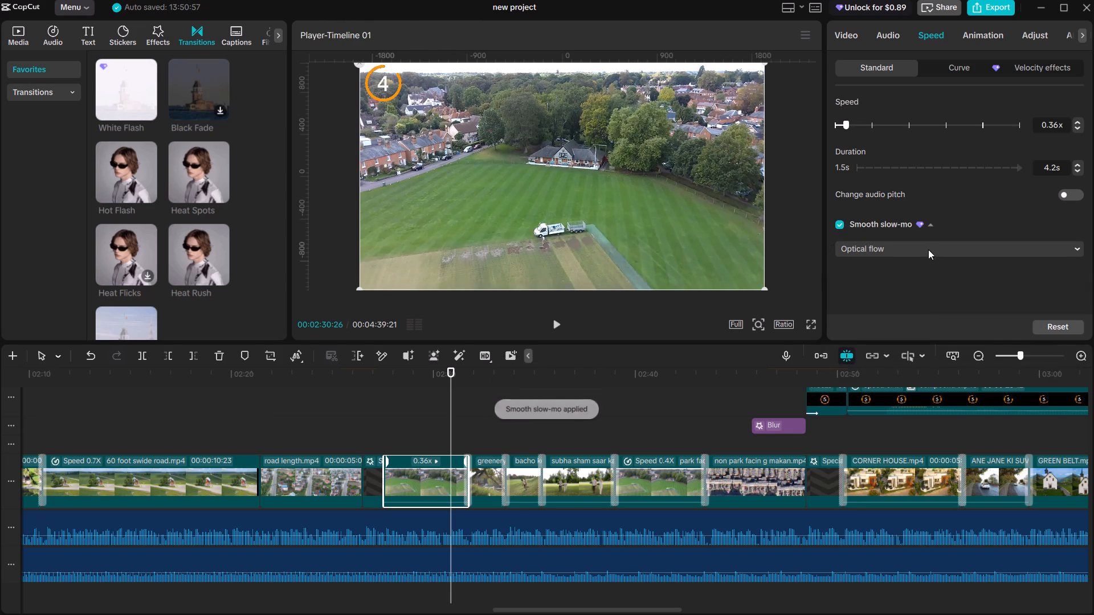
Play back full screen from the start of the first slowed park clip, at about 00:02:28, to the second park clip.
{"action": "left_click", "coordinate": [395, 428]}
{"action": "left_click_drag", "start_coordinate": [395, 428], "coordinate": [382, 427]}
{"action": "key", "text": "space"}
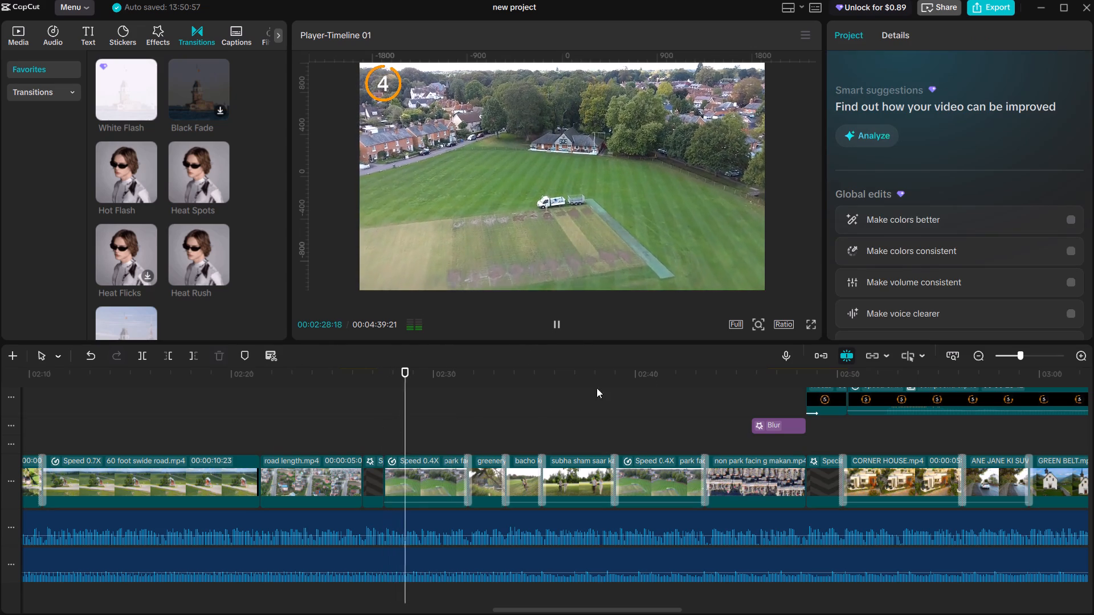
{"action": "left_click", "coordinate": [807, 327]}
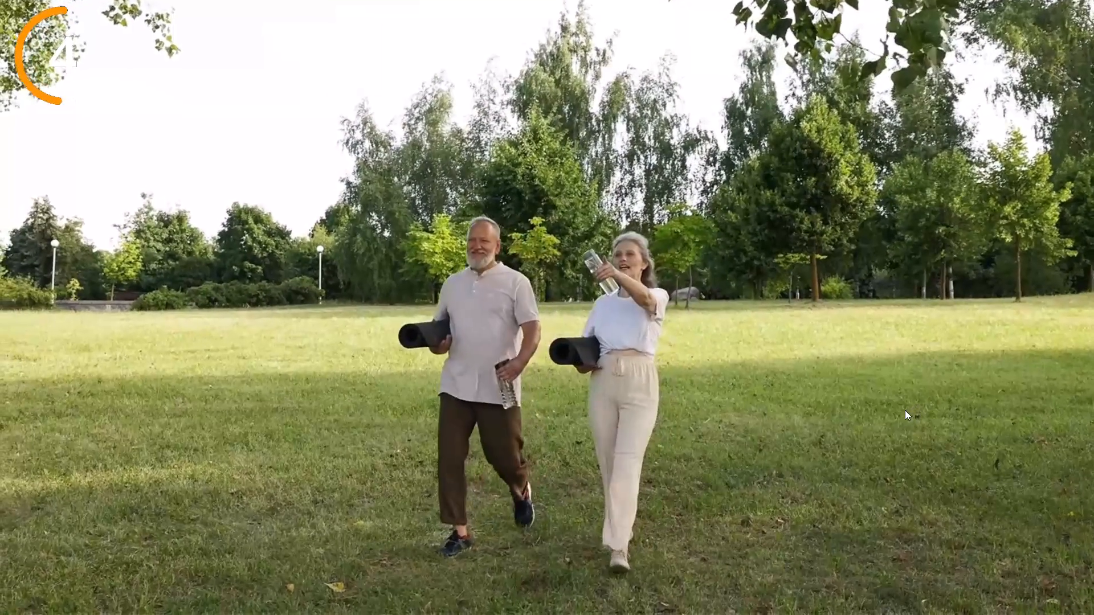
{"action": "key", "text": "space"}
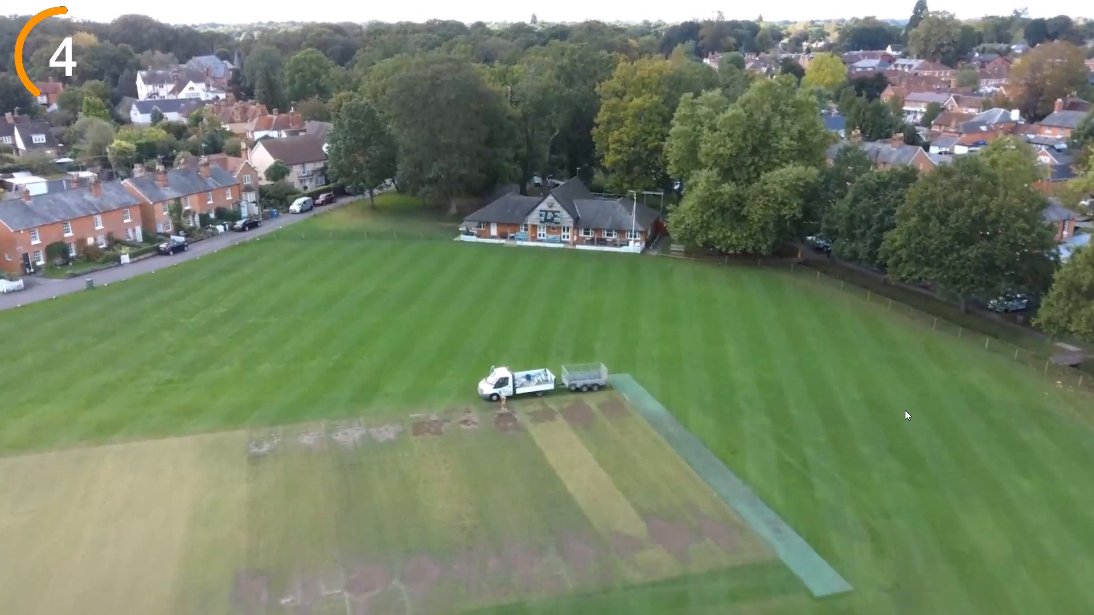
{"action": "key", "text": "Escape"}
Reapply Smooth slow-mo with the Optical flow method to the second slowed park clip, just after the couple walking in the park.
{"action": "left_click", "coordinate": [665, 470]}
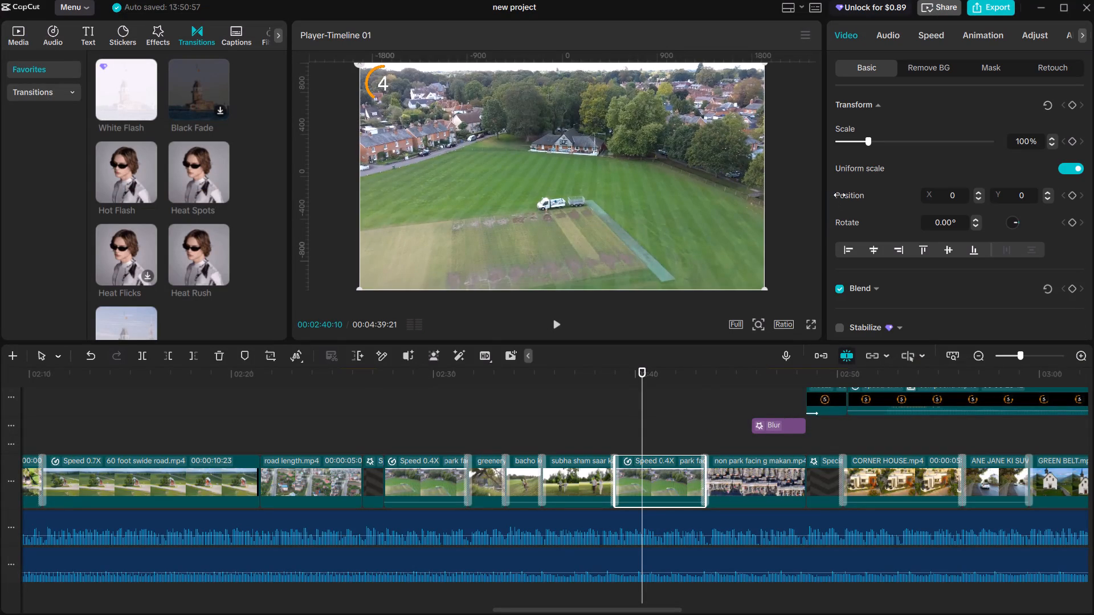
{"action": "left_click", "coordinate": [926, 38]}
{"action": "left_click", "coordinate": [858, 249]}
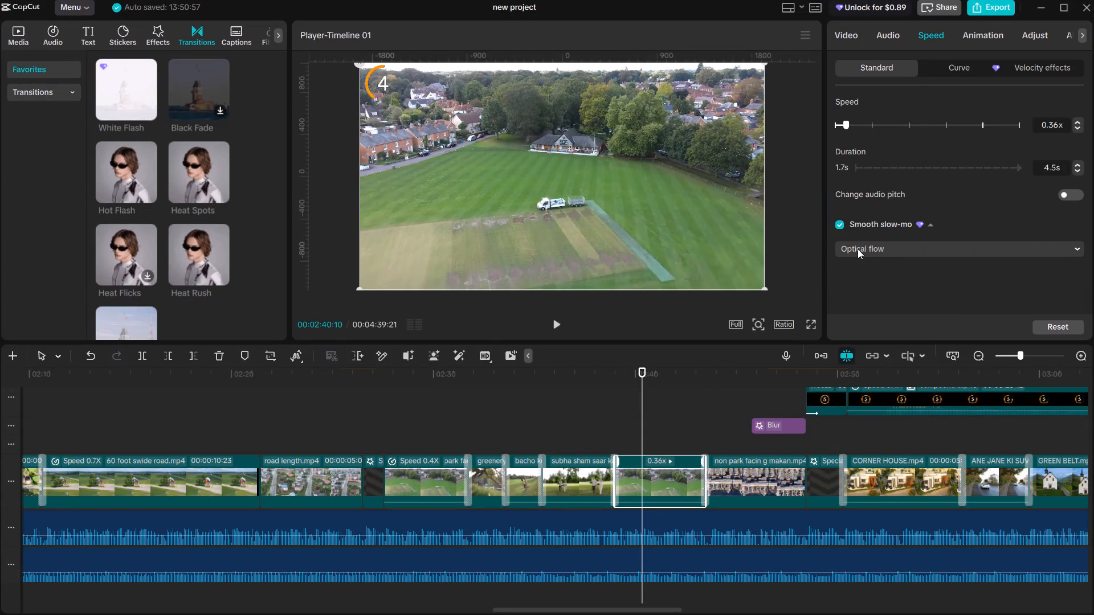
{"action": "left_click", "coordinate": [870, 274]}
{"action": "left_click", "coordinate": [880, 248]}
{"action": "left_click", "coordinate": [881, 305]}
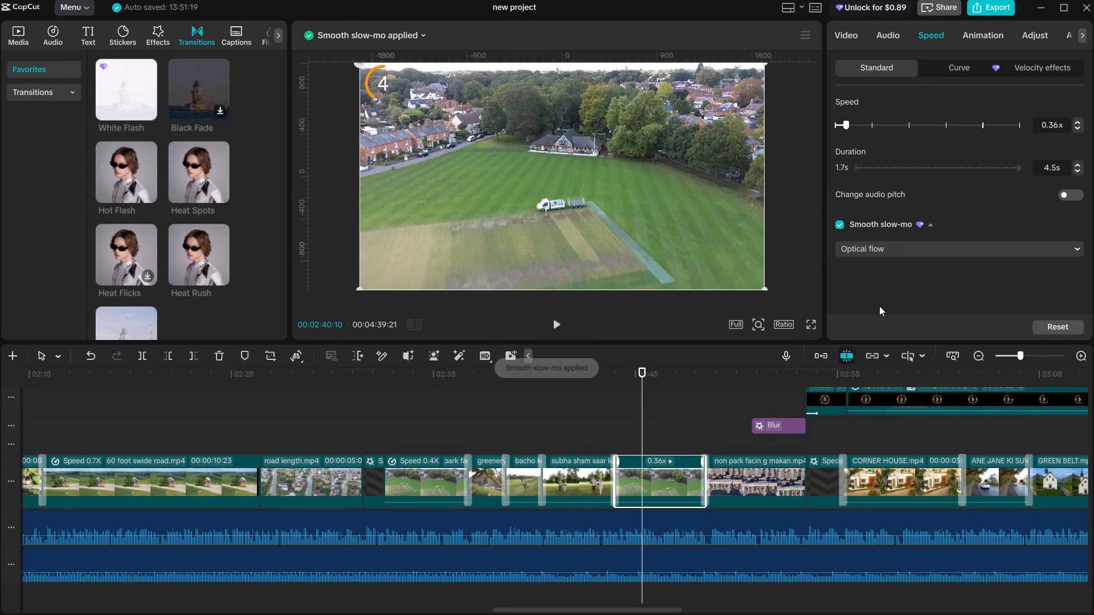
{"action": "double_click", "coordinate": [840, 225]}
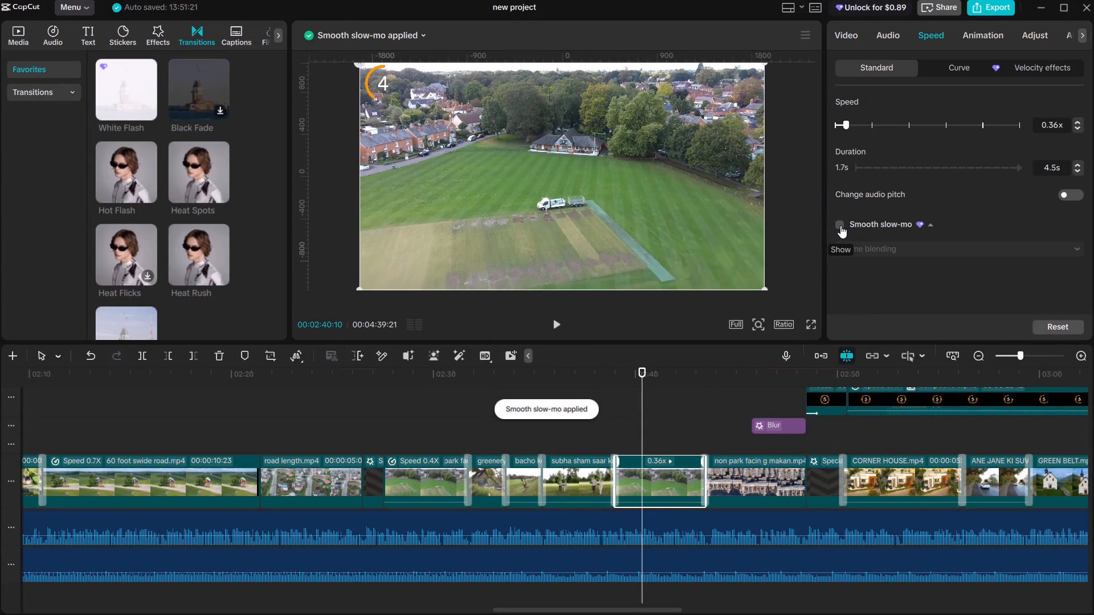
{"action": "left_click", "coordinate": [840, 224]}
{"action": "left_click", "coordinate": [892, 251]}
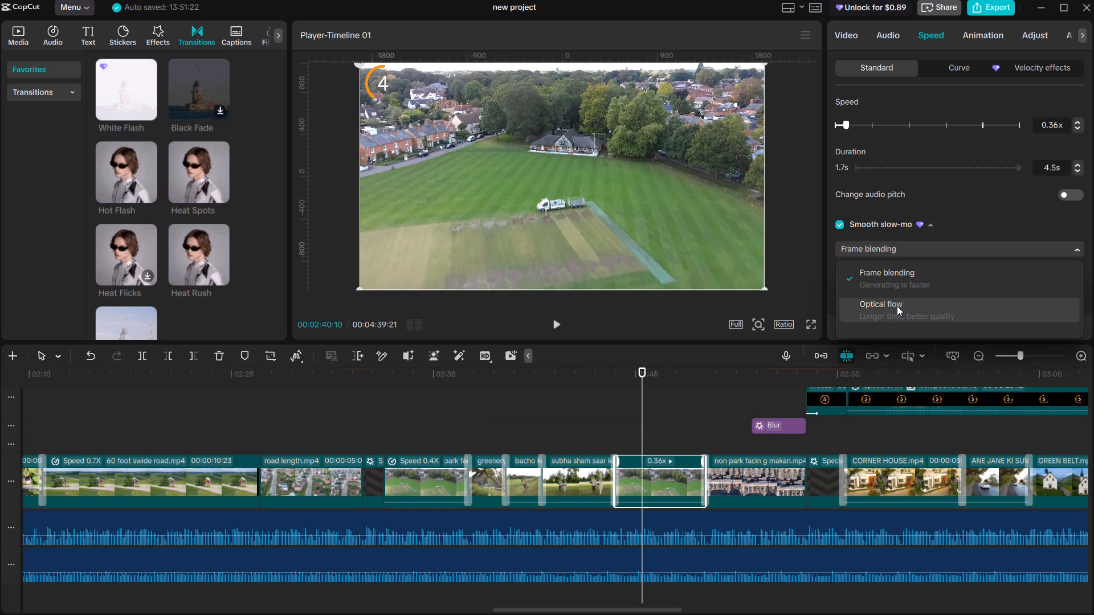
{"action": "left_click", "coordinate": [897, 308]}
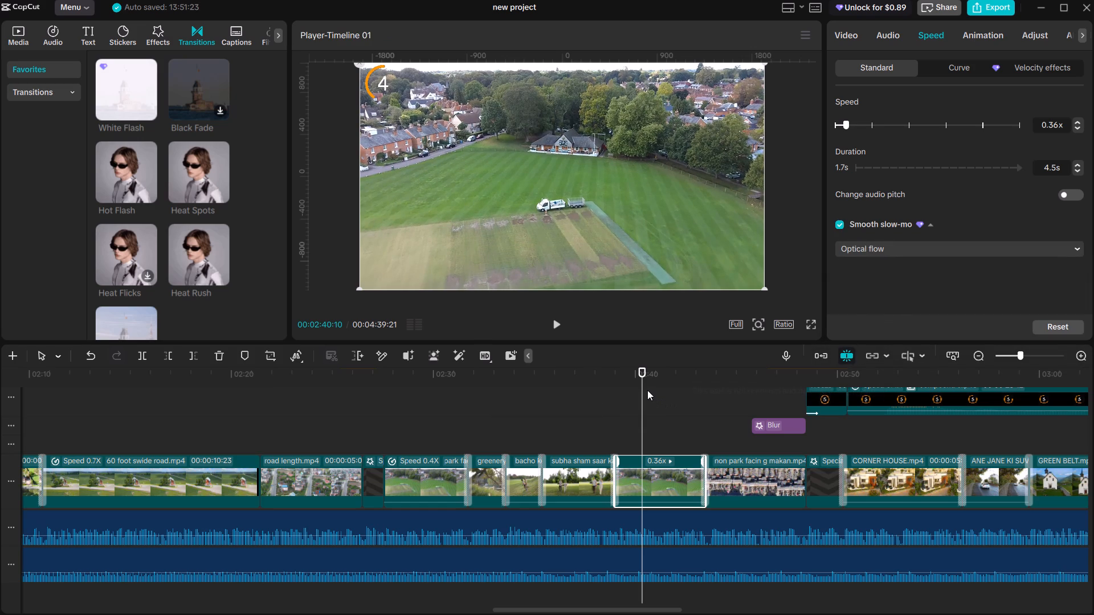
Play back the second slowed park clip full screen from its start at 00:02:39.
{"action": "left_click", "coordinate": [647, 389]}
{"action": "left_click_drag", "start_coordinate": [647, 389], "coordinate": [615, 379]}
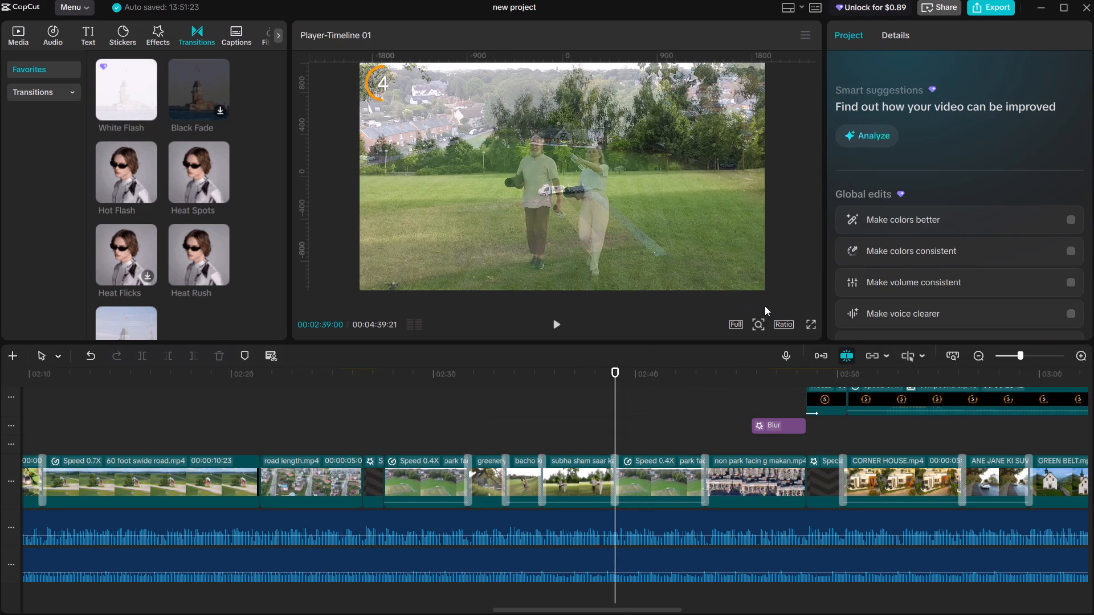
{"action": "left_click", "coordinate": [809, 323]}
{"action": "key", "text": "space"}
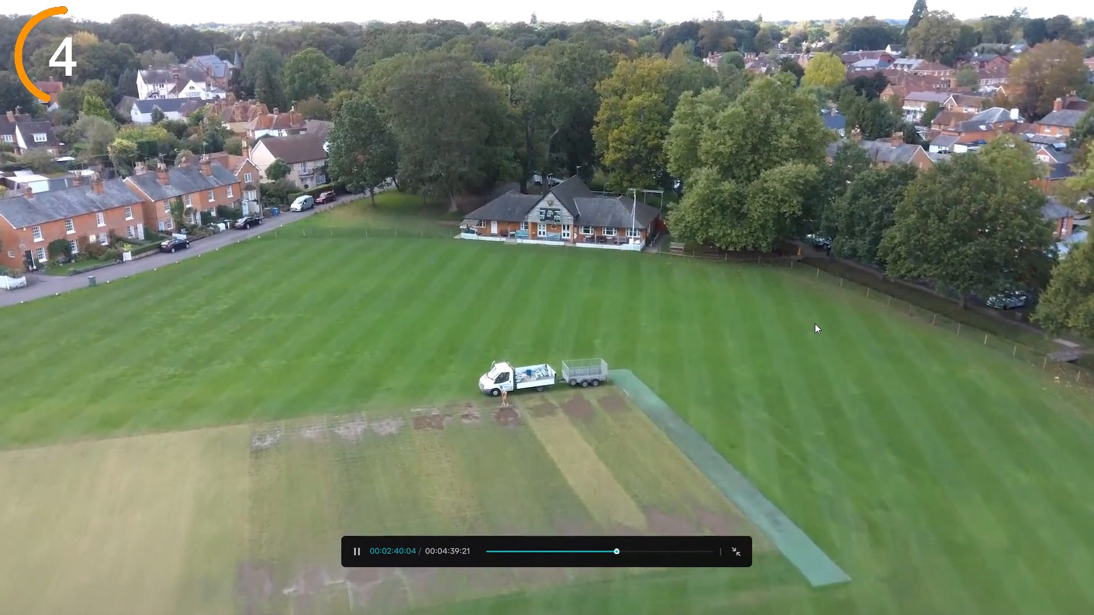
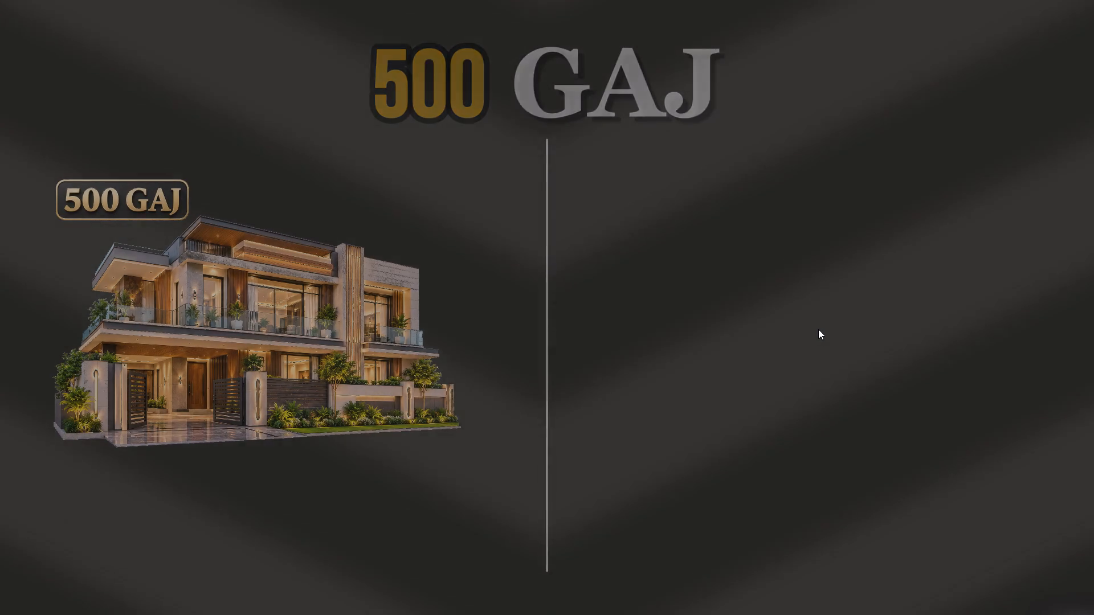
Leave full screen and play back the 500 GAJ house graphic section from about 00:03:41:02, stopping at 00:03:43:09.
{"action": "key", "text": "space"}
{"action": "key", "text": "Escape"}
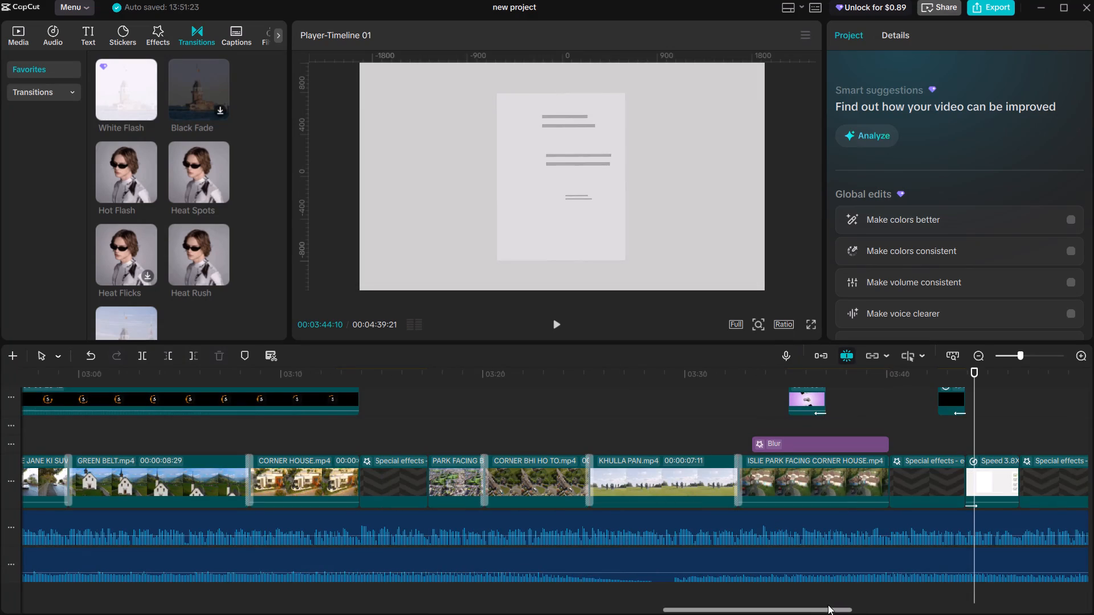
{"action": "left_click", "coordinate": [914, 401]}
{"action": "left_click_drag", "start_coordinate": [914, 401], "coordinate": [908, 404]}
{"action": "key", "text": "space"}
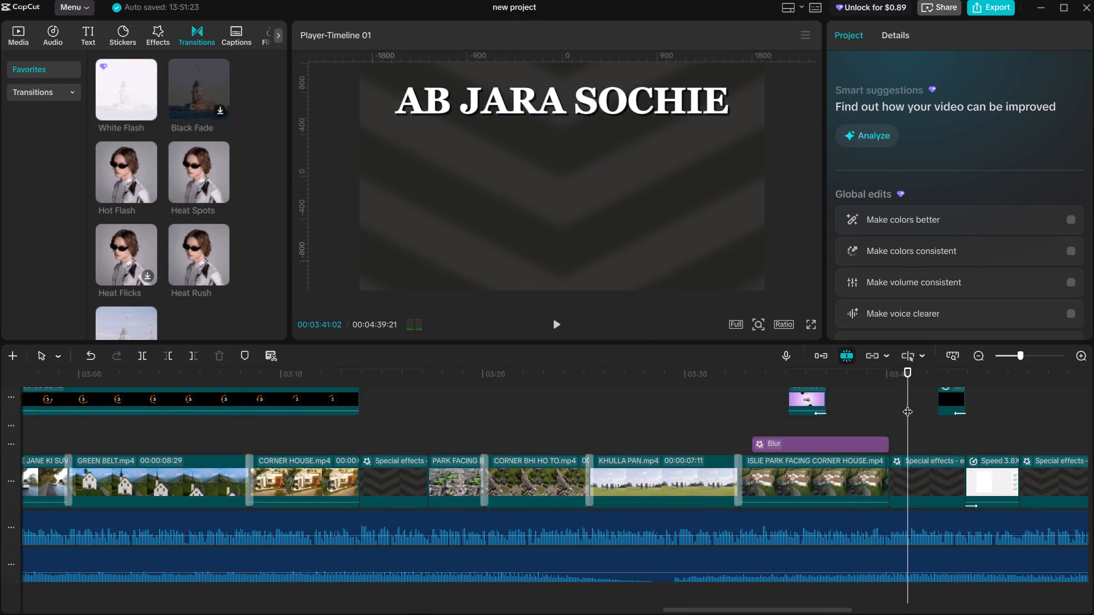
{"action": "key", "text": "space"}
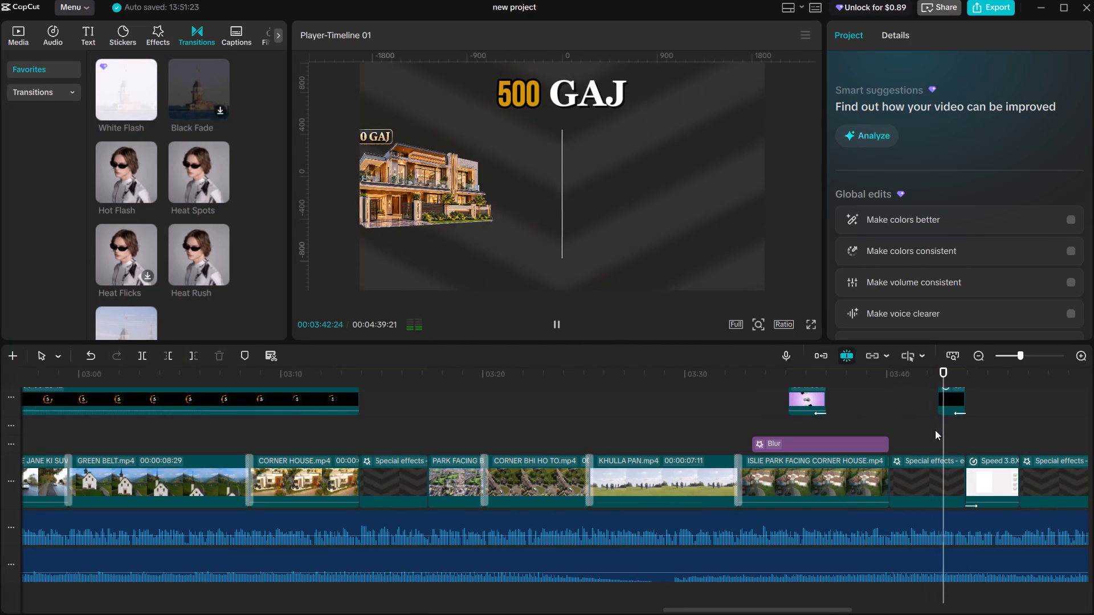
{"action": "key", "text": "space"}
{"action": "key", "text": "space"}
{"action": "key", "text": "space"}
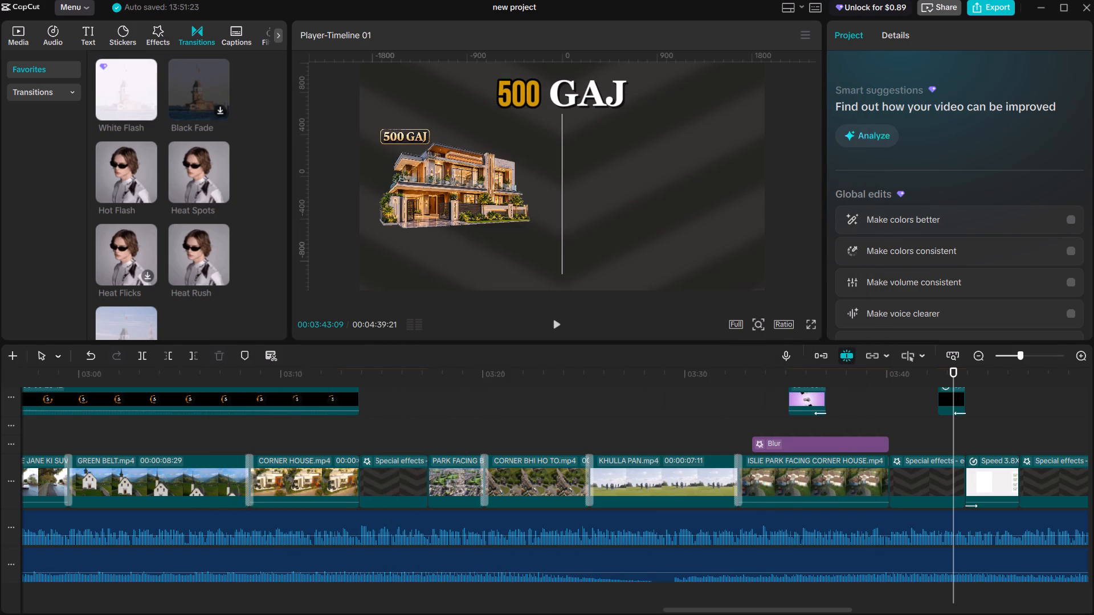
Find PLOT.png in the new proj folder and add it to the CapCut timeline above the house clip at 00:03:43:09.
{"action": "left_click", "coordinate": [498, 608]}
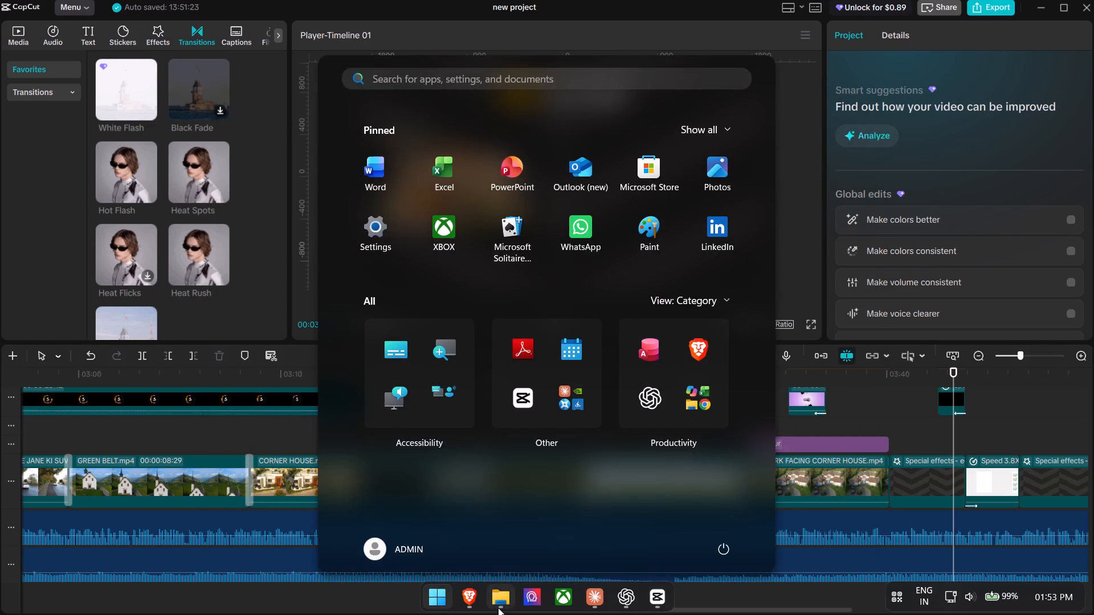
{"action": "left_click", "coordinate": [978, 173]}
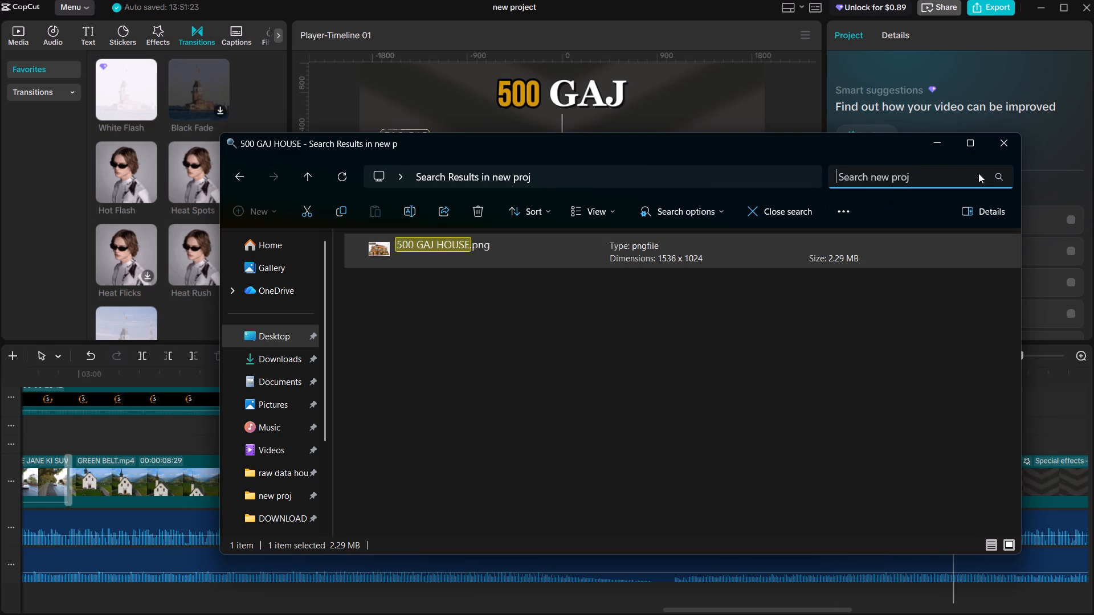
{"action": "type", "text": "PLOT"}
{"action": "key", "text": "Return"}
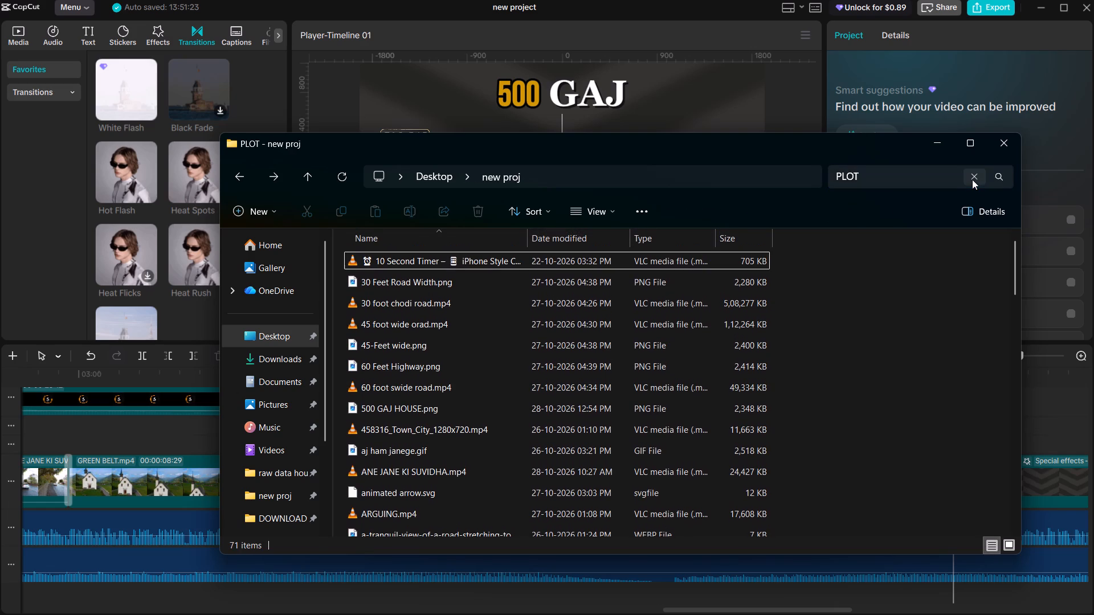
{"action": "scroll", "coordinate": [972, 179], "scroll_direction": "up", "scroll_amount": 1}
{"action": "left_click_drag", "start_coordinate": [511, 242], "coordinate": [544, 256]}
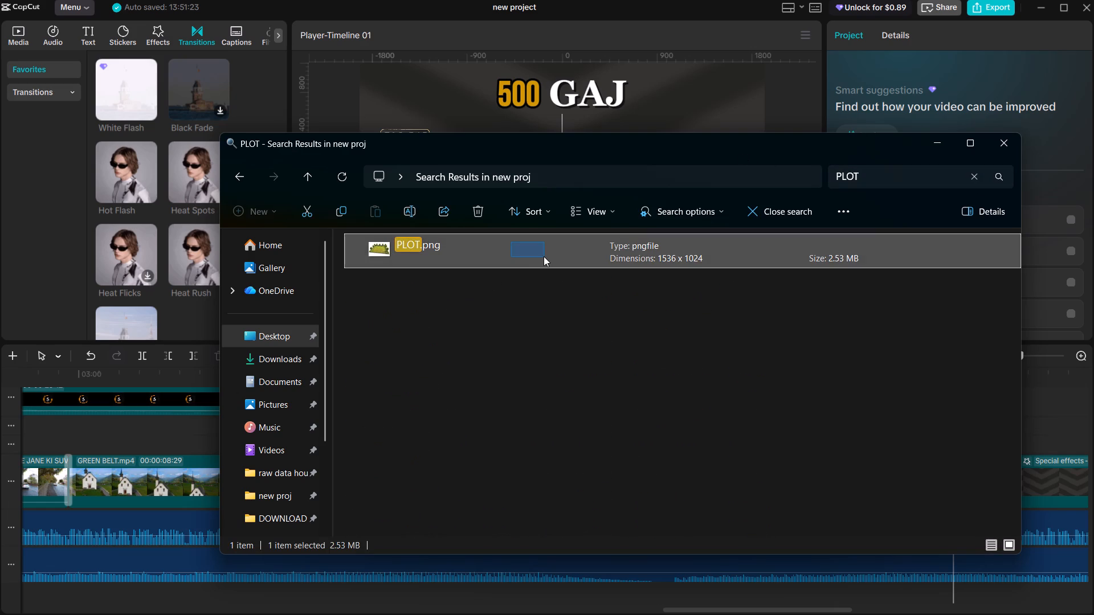
{"action": "left_click_drag", "start_coordinate": [544, 256], "coordinate": [541, 256]}
{"action": "left_click_drag", "start_coordinate": [530, 251], "coordinate": [953, 422]}
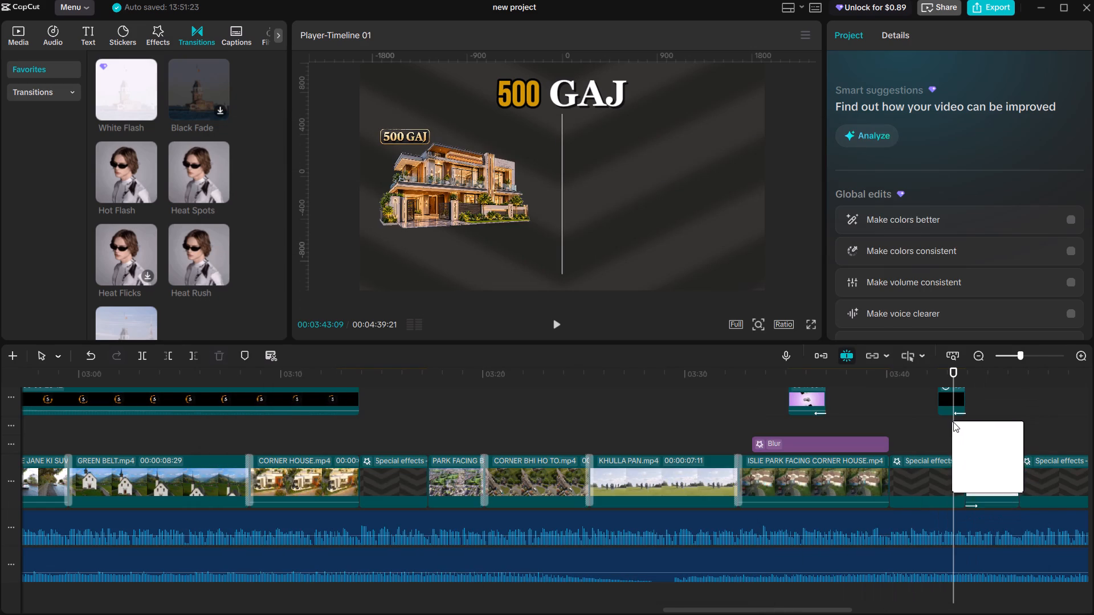
{"action": "left_click_drag", "start_coordinate": [953, 422], "coordinate": [953, 423]}
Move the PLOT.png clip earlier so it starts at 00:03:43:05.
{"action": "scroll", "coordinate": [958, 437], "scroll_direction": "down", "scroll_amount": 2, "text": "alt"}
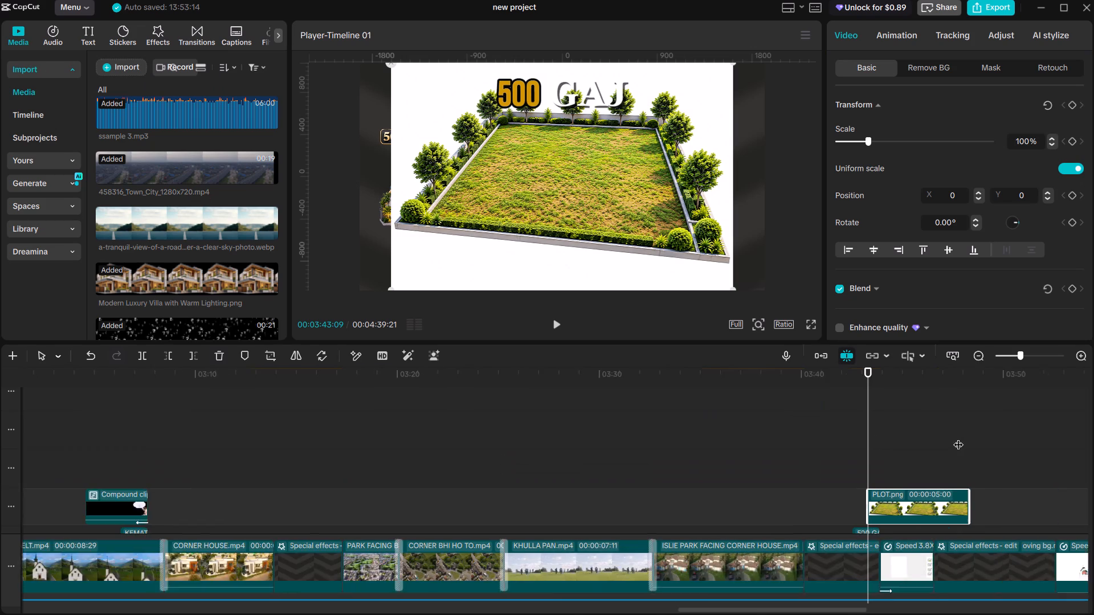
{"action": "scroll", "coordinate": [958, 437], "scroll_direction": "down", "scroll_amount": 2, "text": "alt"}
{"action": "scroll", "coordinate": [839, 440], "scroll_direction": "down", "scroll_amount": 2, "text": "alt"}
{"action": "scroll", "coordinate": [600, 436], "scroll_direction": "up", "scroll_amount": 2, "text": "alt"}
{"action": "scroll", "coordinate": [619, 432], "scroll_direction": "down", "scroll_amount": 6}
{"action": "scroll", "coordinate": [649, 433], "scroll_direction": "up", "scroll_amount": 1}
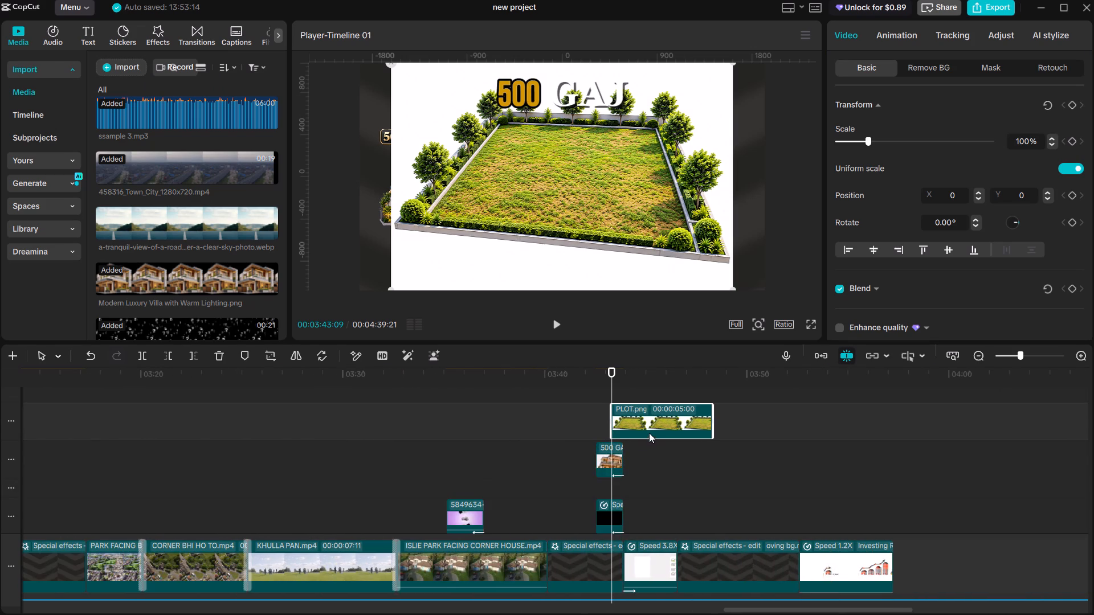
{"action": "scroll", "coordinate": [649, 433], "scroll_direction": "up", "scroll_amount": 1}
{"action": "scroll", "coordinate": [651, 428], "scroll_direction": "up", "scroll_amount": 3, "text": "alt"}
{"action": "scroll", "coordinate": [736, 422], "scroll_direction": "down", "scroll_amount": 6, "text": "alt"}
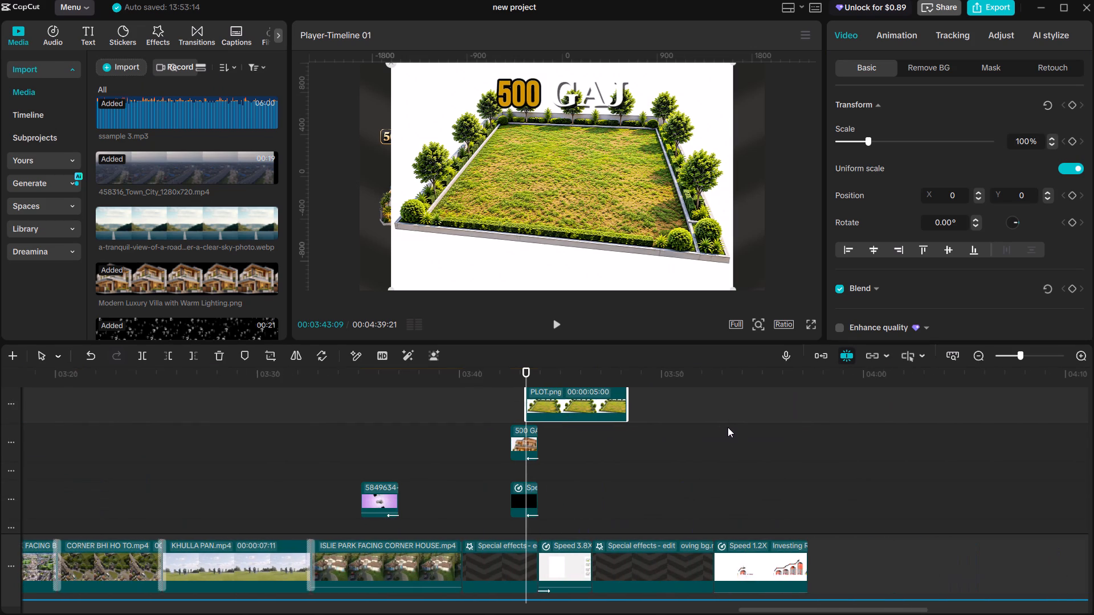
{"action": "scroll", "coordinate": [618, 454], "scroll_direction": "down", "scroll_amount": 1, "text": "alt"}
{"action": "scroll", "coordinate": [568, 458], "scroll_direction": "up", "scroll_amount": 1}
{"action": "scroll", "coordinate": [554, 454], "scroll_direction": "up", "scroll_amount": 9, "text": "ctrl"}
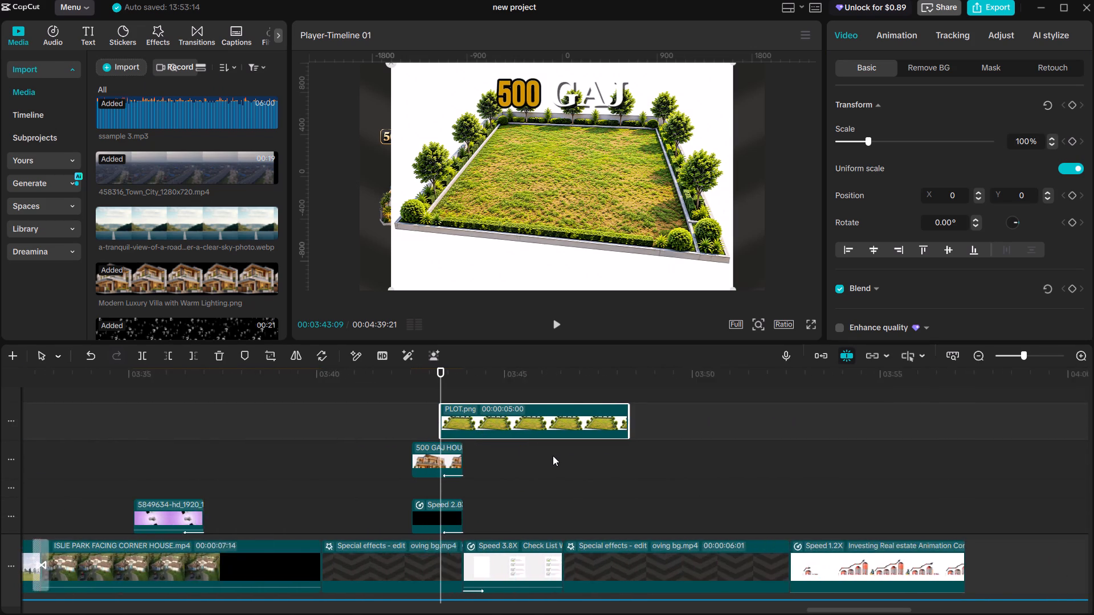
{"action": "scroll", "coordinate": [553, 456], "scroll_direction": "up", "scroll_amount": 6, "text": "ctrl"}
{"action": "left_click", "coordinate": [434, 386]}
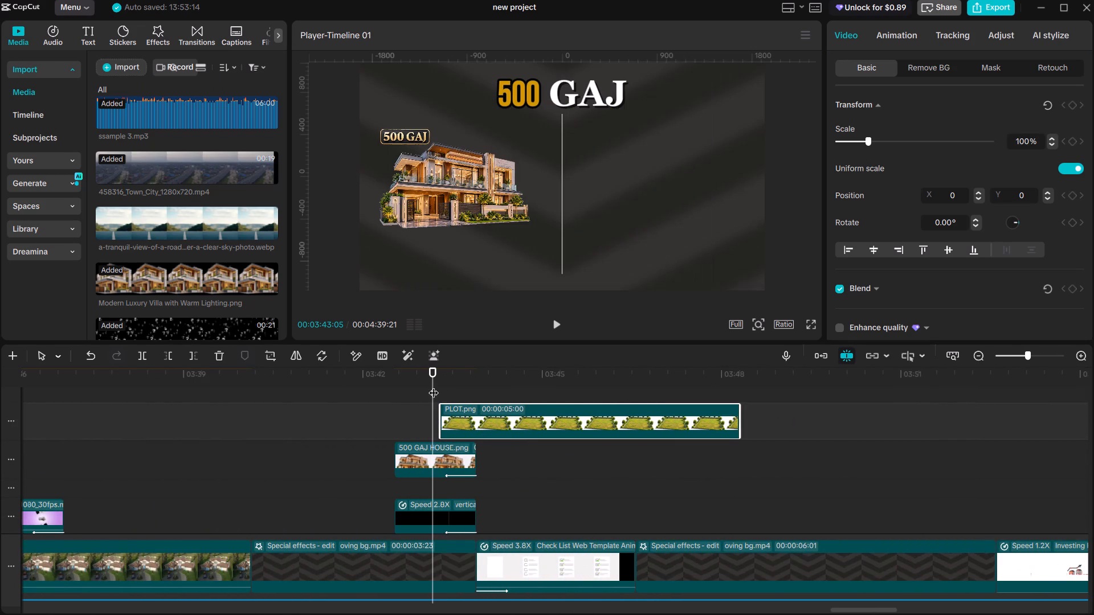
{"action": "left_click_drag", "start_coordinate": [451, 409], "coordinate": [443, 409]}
Play back the audio around the PLOT.png clip's start and move the clip earlier to begin at 00:03:43:01.
{"action": "key", "text": "space"}
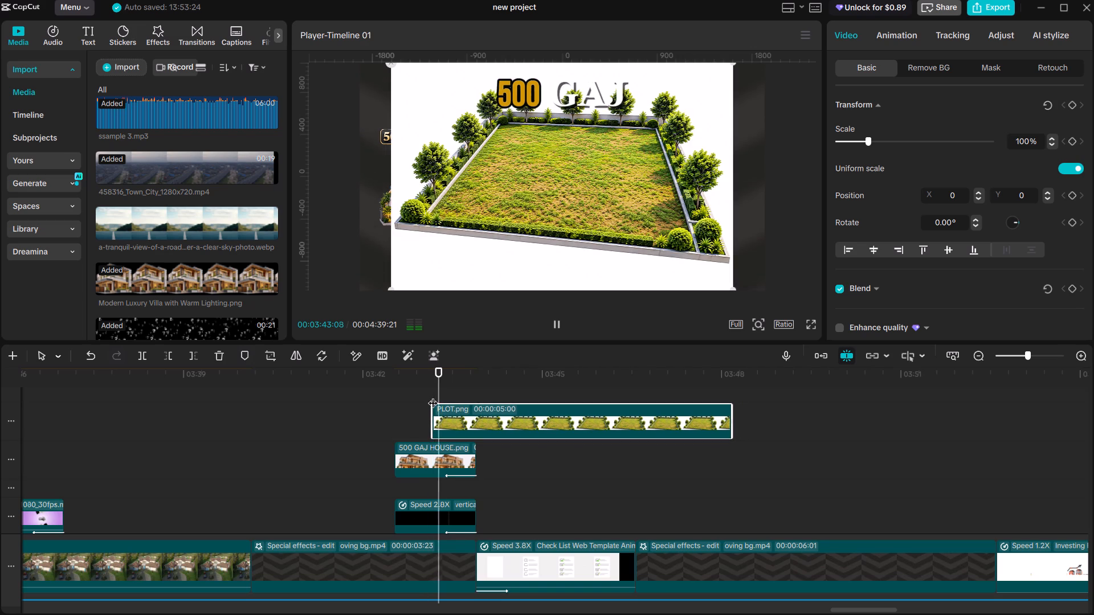
{"action": "left_click", "coordinate": [432, 392]}
{"action": "key", "text": "space"}
{"action": "left_click", "coordinate": [427, 389]}
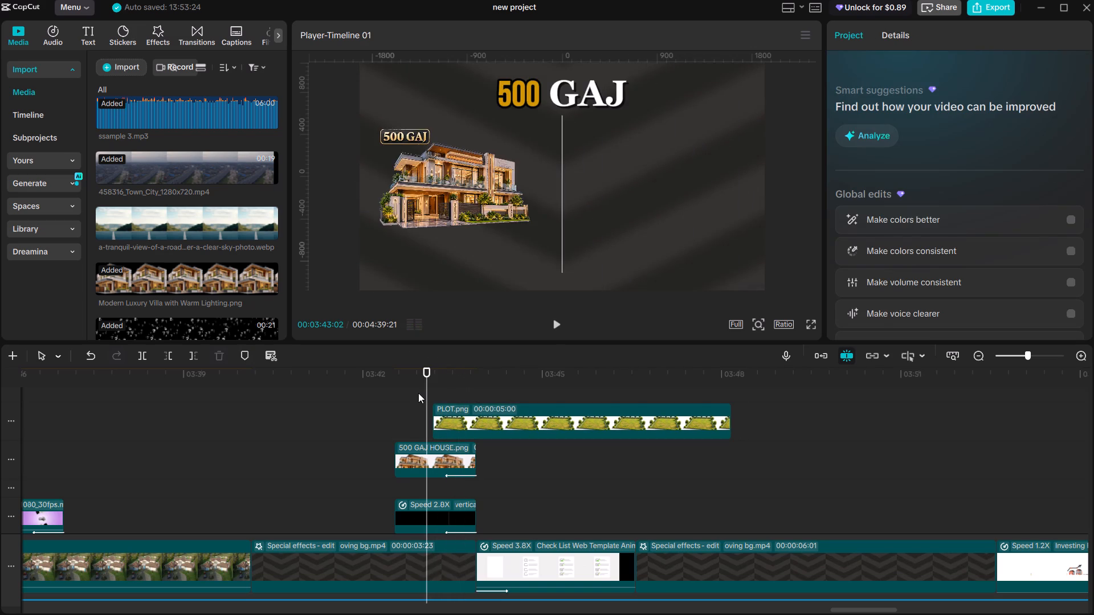
{"action": "key", "text": "space"}
{"action": "left_click", "coordinate": [418, 393]}
{"action": "key", "text": "space"}
{"action": "left_click", "coordinate": [418, 393]}
{"action": "left_click", "coordinate": [419, 395]}
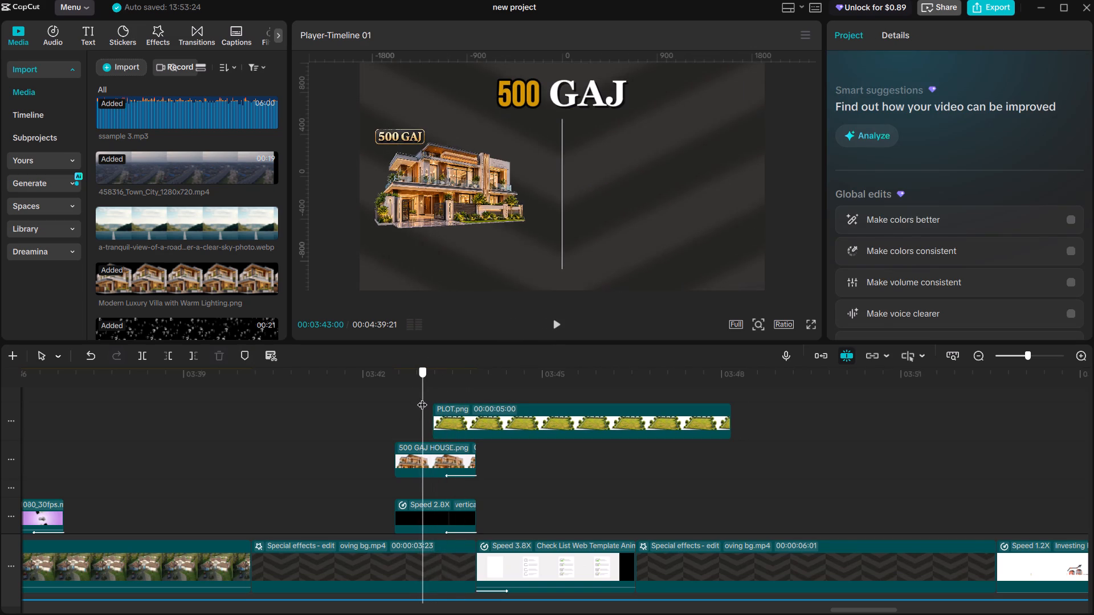
{"action": "key", "text": "space"}
{"action": "double_click", "coordinate": [423, 398]}
{"action": "key", "text": "space"}
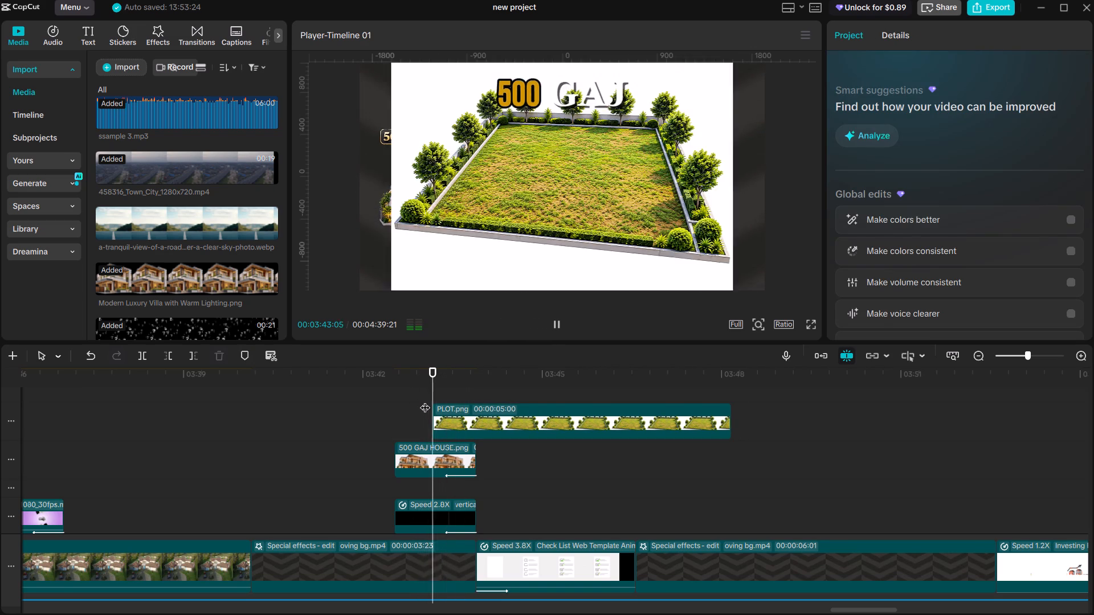
{"action": "left_click", "coordinate": [425, 400]}
{"action": "left_click_drag", "start_coordinate": [447, 416], "coordinate": [435, 416]}
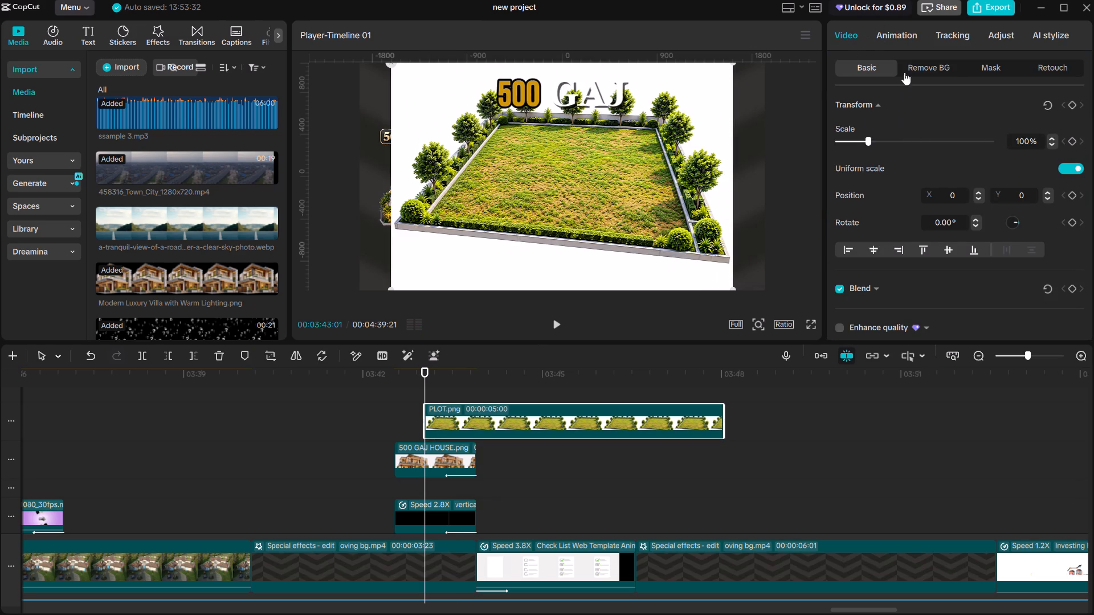
Remove the plot image's white background with Chroma key, sampling the white as the key colour.
{"action": "left_click", "coordinate": [945, 63]}
{"action": "left_click", "coordinate": [843, 170]}
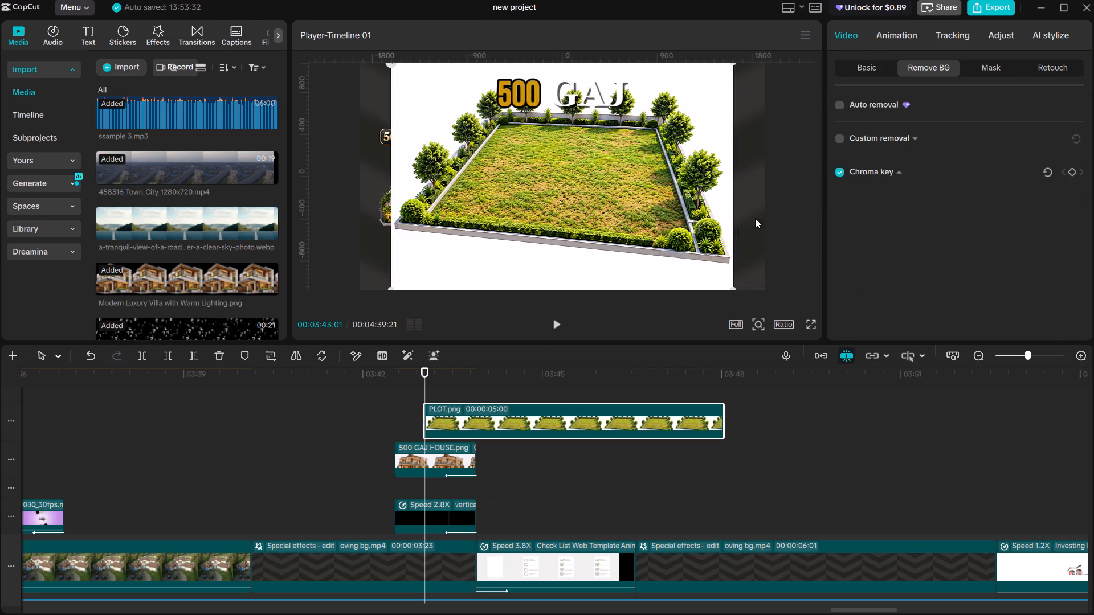
{"action": "left_click", "coordinate": [615, 268]}
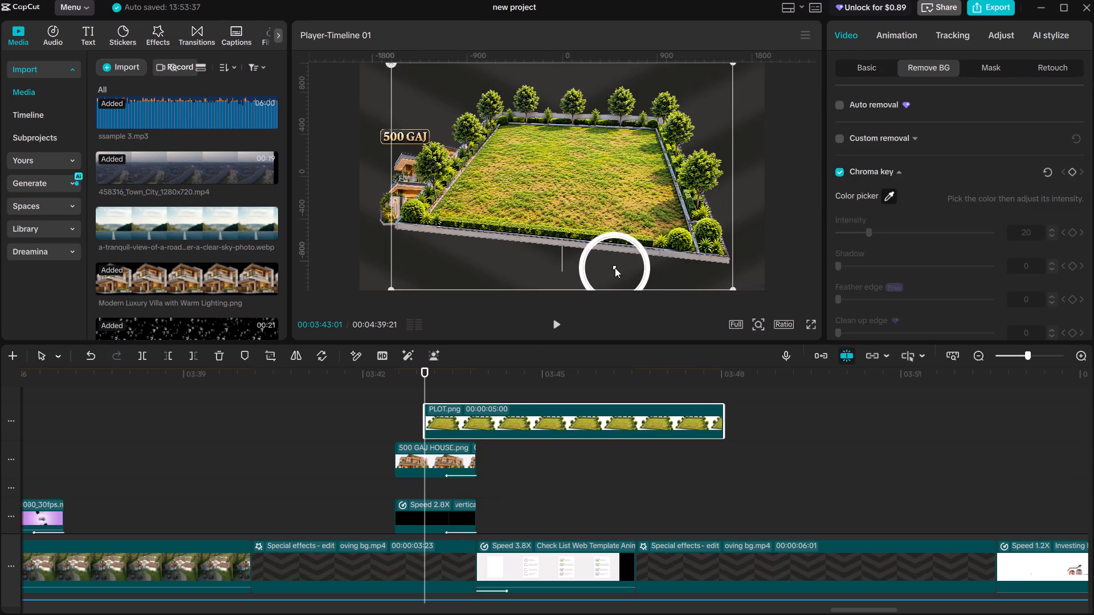
Scale the plot image down to about the house's size and place it across the divider line, opposite the house.
{"action": "left_click_drag", "start_coordinate": [729, 285], "coordinate": [616, 194]}
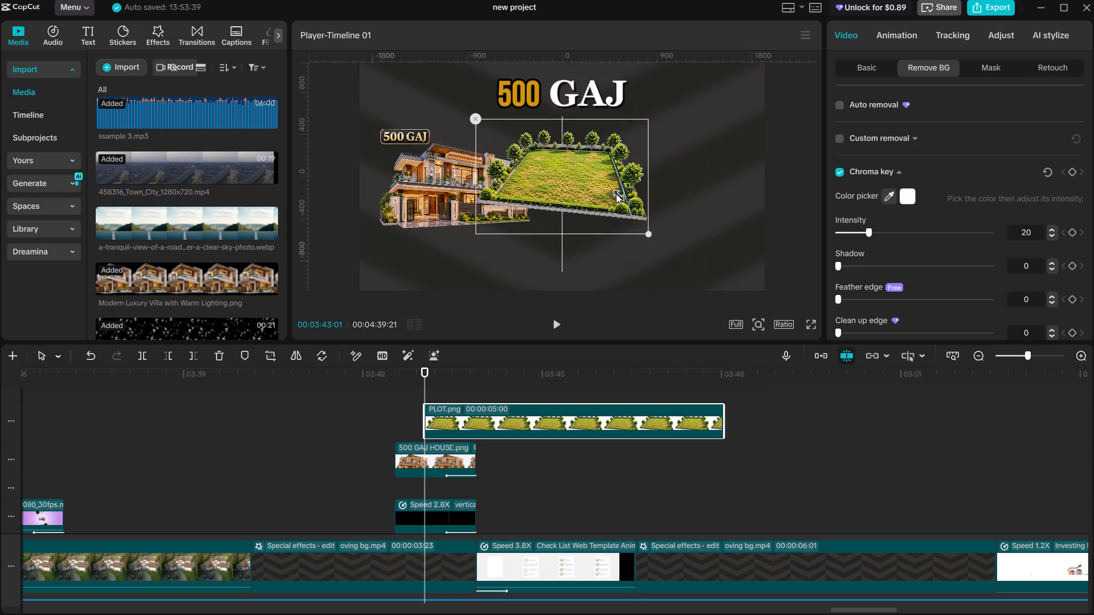
{"action": "left_click_drag", "start_coordinate": [616, 194], "coordinate": [617, 194]}
{"action": "left_click_drag", "start_coordinate": [581, 187], "coordinate": [692, 200]}
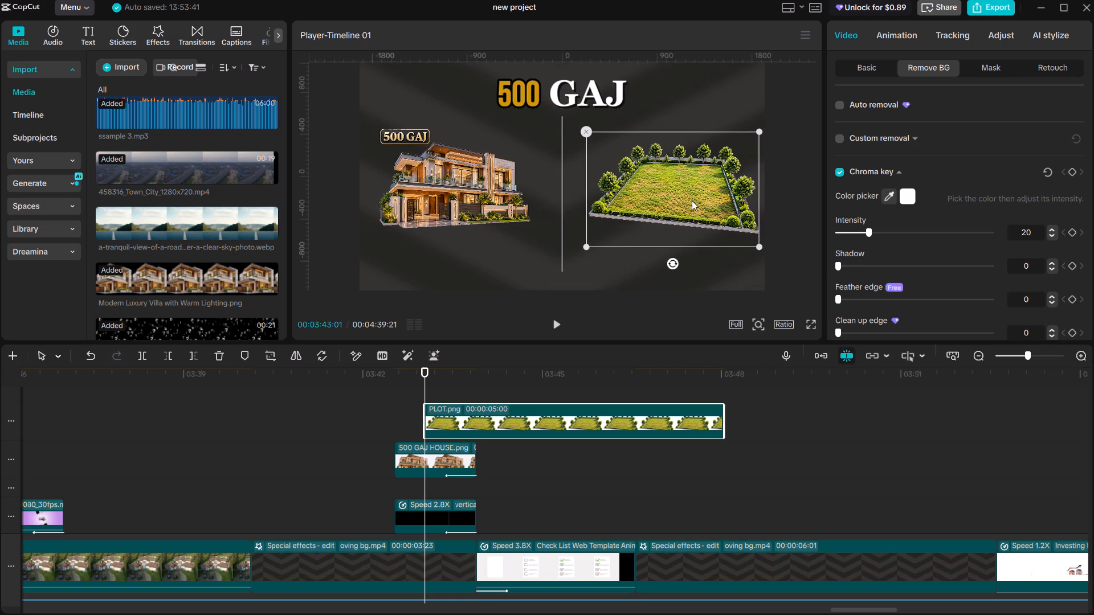
{"action": "left_click_drag", "start_coordinate": [692, 200], "coordinate": [689, 200]}
{"action": "left_click_drag", "start_coordinate": [756, 245], "coordinate": [749, 242]}
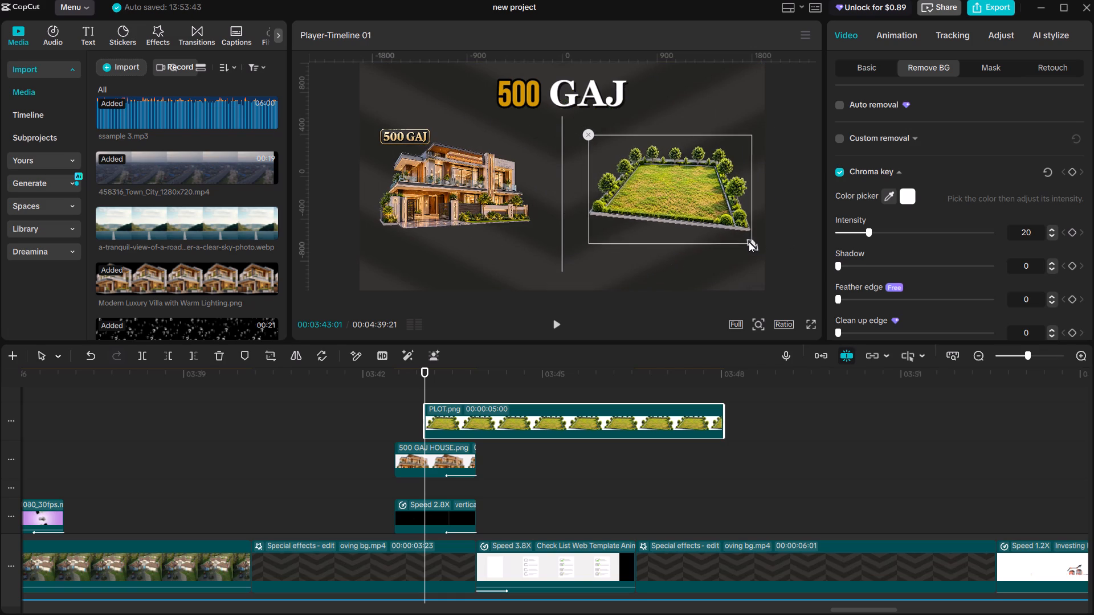
{"action": "left_click_drag", "start_coordinate": [749, 242], "coordinate": [745, 240]}
Position the plot image on the empty side of the divider, level with the house, at about X 1077, Y -135.
{"action": "left_click_drag", "start_coordinate": [697, 222], "coordinate": [745, 222]}
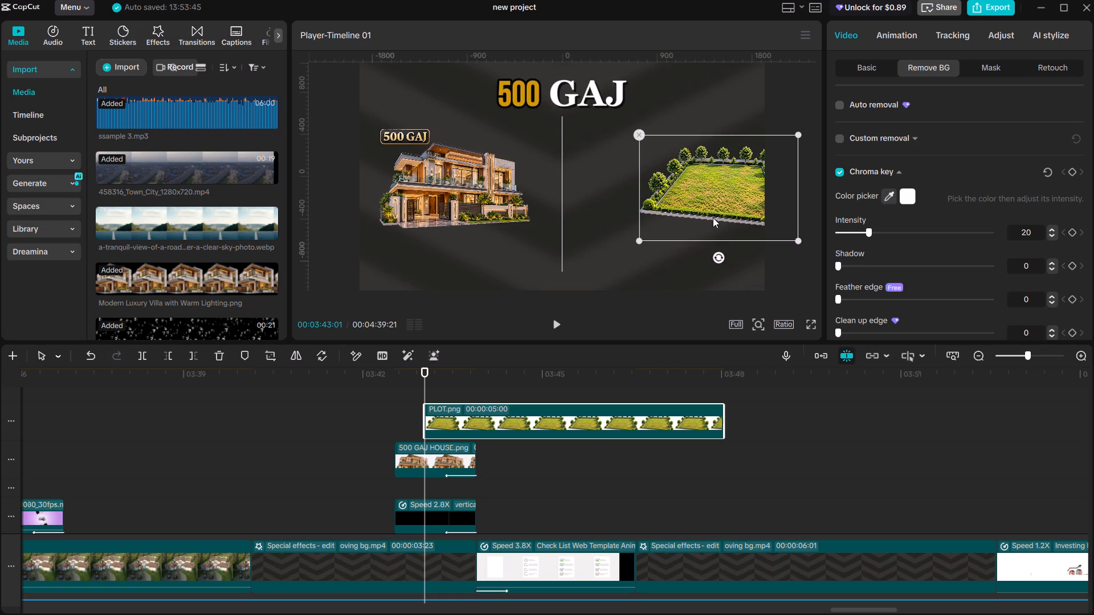
{"action": "left_click_drag", "start_coordinate": [713, 217], "coordinate": [605, 221]}
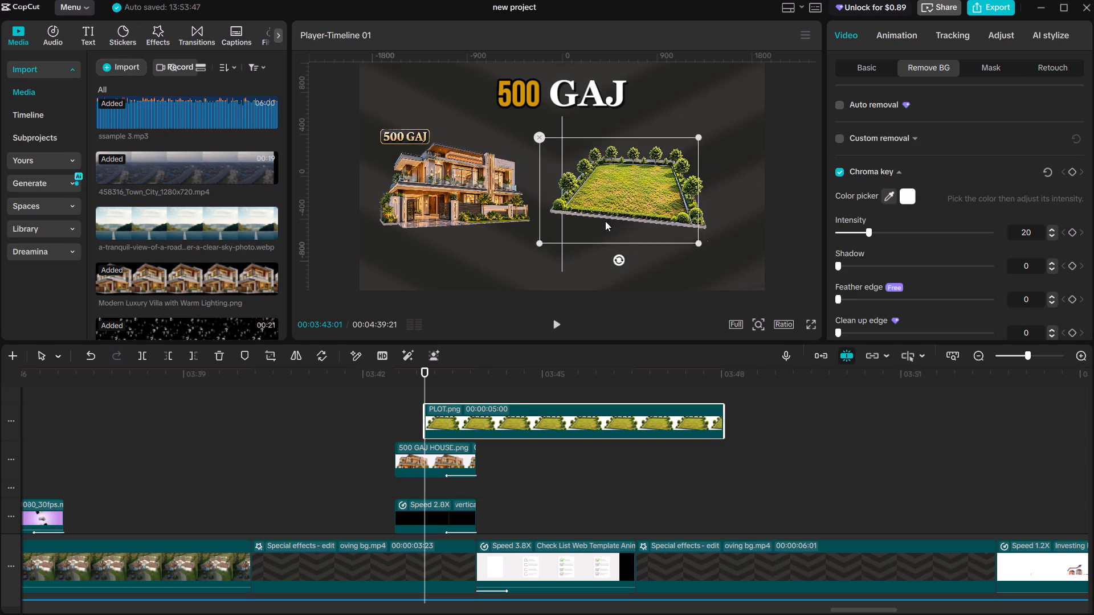
{"action": "left_click_drag", "start_coordinate": [605, 221], "coordinate": [550, 255]}
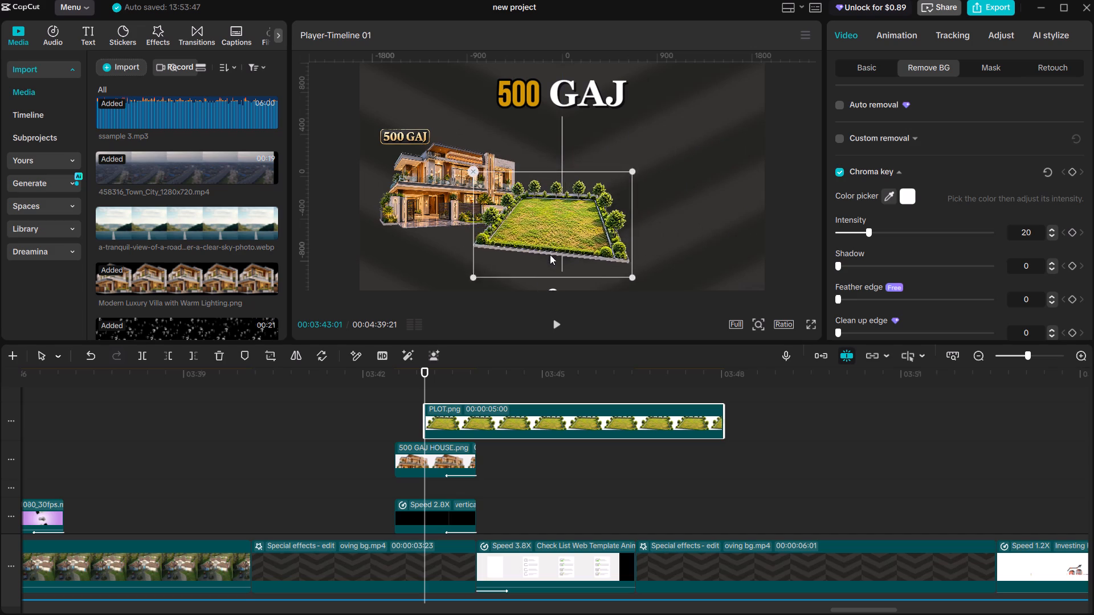
{"action": "left_click_drag", "start_coordinate": [550, 255], "coordinate": [656, 204]}
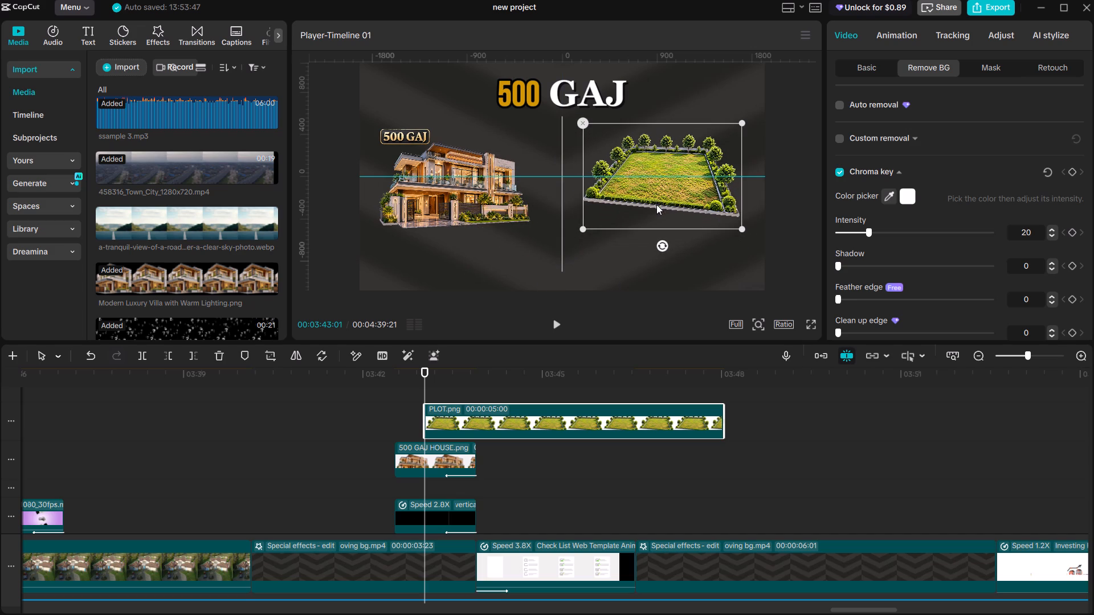
{"action": "left_click_drag", "start_coordinate": [656, 204], "coordinate": [671, 219]}
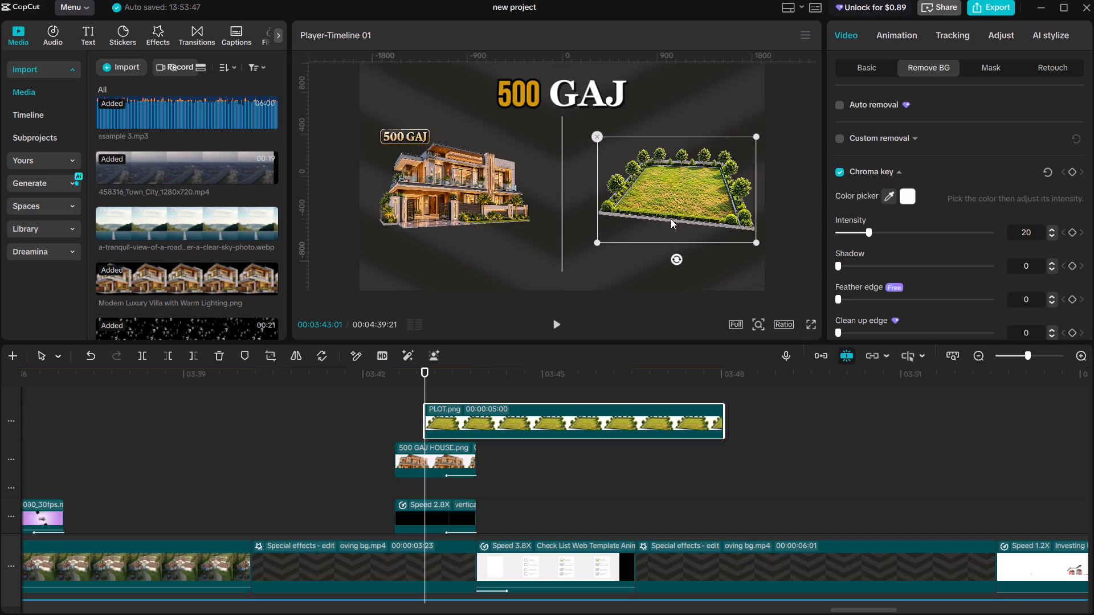
{"action": "left_click_drag", "start_coordinate": [671, 219], "coordinate": [671, 210]}
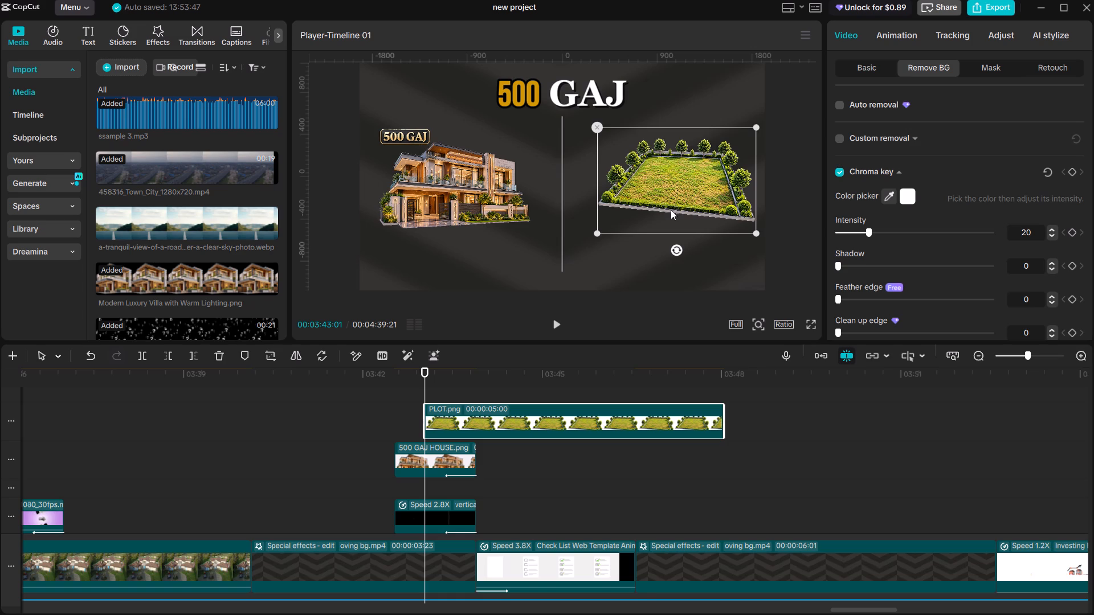
{"action": "left_click_drag", "start_coordinate": [671, 210], "coordinate": [671, 216]}
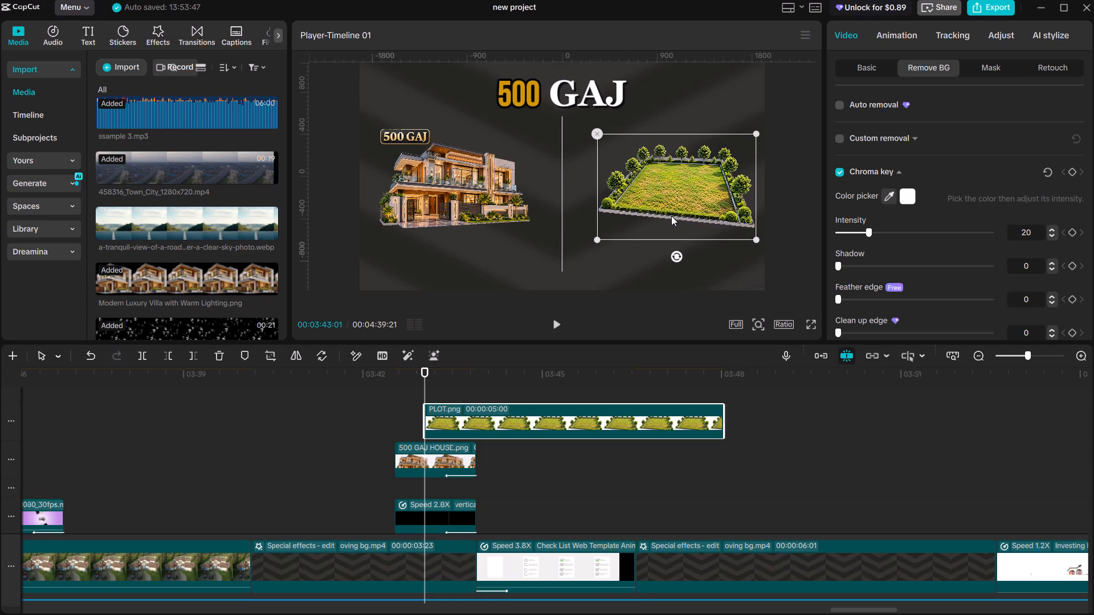
{"action": "left_click_drag", "start_coordinate": [671, 216], "coordinate": [672, 220]}
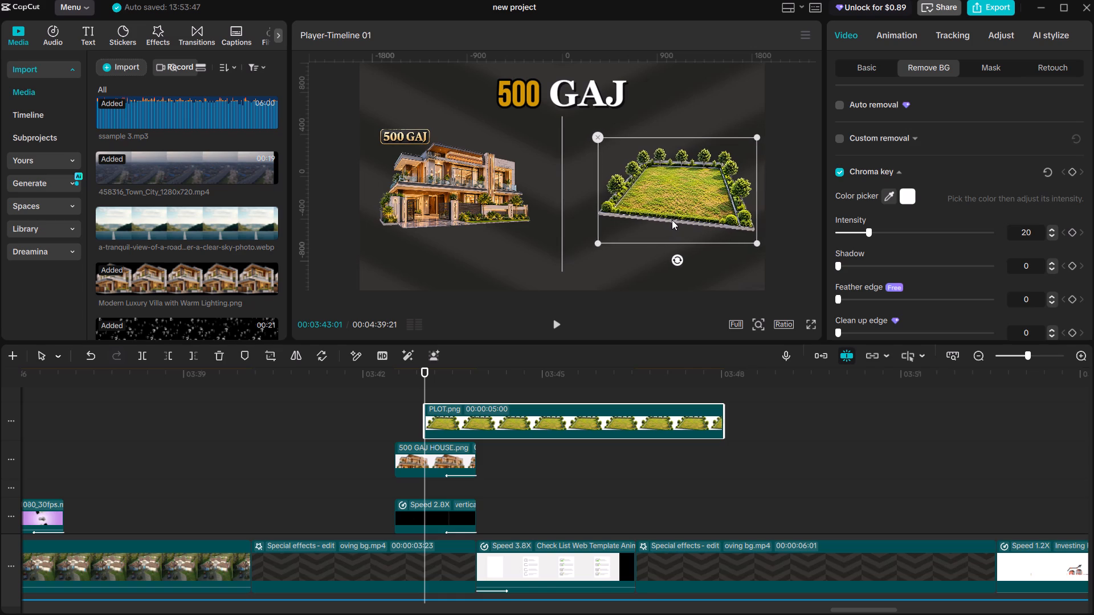
{"action": "left_click_drag", "start_coordinate": [672, 220], "coordinate": [670, 220]}
Play back the graphic up to its fade-out and add a Transform keyframe to the plot clip at 00:03:43:12.
{"action": "key", "text": "space"}
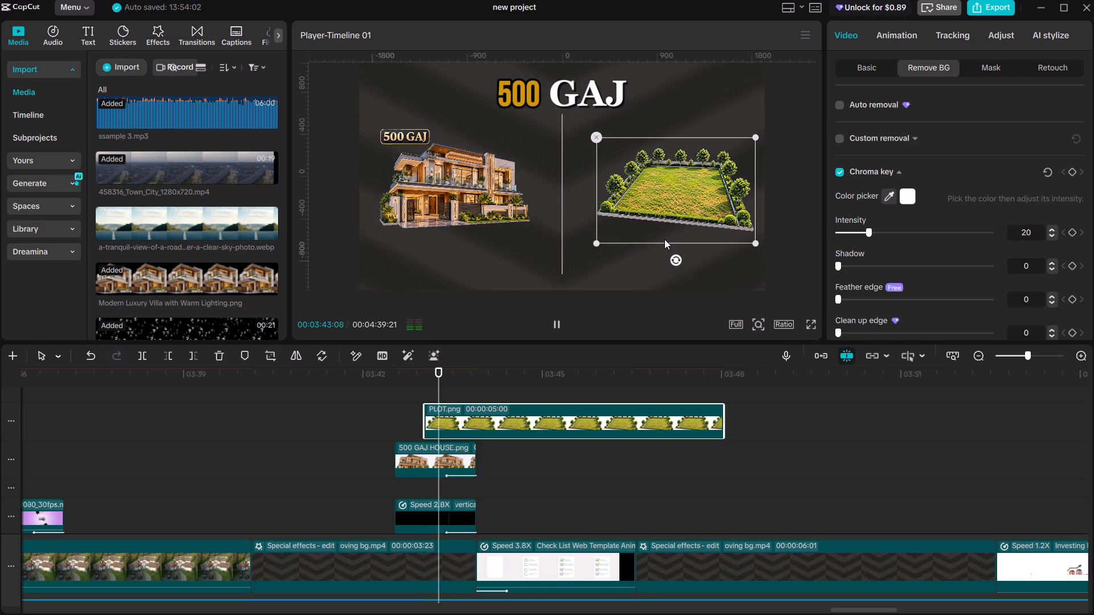
{"action": "key", "text": "space"}
{"action": "key", "text": "space"}
{"action": "key", "text": "space"}
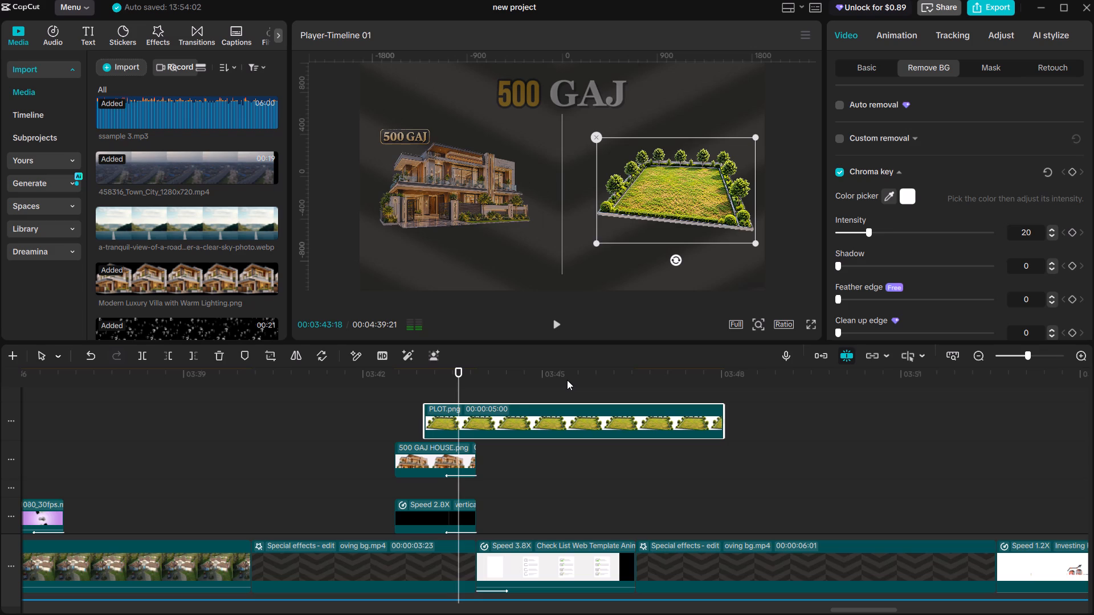
{"action": "left_click_drag", "start_coordinate": [455, 380], "coordinate": [450, 382]}
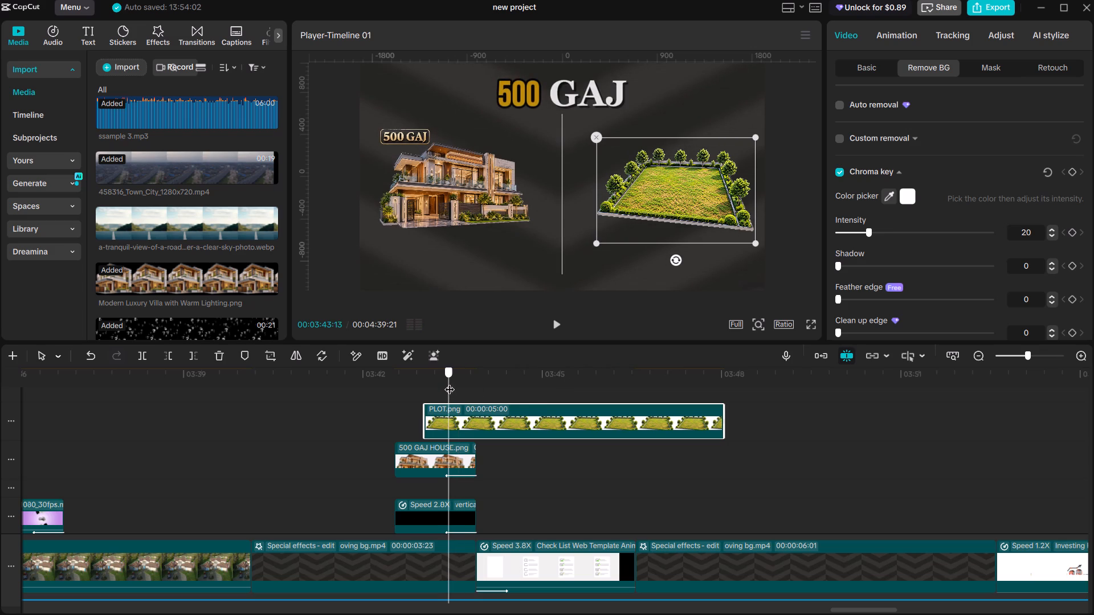
{"action": "left_click_drag", "start_coordinate": [450, 382], "coordinate": [447, 382]}
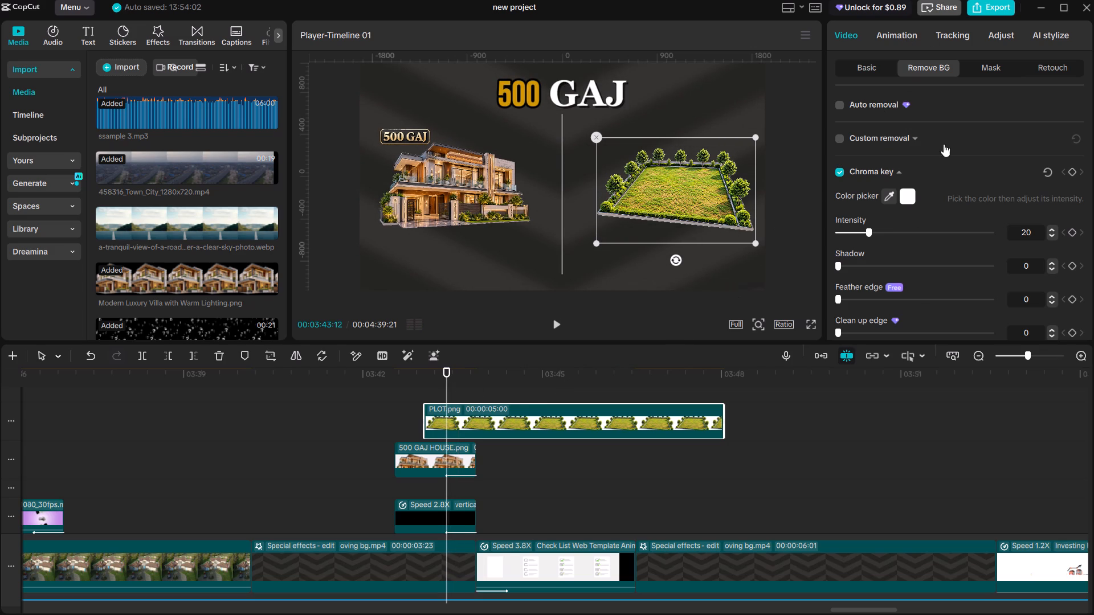
{"action": "scroll", "coordinate": [1006, 173], "scroll_direction": "up", "scroll_amount": 7}
{"action": "left_click", "coordinate": [856, 54]}
{"action": "left_click", "coordinate": [864, 70]}
{"action": "left_click", "coordinate": [1073, 102]}
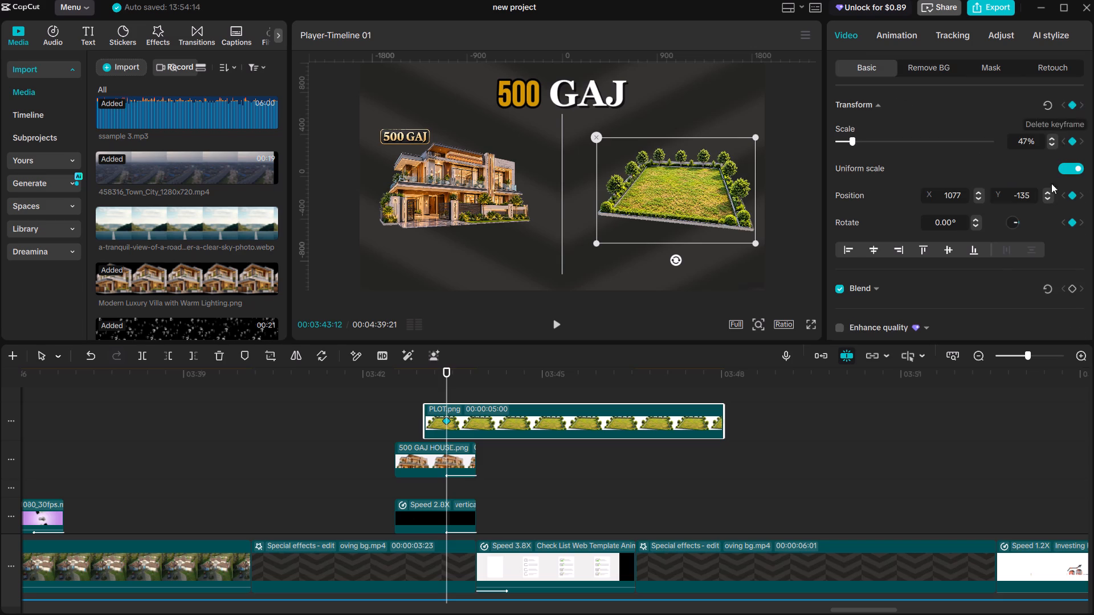
At the plot clip's start, 00:03:43:01, move the image sideways just out of frame to about X 2674, Y -51.
{"action": "left_click_drag", "start_coordinate": [447, 385], "coordinate": [435, 387]}
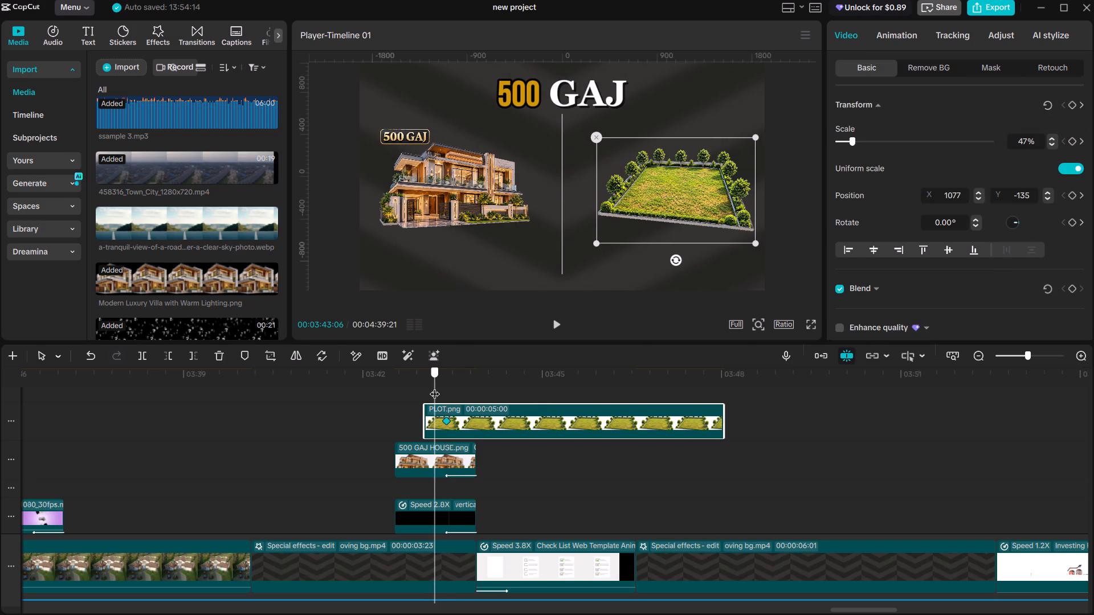
{"action": "left_click_drag", "start_coordinate": [435, 387], "coordinate": [426, 388]}
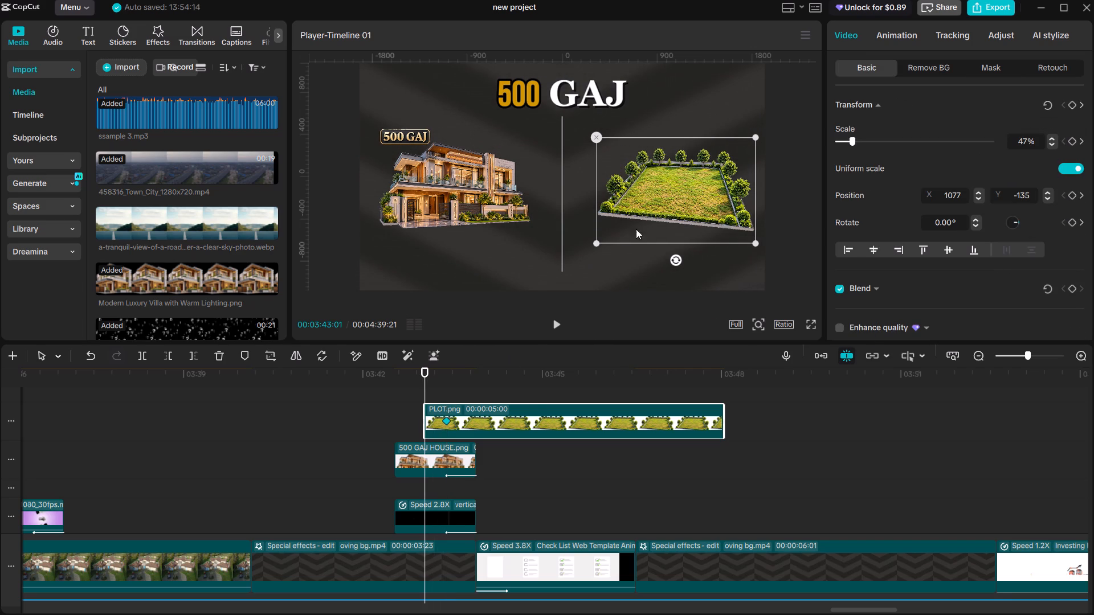
{"action": "left_click_drag", "start_coordinate": [675, 207], "coordinate": [802, 211]}
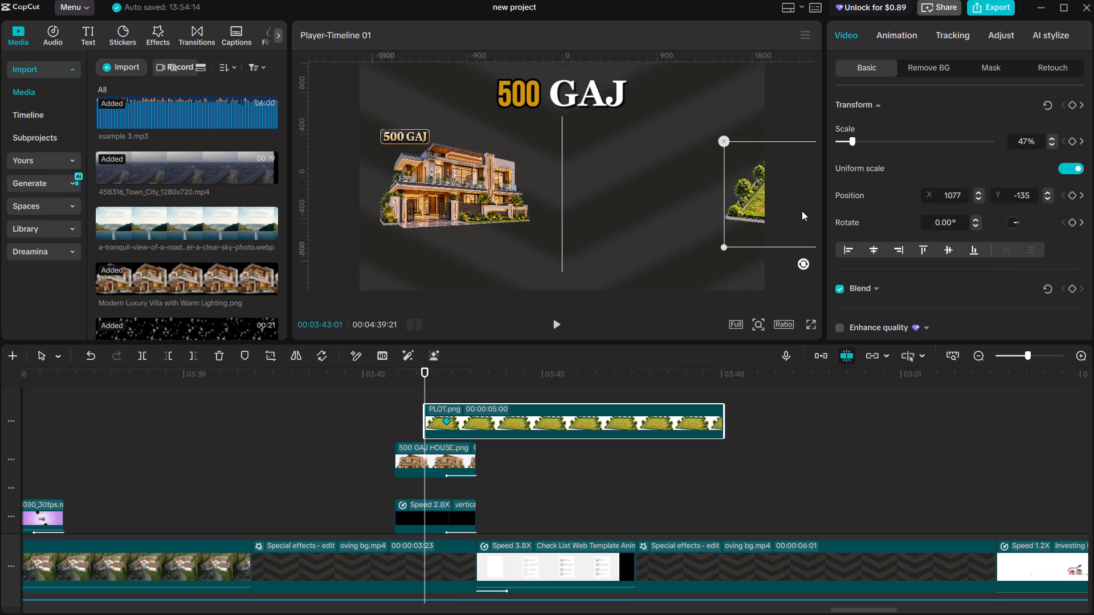
{"action": "left_click_drag", "start_coordinate": [802, 211], "coordinate": [667, 208]}
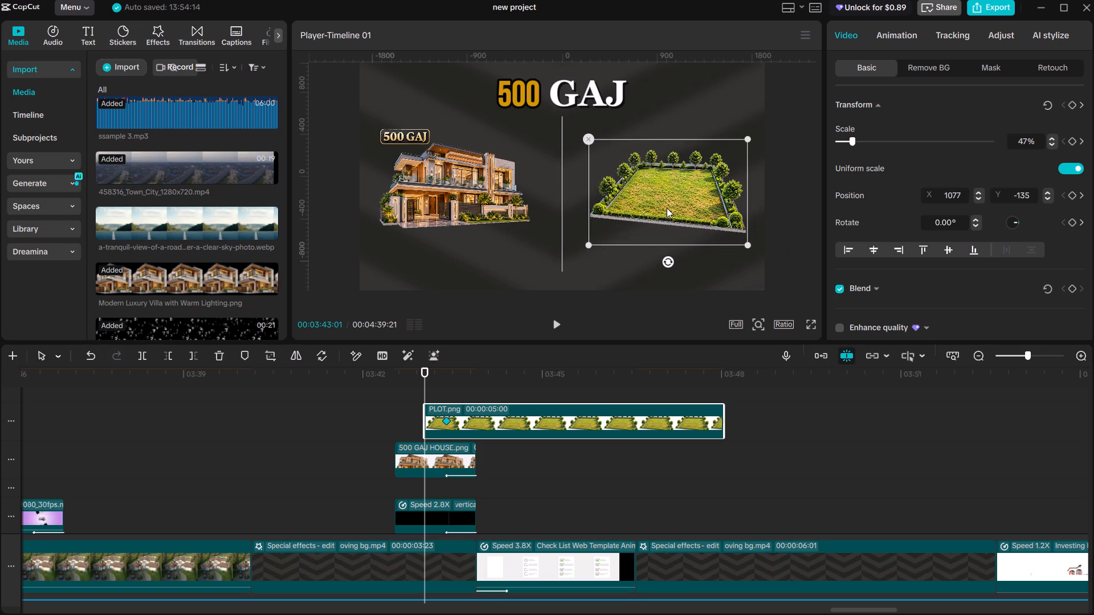
{"action": "left_click_drag", "start_coordinate": [667, 208], "coordinate": [730, 200]}
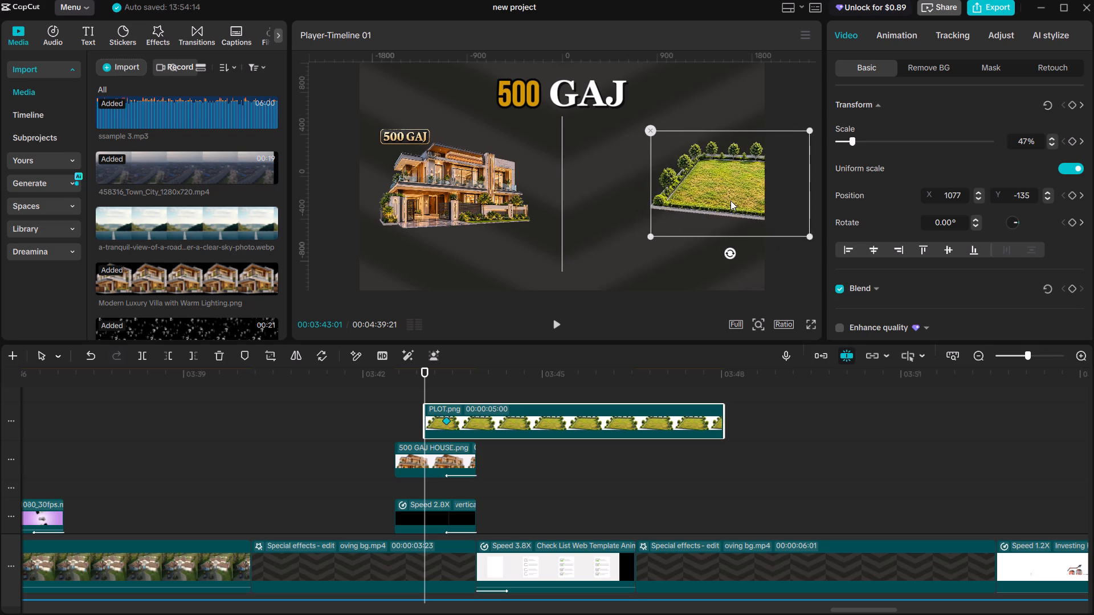
{"action": "left_click_drag", "start_coordinate": [730, 200], "coordinate": [838, 198]}
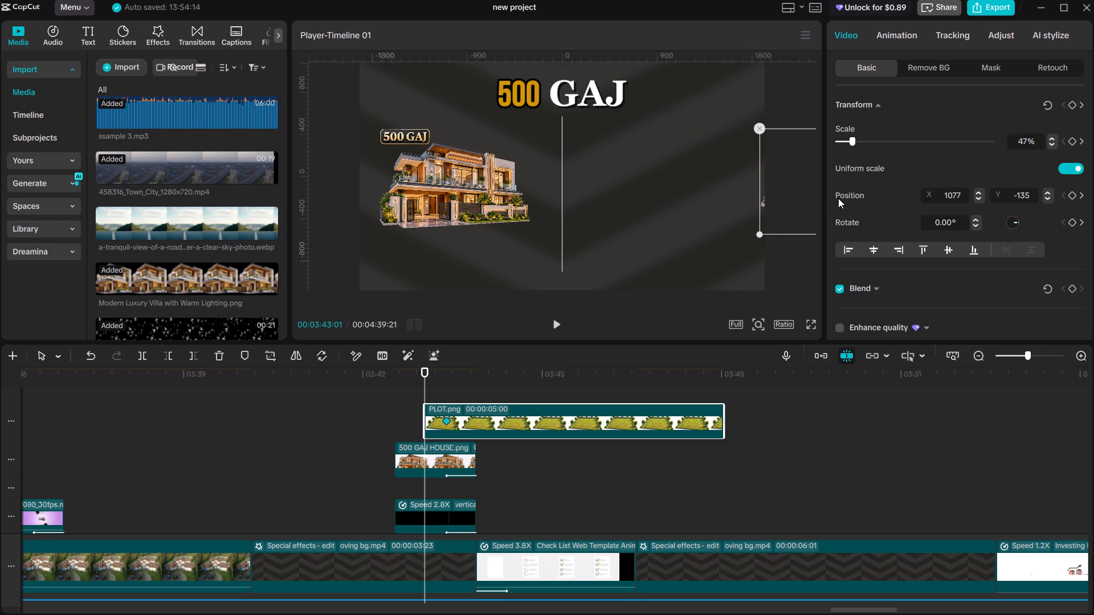
{"action": "left_click_drag", "start_coordinate": [838, 198], "coordinate": [844, 198]}
Apply Ease out to the plot clip's keyframe at 00:03:43:12 and play back the slide-in.
{"action": "right_click", "coordinate": [447, 419]}
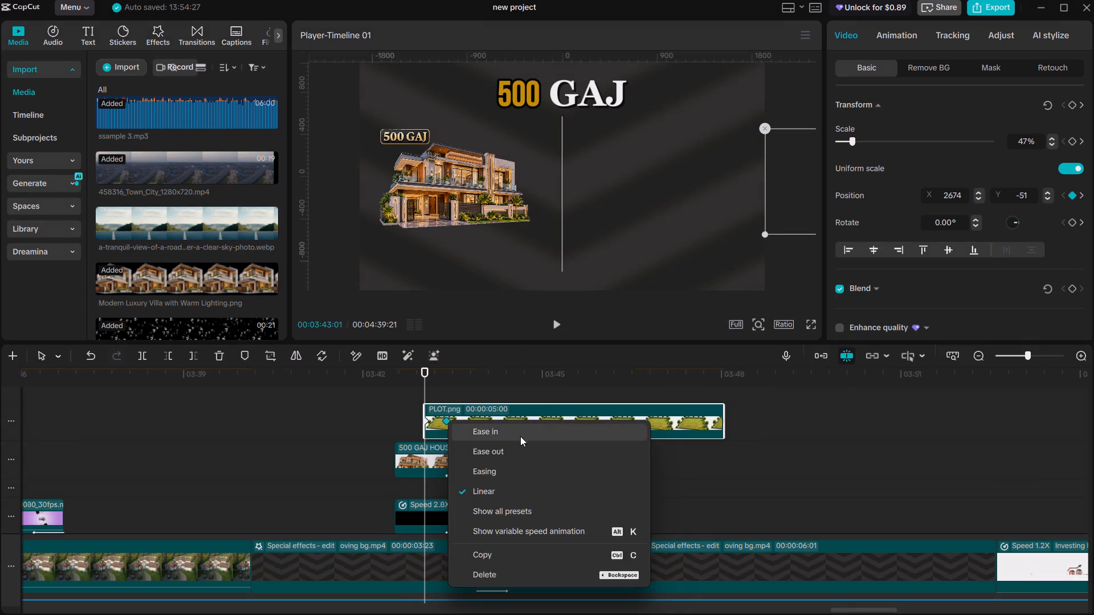
{"action": "left_click", "coordinate": [518, 452]}
{"action": "left_click", "coordinate": [384, 415]}
{"action": "key", "text": "space"}
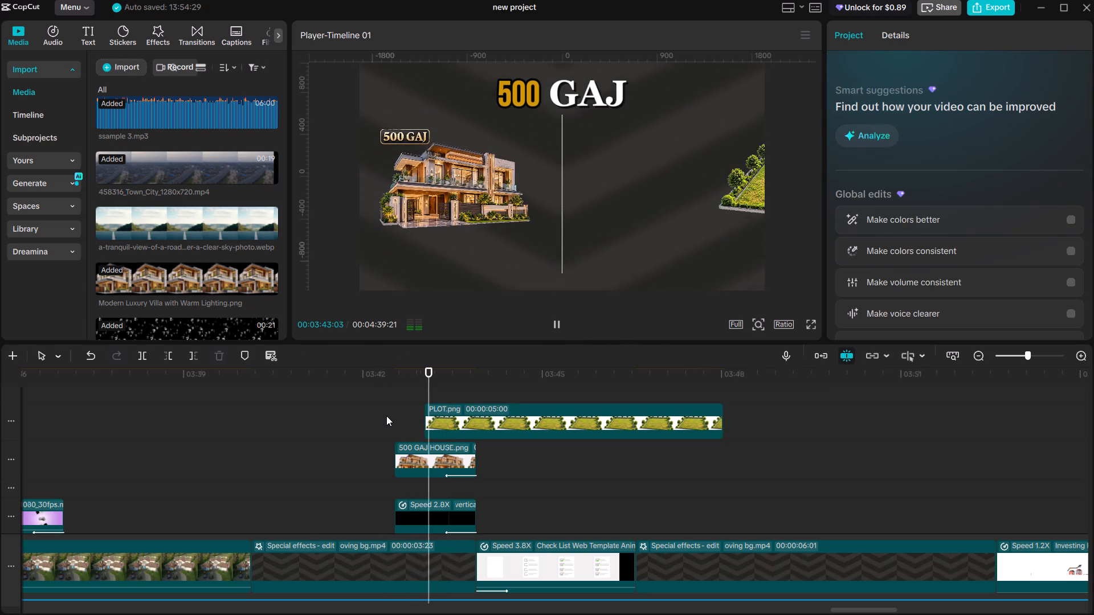
{"action": "key", "text": "space"}
Copy the 00:03:43:12 keyframe's Y position, -135, to the plot clip's starting keyframe and play back the slide-in.
{"action": "left_click", "coordinate": [443, 421]}
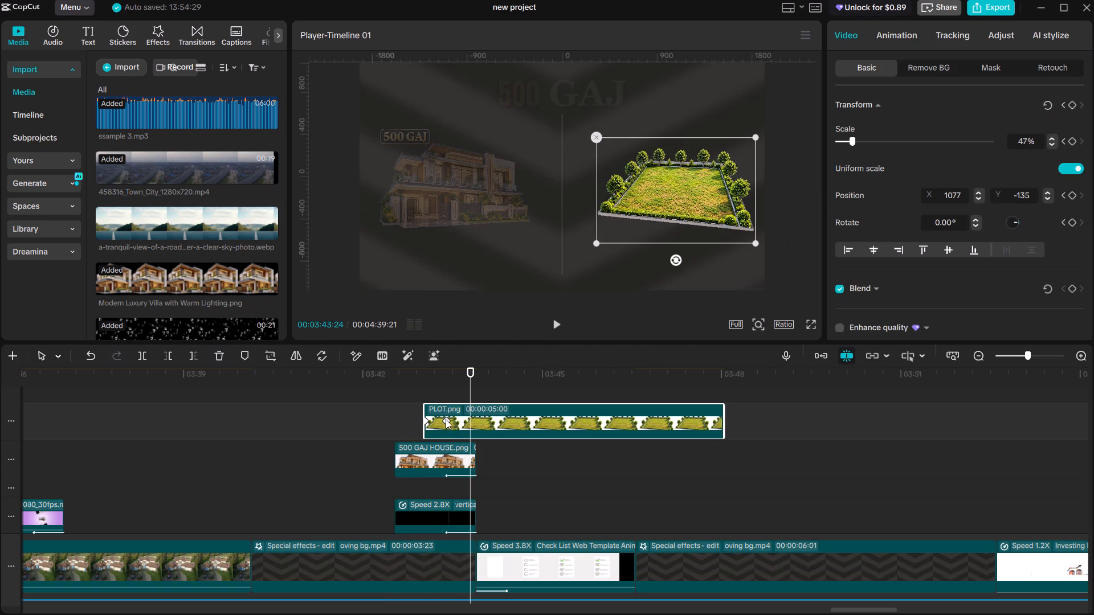
{"action": "left_click", "coordinate": [446, 421]}
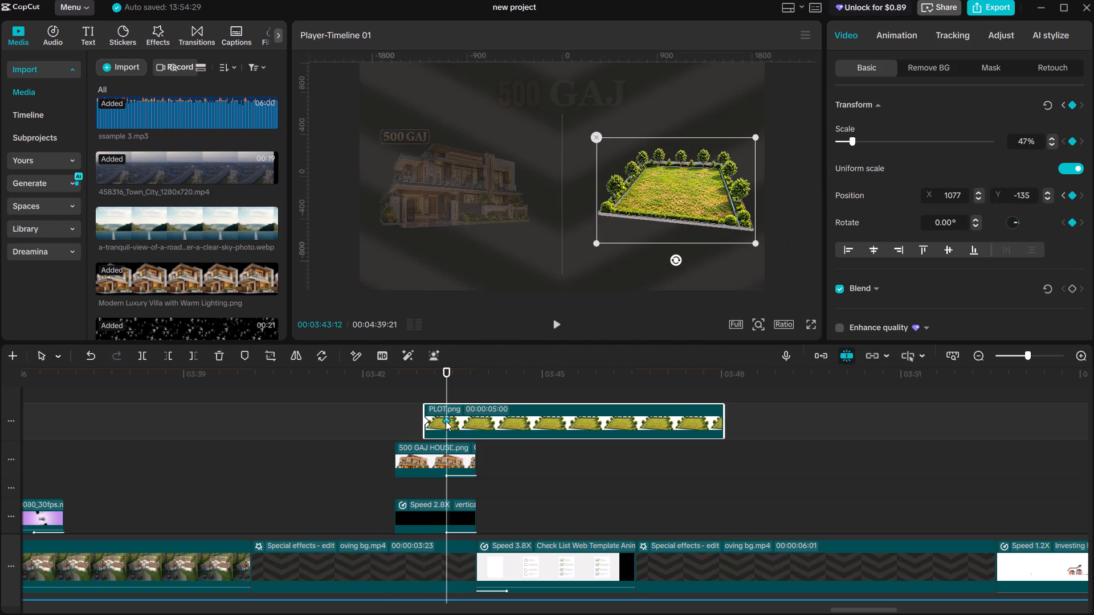
{"action": "left_click", "coordinate": [423, 419]}
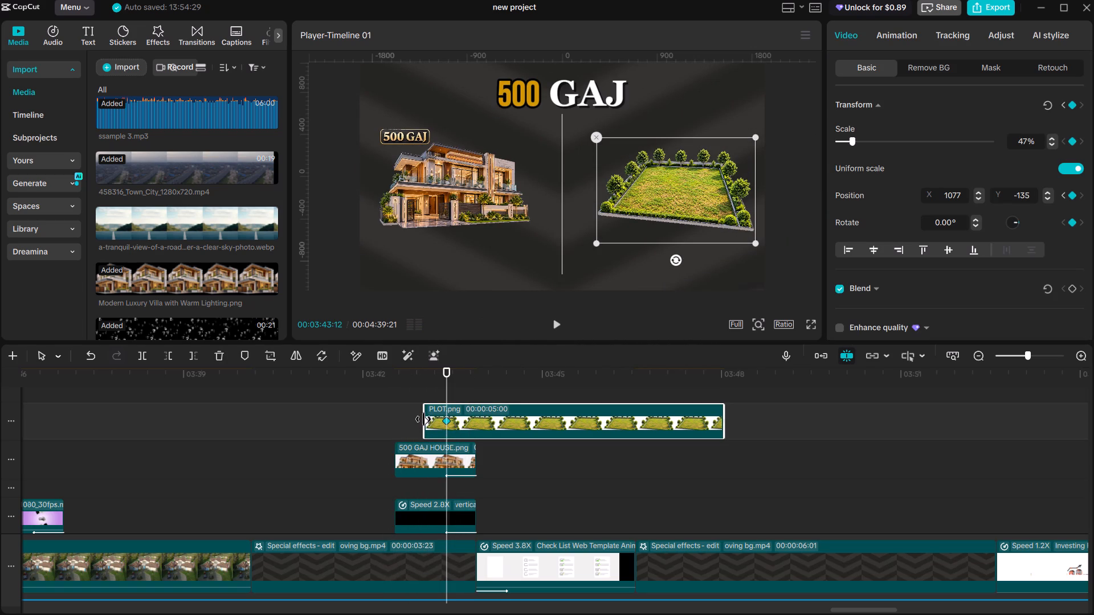
{"action": "left_click", "coordinate": [424, 420]}
{"action": "left_click", "coordinate": [426, 420]}
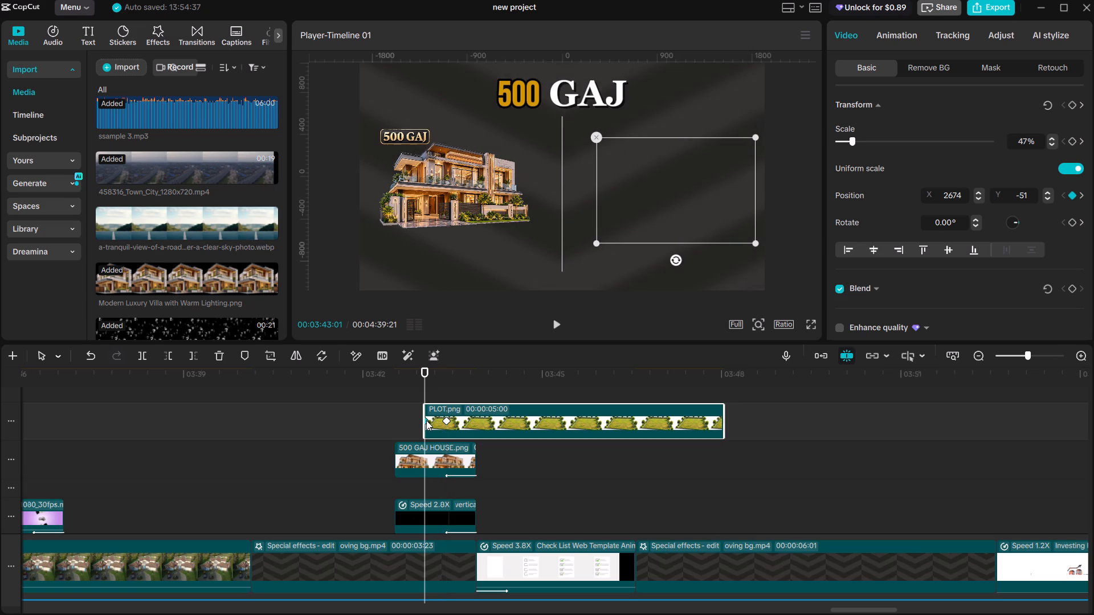
{"action": "left_click", "coordinate": [444, 420]}
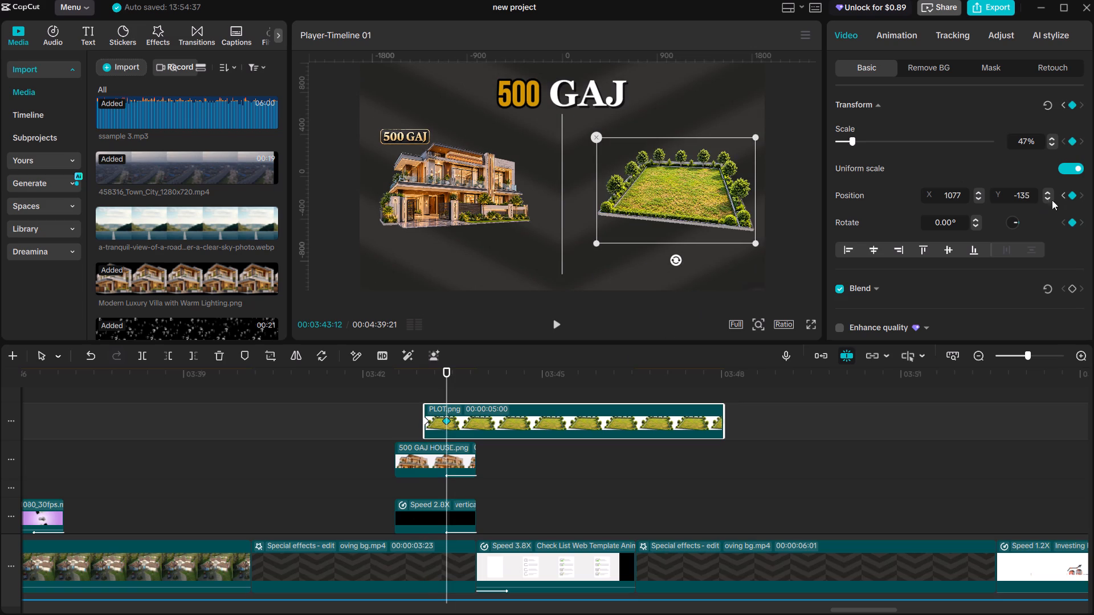
{"action": "left_click_drag", "start_coordinate": [1034, 195], "coordinate": [1002, 195]}
{"action": "key", "text": "ctrl+c"}
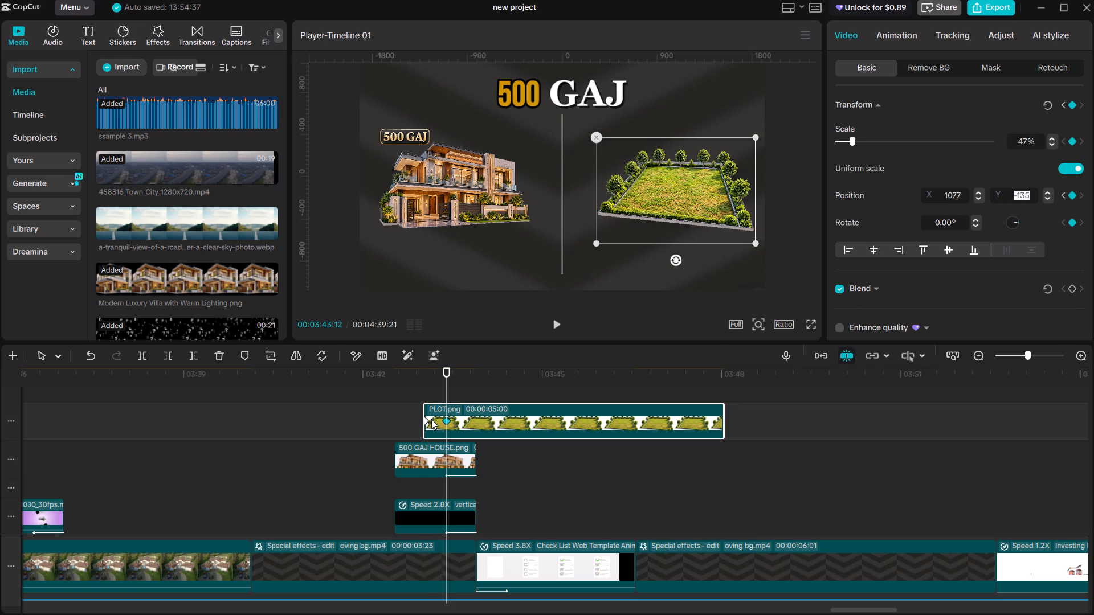
{"action": "left_click", "coordinate": [426, 419]}
{"action": "left_click_drag", "start_coordinate": [1031, 191], "coordinate": [999, 198]}
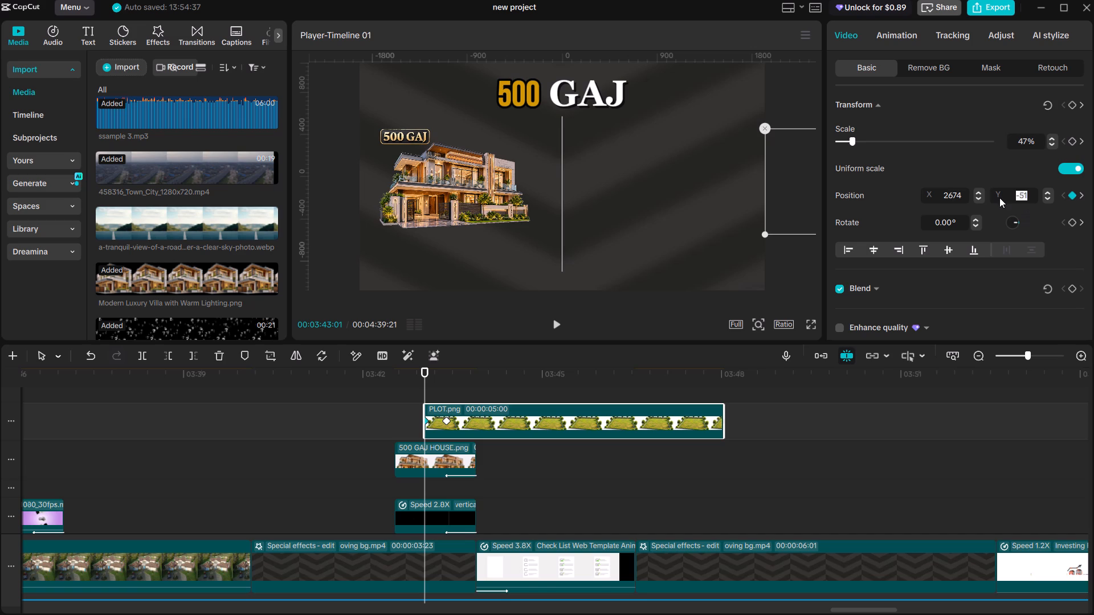
{"action": "key", "text": "ctrl+v"}
{"action": "key", "text": "Return"}
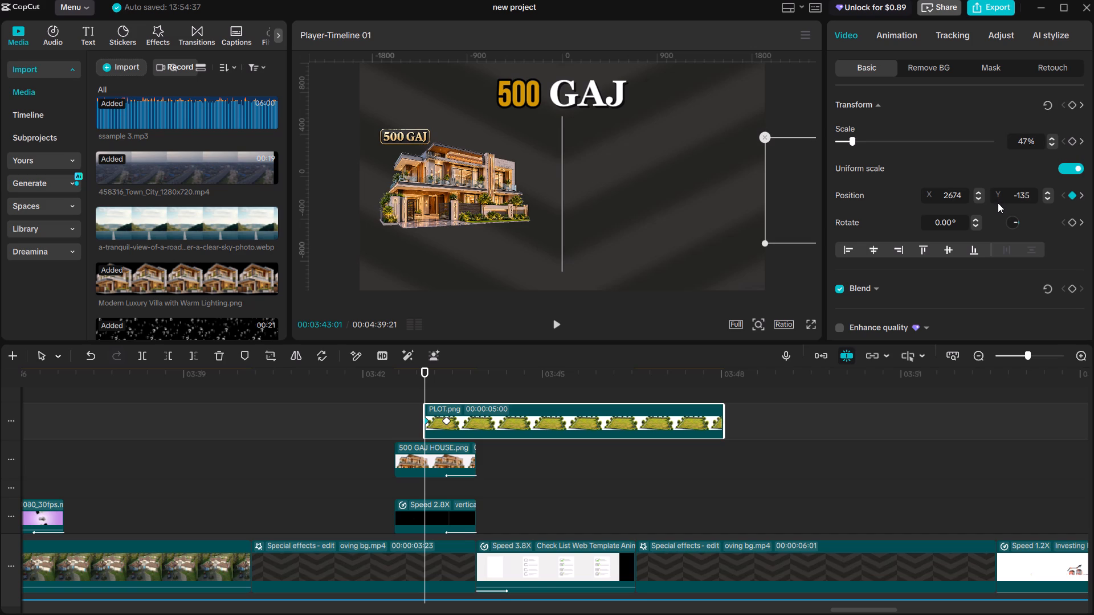
{"action": "left_click", "coordinate": [411, 399]}
{"action": "key", "text": "space"}
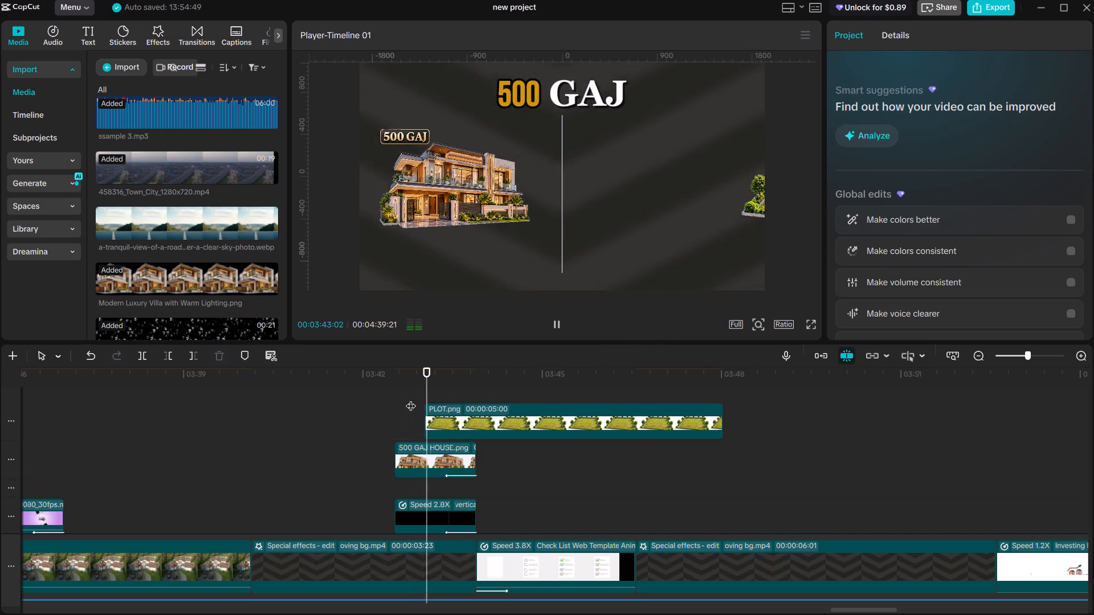
{"action": "key", "text": "space"}
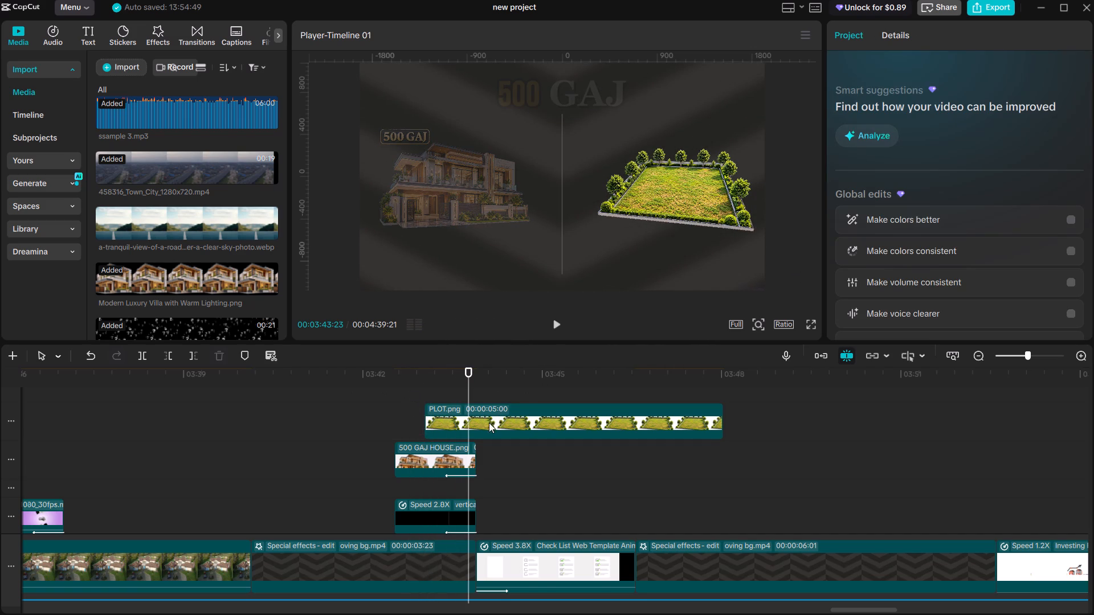
Split the plot clip at 00:03:43:27, where the house clip ends, and delete the remainder.
{"action": "left_click_drag", "start_coordinate": [467, 394], "coordinate": [473, 395]}
{"action": "left_click", "coordinate": [520, 420]}
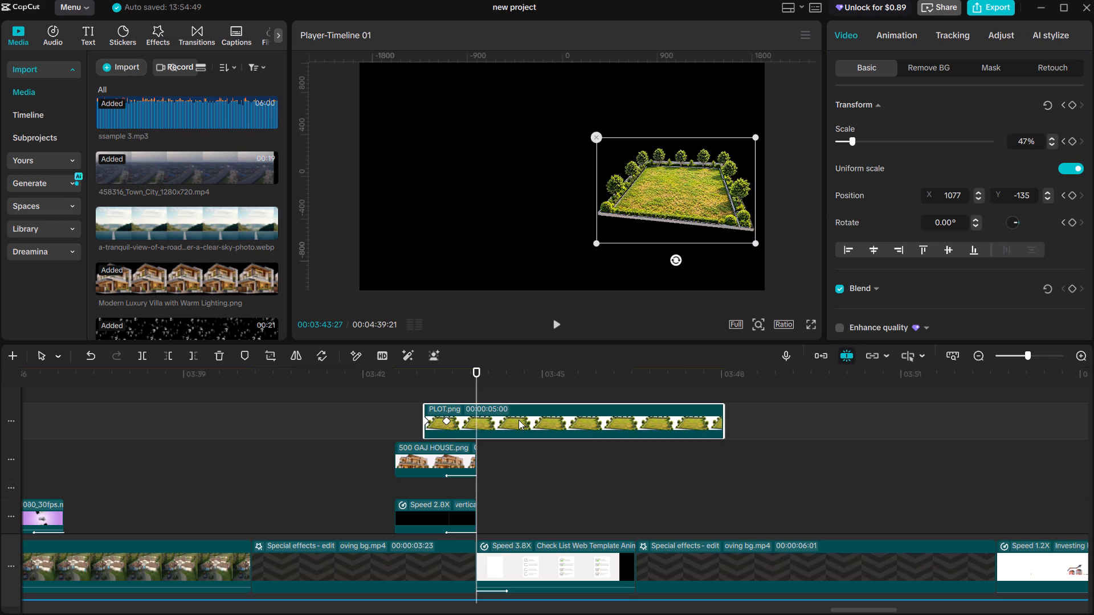
{"action": "key", "text": "ctrl+b"}
{"action": "key", "text": "BackSpace"}
Apply the Fade Out exit animation to the shortened plot clip.
{"action": "left_click", "coordinate": [463, 422]}
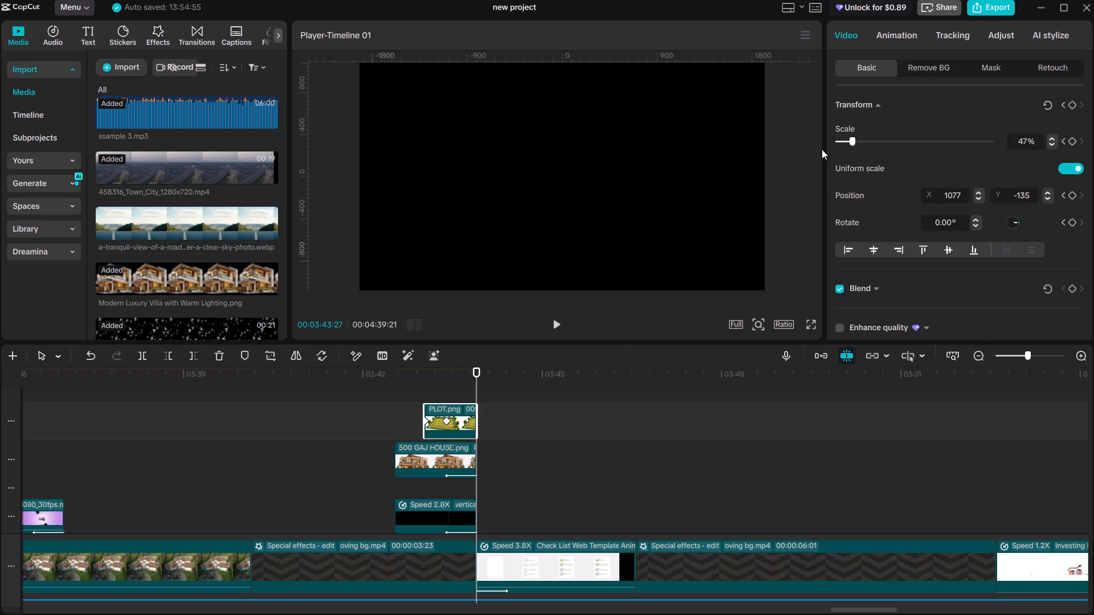
{"action": "left_click", "coordinate": [900, 35]}
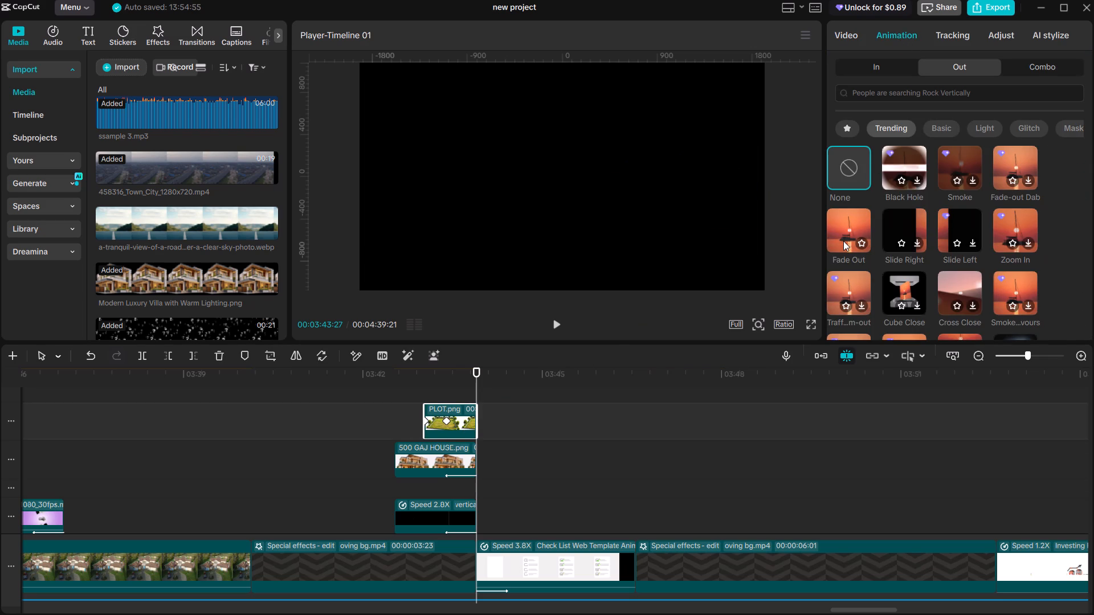
{"action": "left_click", "coordinate": [843, 241]}
Play back the sequence from the 500 GAJ graphic past the end of the Investing Real estate Animation Concept clip.
{"action": "left_click", "coordinate": [408, 392]}
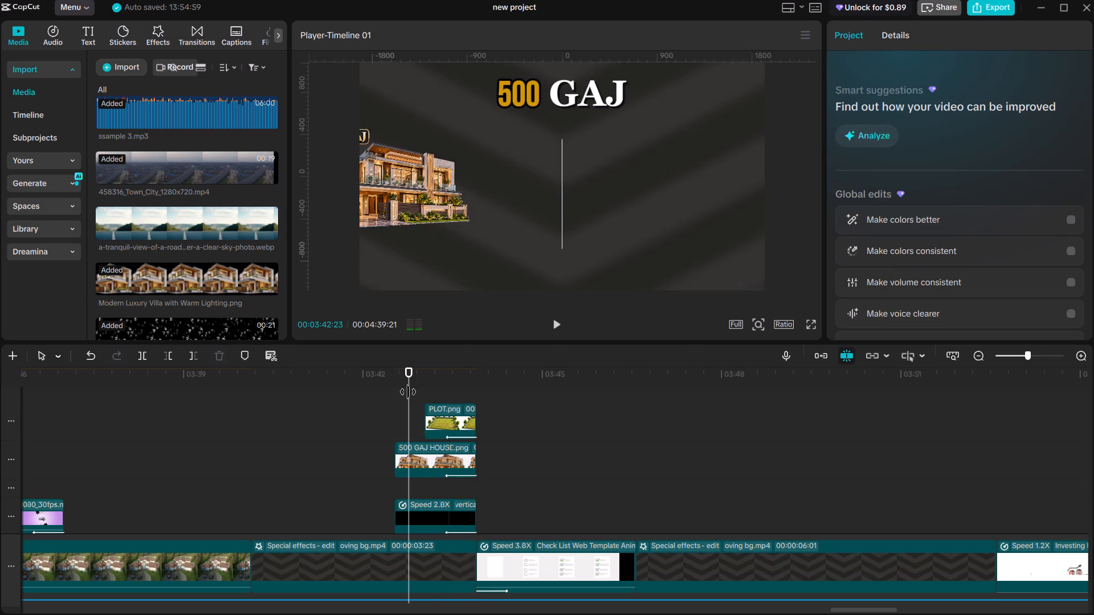
{"action": "key", "text": "space"}
{"action": "left_click", "coordinate": [371, 412]}
{"action": "key", "text": "space"}
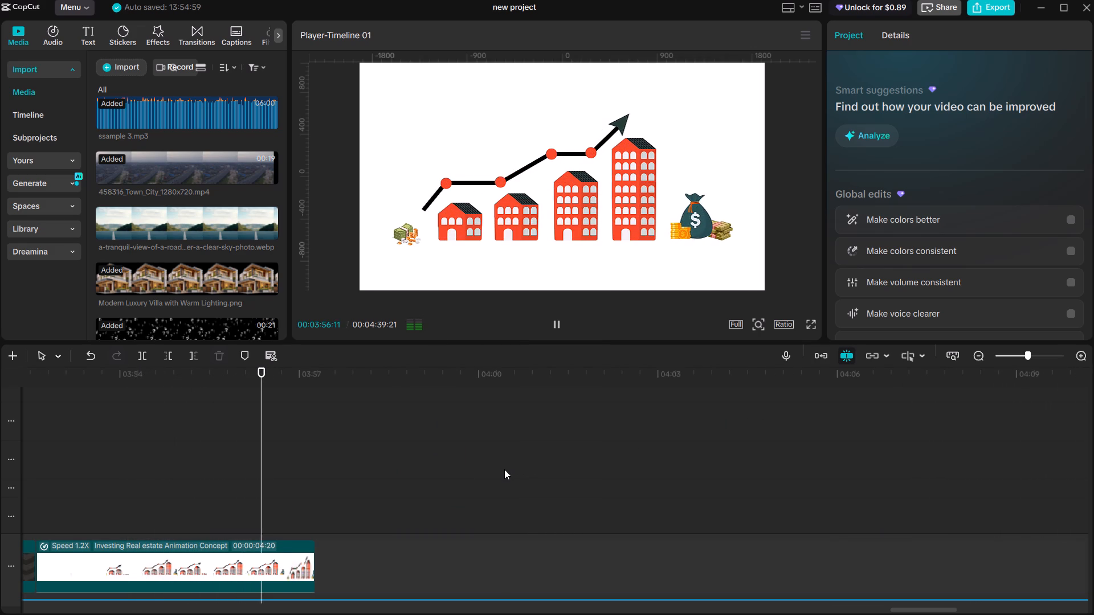
{"action": "left_click", "coordinate": [319, 479]}
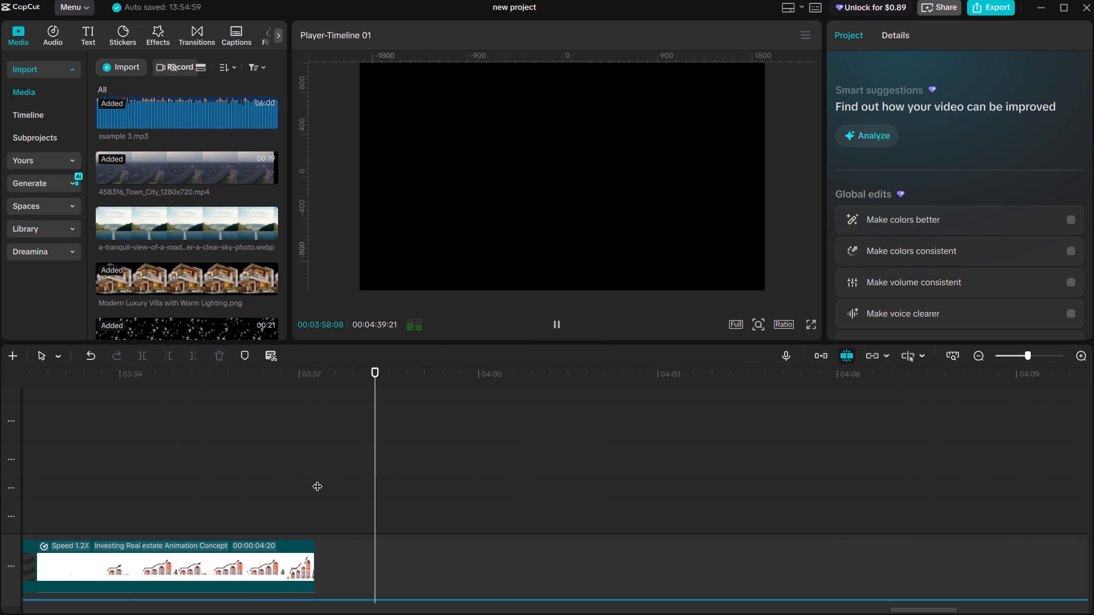
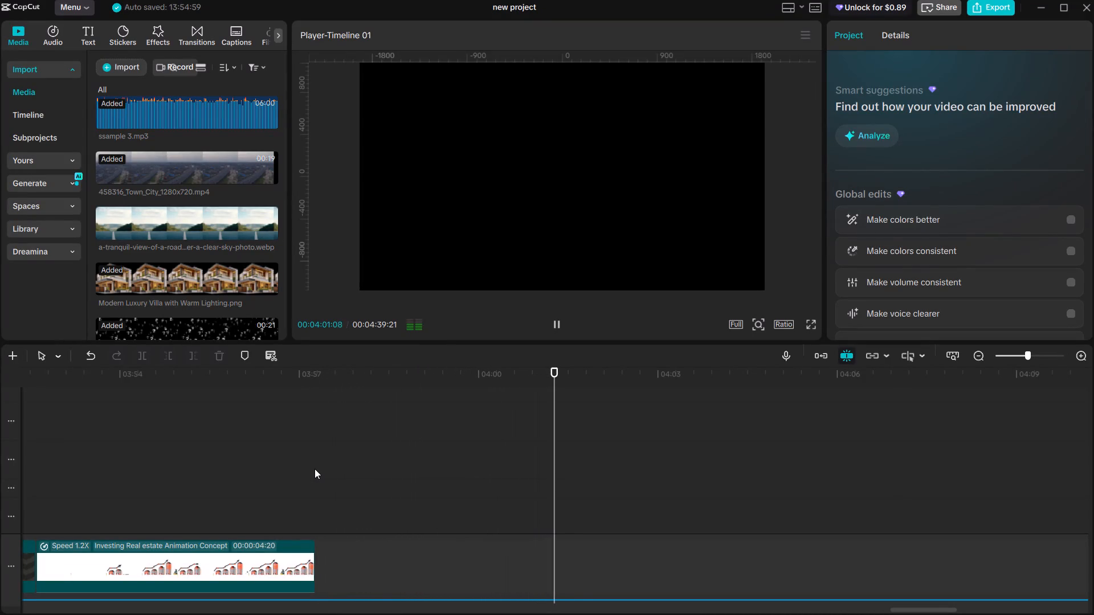
Play back the audio from 00:03:57:08, where the Investing Real estate Animation Concept clip ends, and return the playhead there.
{"action": "scroll", "coordinate": [323, 469], "scroll_direction": "down", "scroll_amount": 7, "text": "ctrl"}
{"action": "scroll", "coordinate": [454, 488], "scroll_direction": "down", "scroll_amount": 11, "text": "ctrl"}
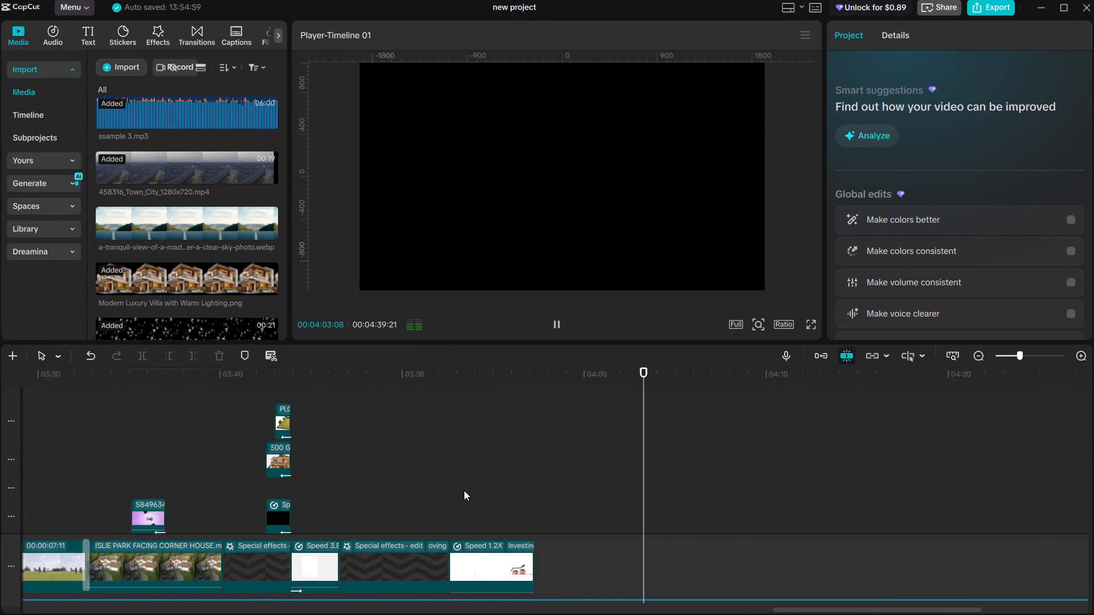
{"action": "scroll", "coordinate": [641, 482], "scroll_direction": "down", "scroll_amount": 1, "text": "ctrl"}
{"action": "left_click", "coordinate": [593, 494]}
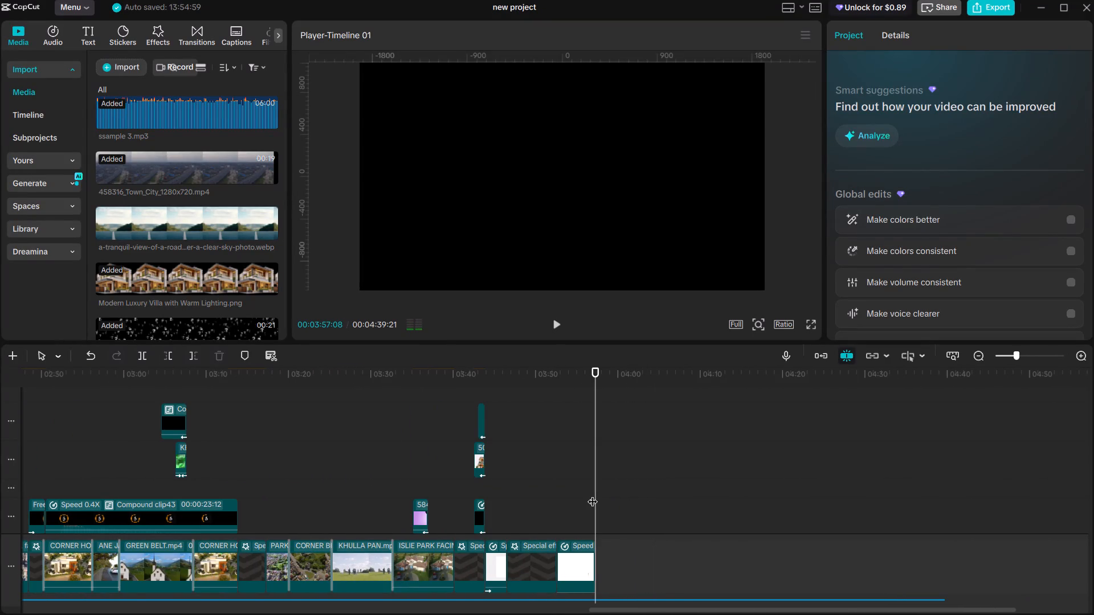
{"action": "key", "text": "space"}
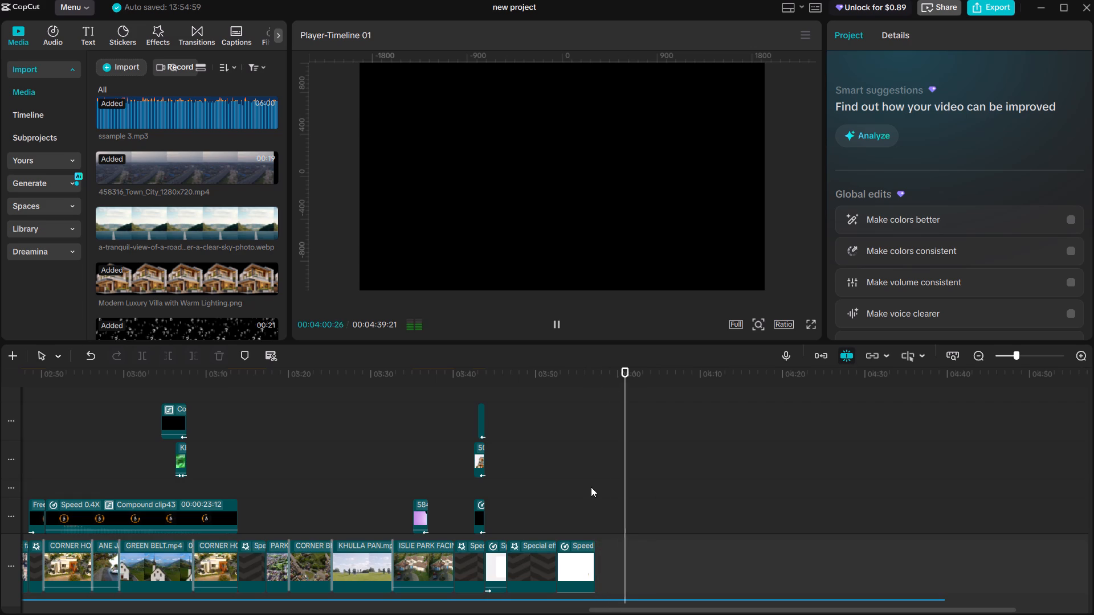
{"action": "left_click", "coordinate": [591, 505]}
{"action": "left_click", "coordinate": [590, 510]}
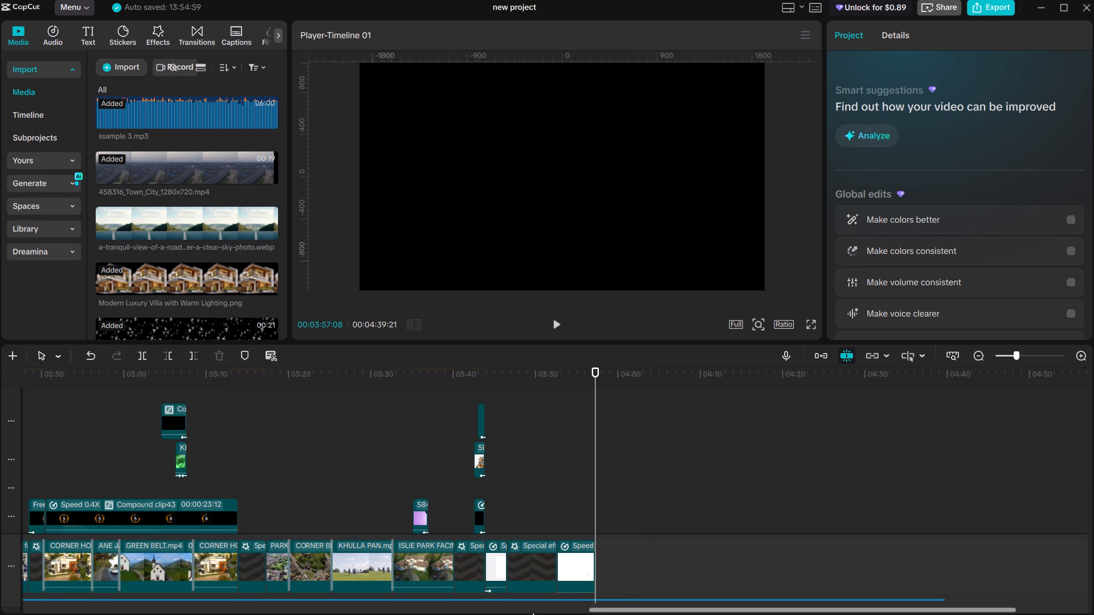
Switch to the Brave browser, search Pexels videos for "PLOT" and browse the results for suitable plot footage.
{"action": "left_click", "coordinate": [466, 602]}
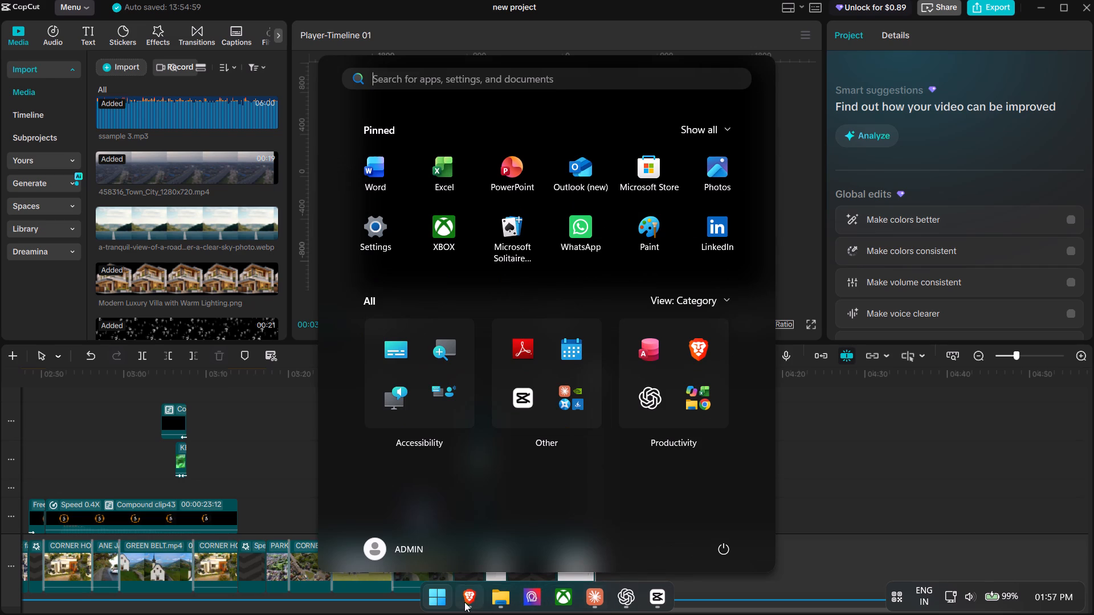
{"action": "left_click", "coordinate": [905, 14]}
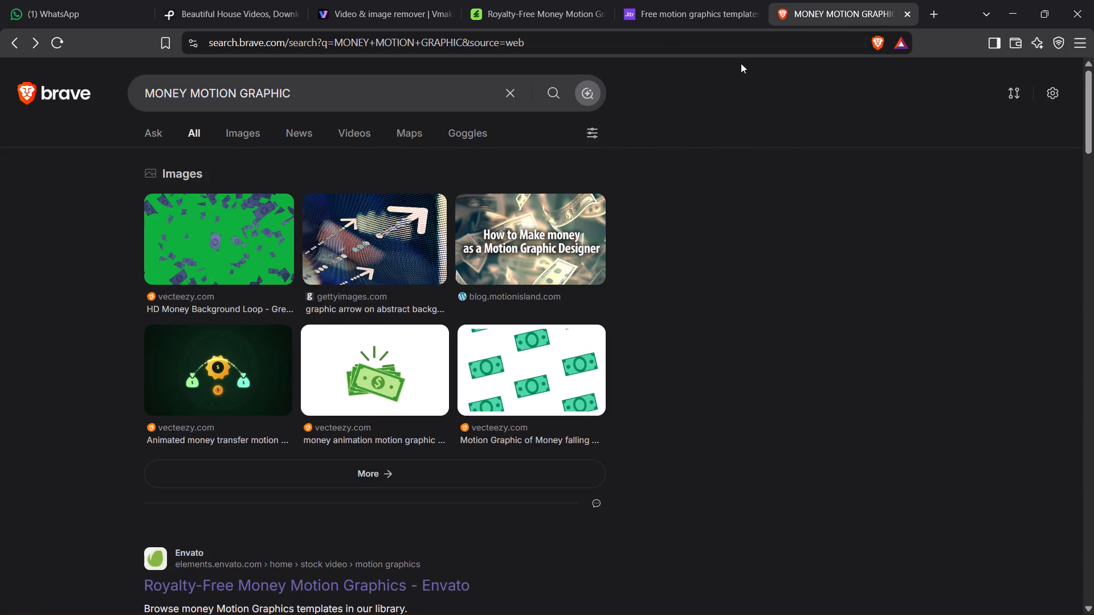
{"action": "left_click", "coordinate": [693, 0]}
{"action": "left_click", "coordinate": [242, 0]}
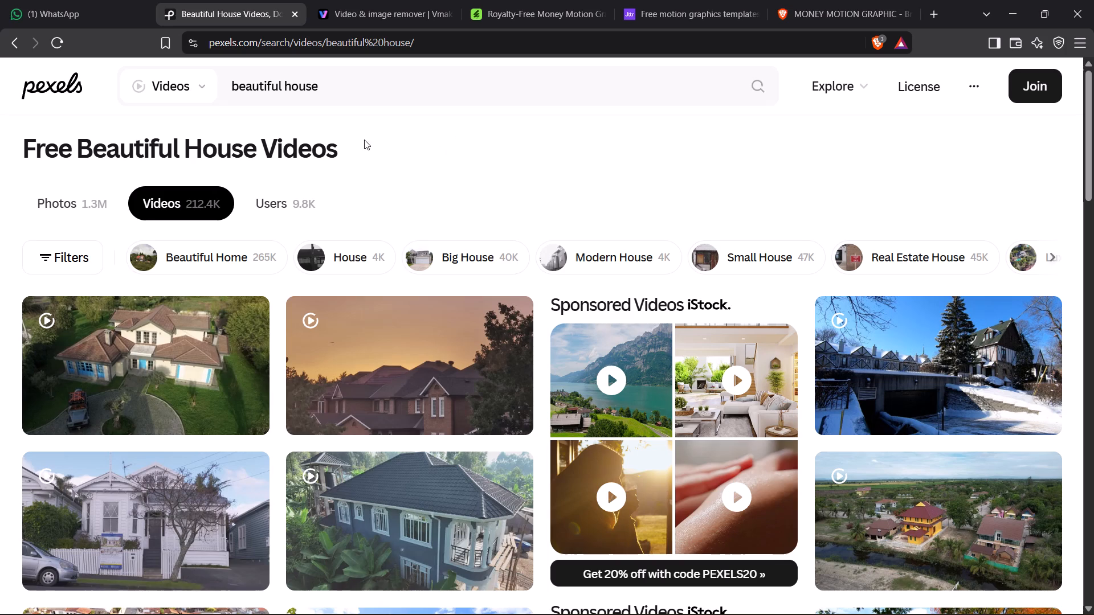
{"action": "left_click", "coordinate": [402, 94]}
{"action": "key", "text": "ctrl+a"}
{"action": "type", "text": "PLOT"}
{"action": "key", "text": "Return"}
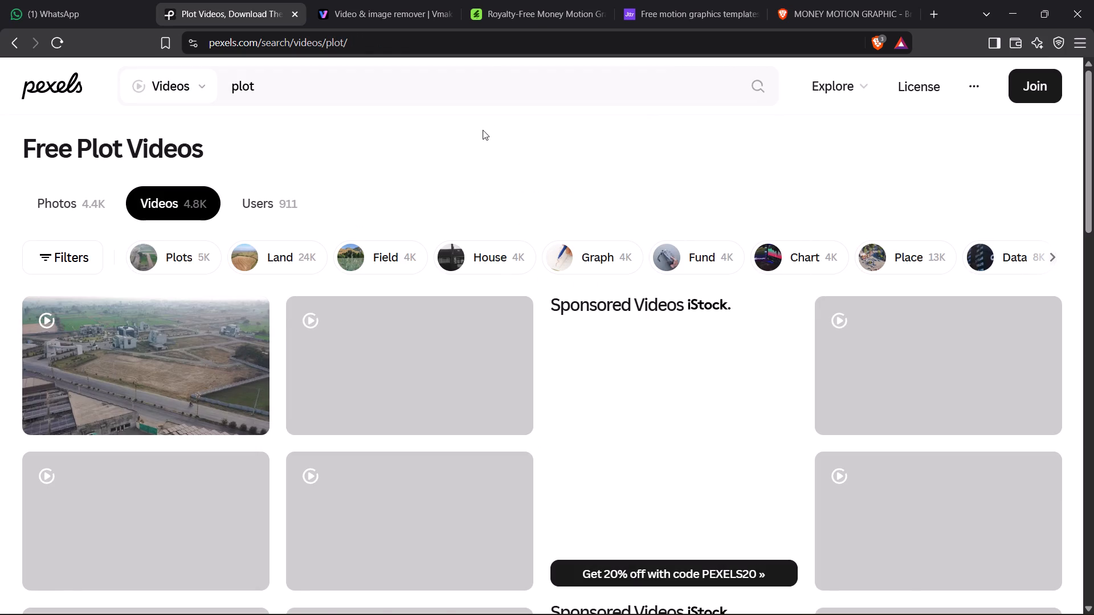
{"action": "scroll", "coordinate": [681, 255], "scroll_direction": "down", "scroll_amount": 4}
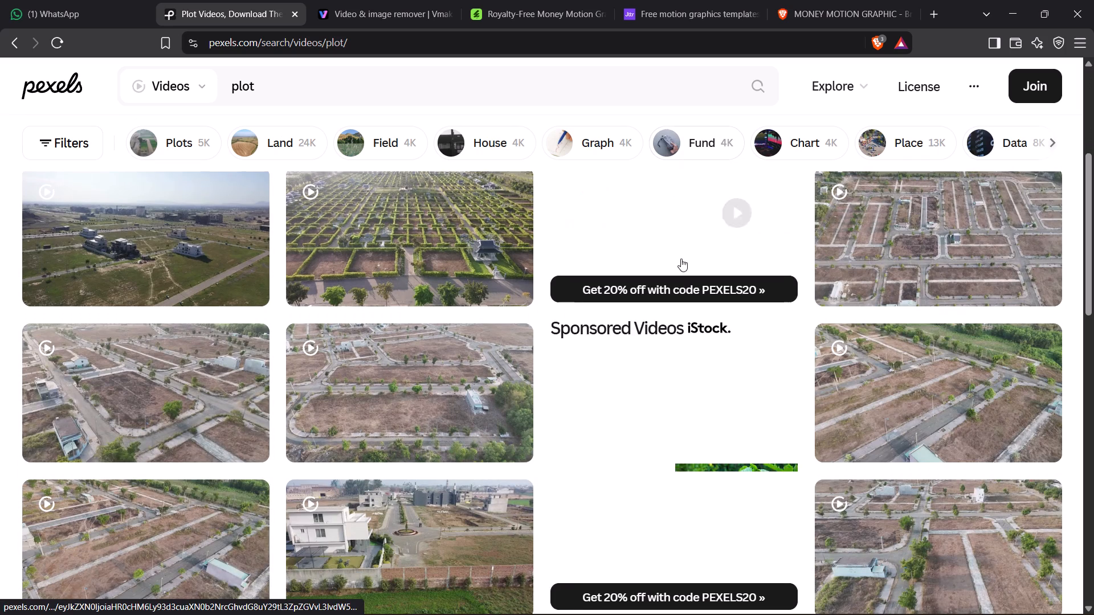
{"action": "scroll", "coordinate": [455, 308], "scroll_direction": "up", "scroll_amount": 1}
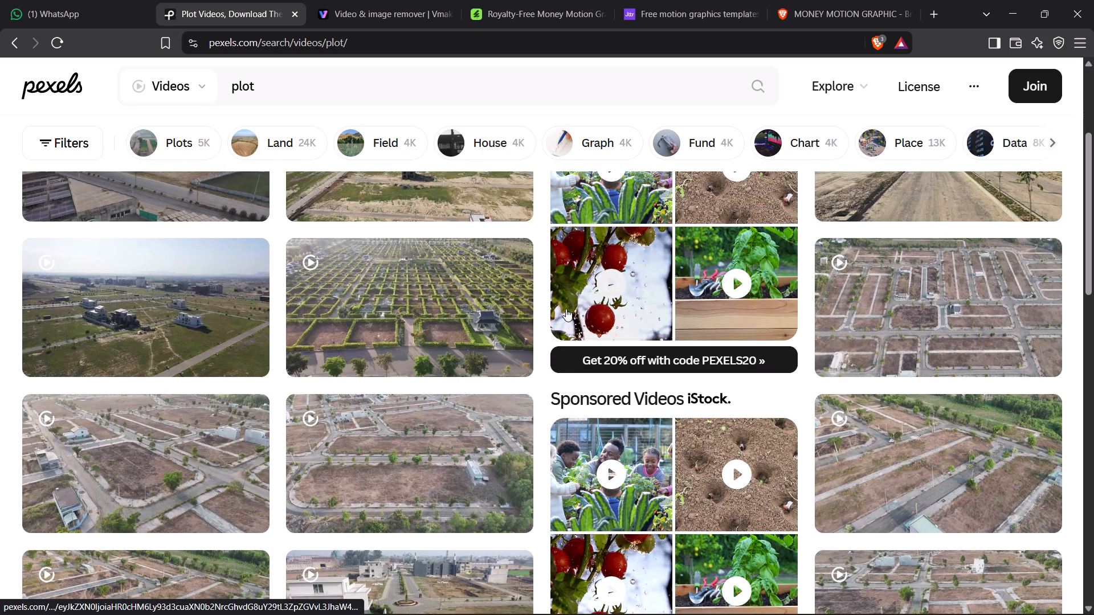
{"action": "scroll", "coordinate": [566, 309], "scroll_direction": "down", "scroll_amount": 6}
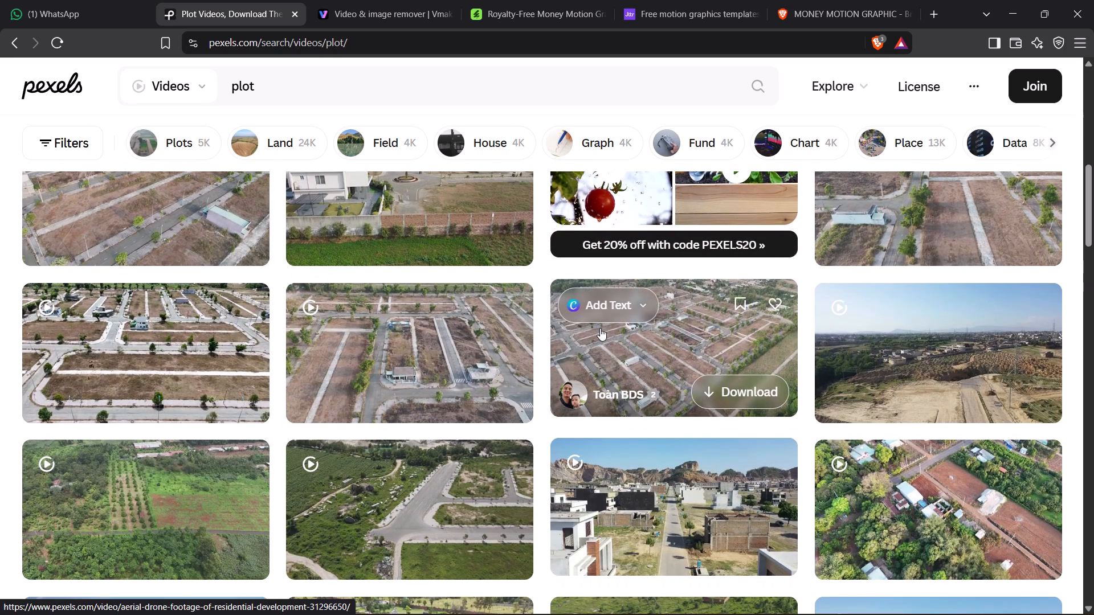
{"action": "scroll", "coordinate": [458, 284], "scroll_direction": "up", "scroll_amount": 10}
Refine the Pexels video search to "beautiful plot".
{"action": "left_click", "coordinate": [273, 81]}
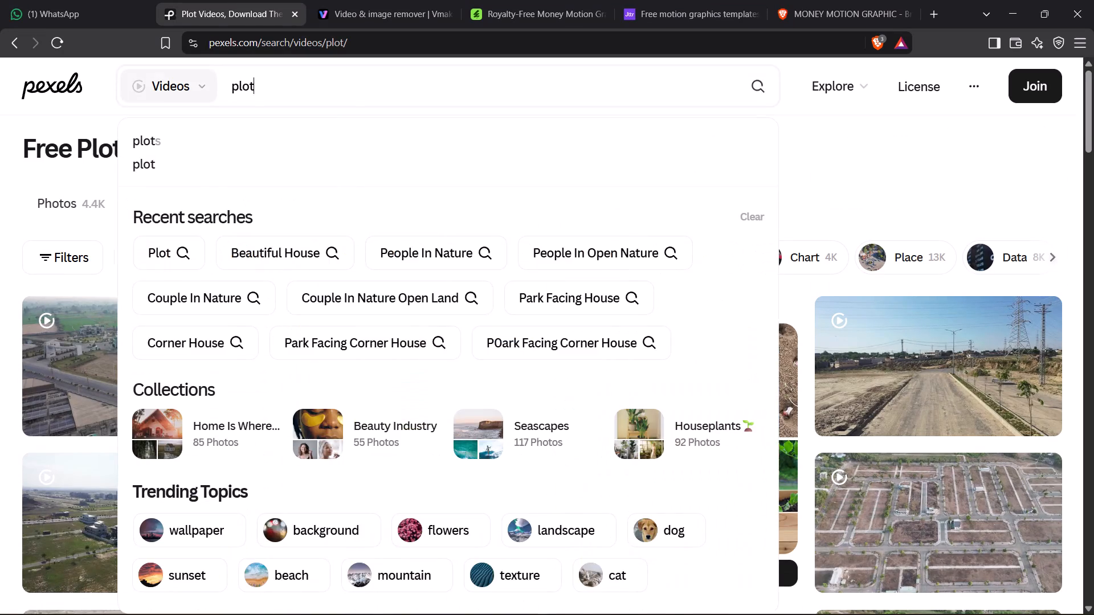
{"action": "left_click", "coordinate": [228, 84]}
{"action": "left_click", "coordinate": [232, 85]}
{"action": "type", "text": "BEAUTIFI"}
{"action": "key", "text": "BackSpace"}
{"action": "type", "text": "UL"}
{"action": "key", "text": "space"}
{"action": "key", "text": "Return"}
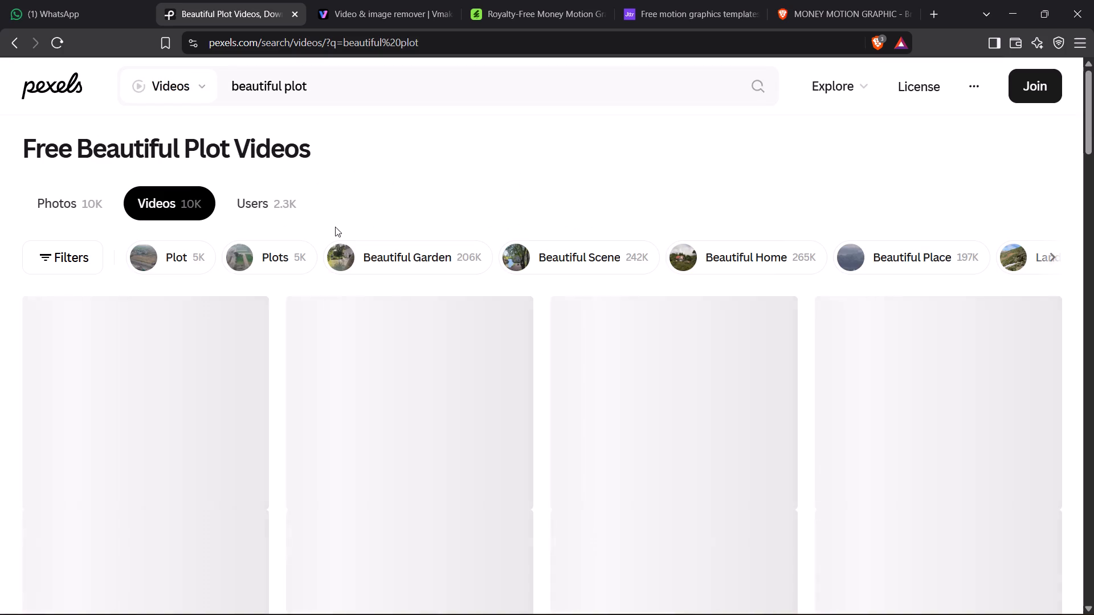
Look through the beautiful plot video results for suitable aerial footage of plots.
{"action": "scroll", "coordinate": [248, 222], "scroll_direction": "down", "scroll_amount": 2}
{"action": "scroll", "coordinate": [920, 219], "scroll_direction": "up", "scroll_amount": 1}
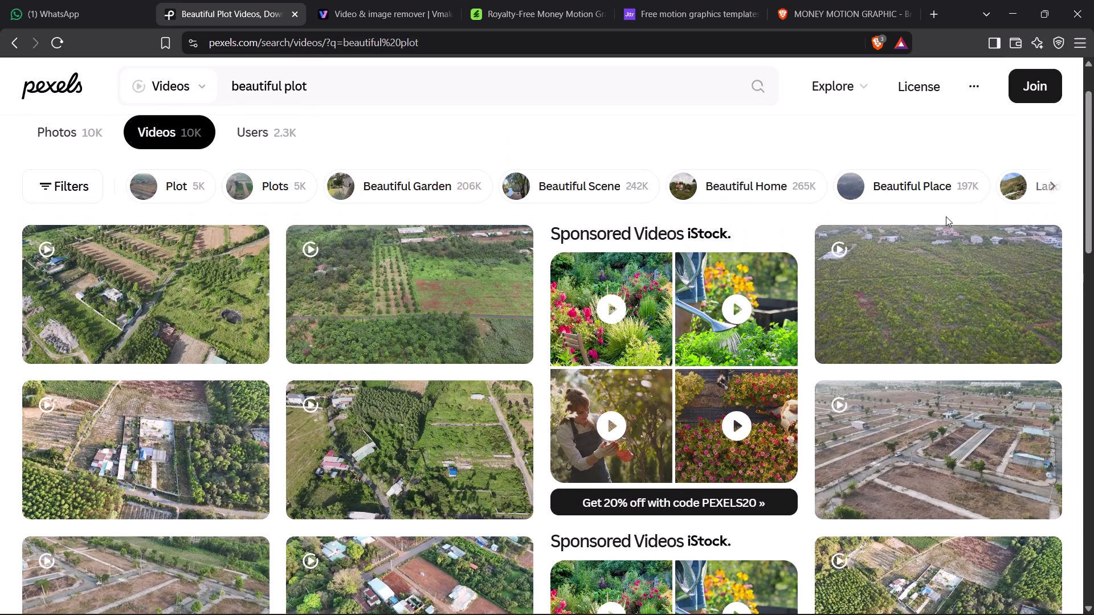
{"action": "scroll", "coordinate": [926, 229], "scroll_direction": "down", "scroll_amount": 2}
{"action": "scroll", "coordinate": [844, 247], "scroll_direction": "down", "scroll_amount": 3}
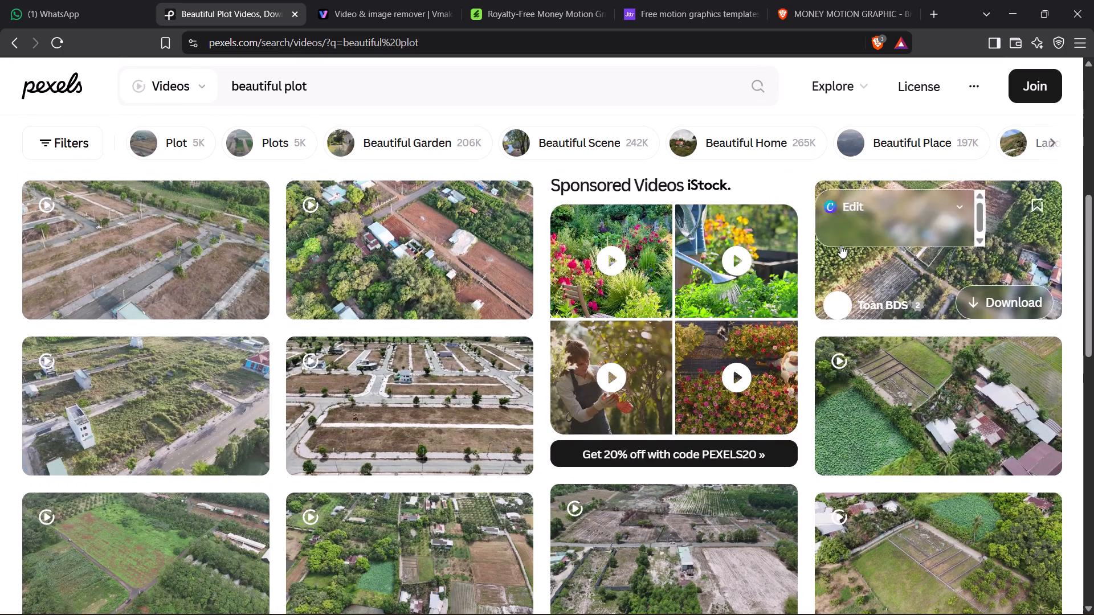
{"action": "scroll", "coordinate": [840, 243], "scroll_direction": "down", "scroll_amount": 5}
{"action": "scroll", "coordinate": [840, 245], "scroll_direction": "up", "scroll_amount": 2}
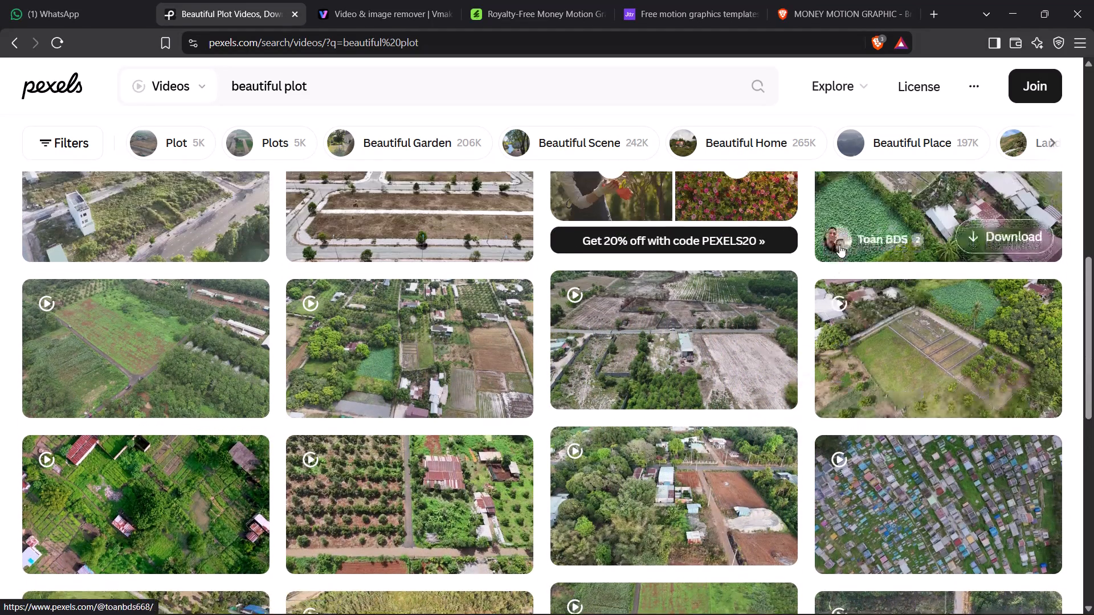
{"action": "scroll", "coordinate": [1093, 227], "scroll_direction": "down", "scroll_amount": 4}
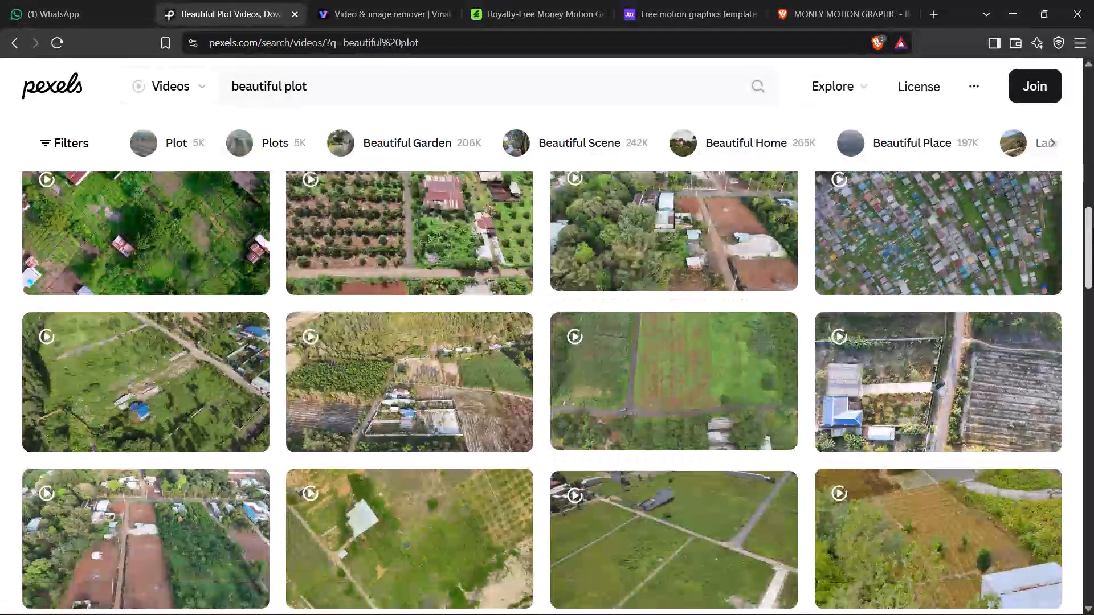
{"action": "scroll", "coordinate": [1093, 227], "scroll_direction": "down", "scroll_amount": 2}
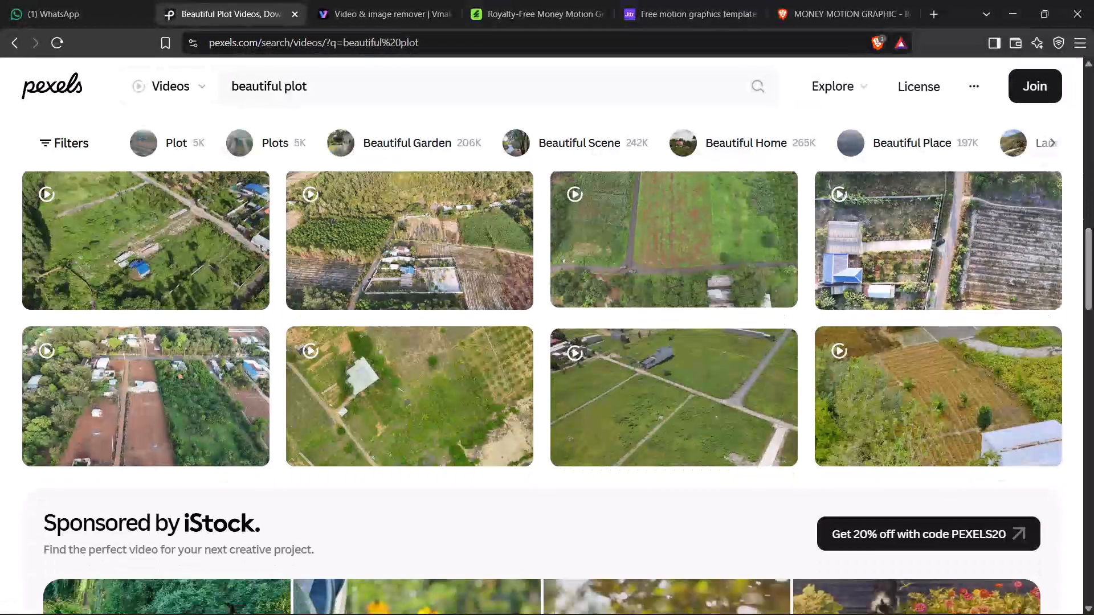
{"action": "scroll", "coordinate": [1093, 227], "scroll_direction": "down", "scroll_amount": 12}
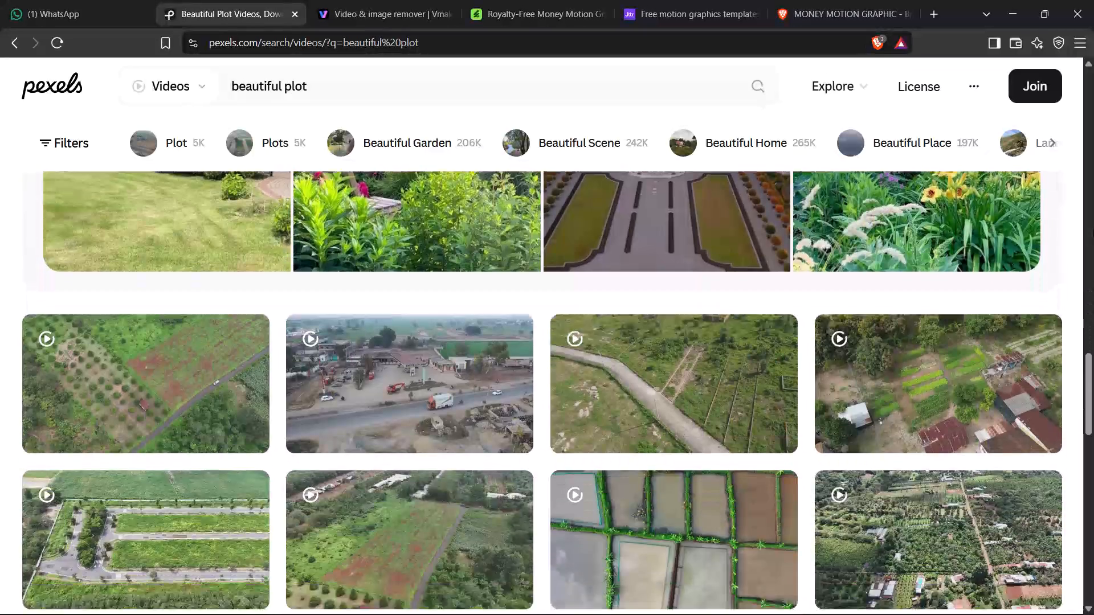
{"action": "scroll", "coordinate": [1093, 228], "scroll_direction": "down", "scroll_amount": 3}
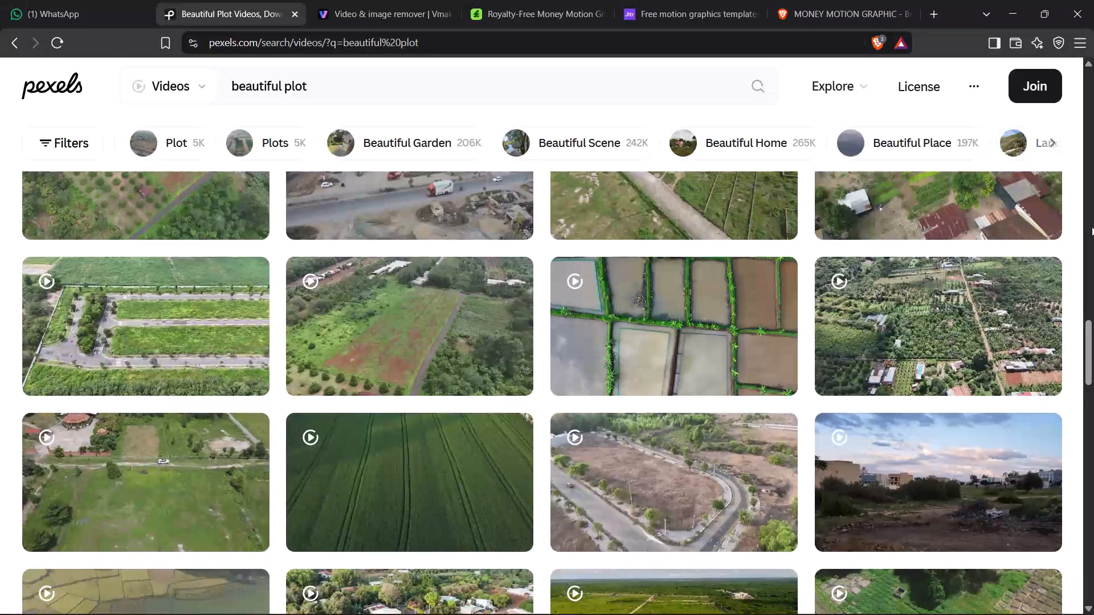
{"action": "scroll", "coordinate": [1092, 227], "scroll_direction": "down", "scroll_amount": 1}
{"action": "scroll", "coordinate": [1093, 225], "scroll_direction": "up", "scroll_amount": 18}
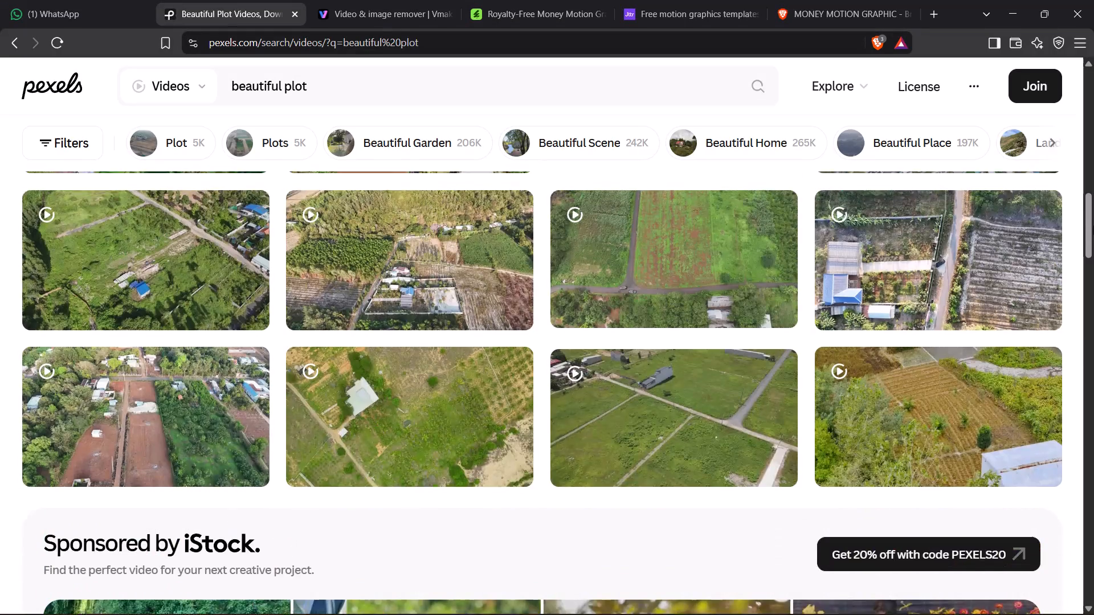
{"action": "scroll", "coordinate": [1093, 225], "scroll_direction": "up", "scroll_amount": 9}
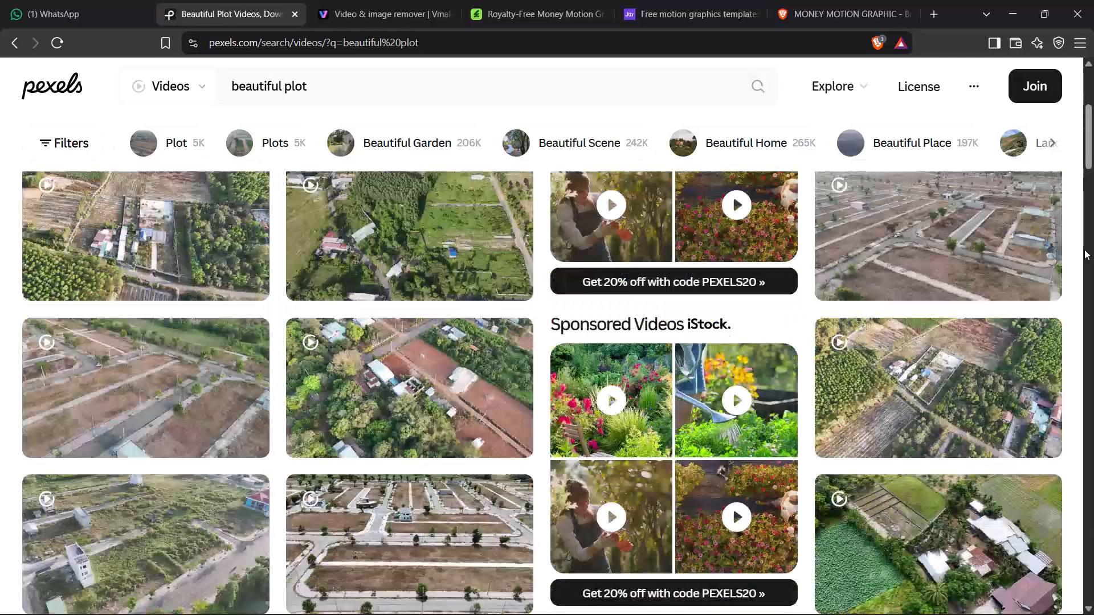
{"action": "scroll", "coordinate": [1084, 249], "scroll_direction": "up", "scroll_amount": 1}
{"action": "scroll", "coordinate": [571, 304], "scroll_direction": "up", "scroll_amount": 6}
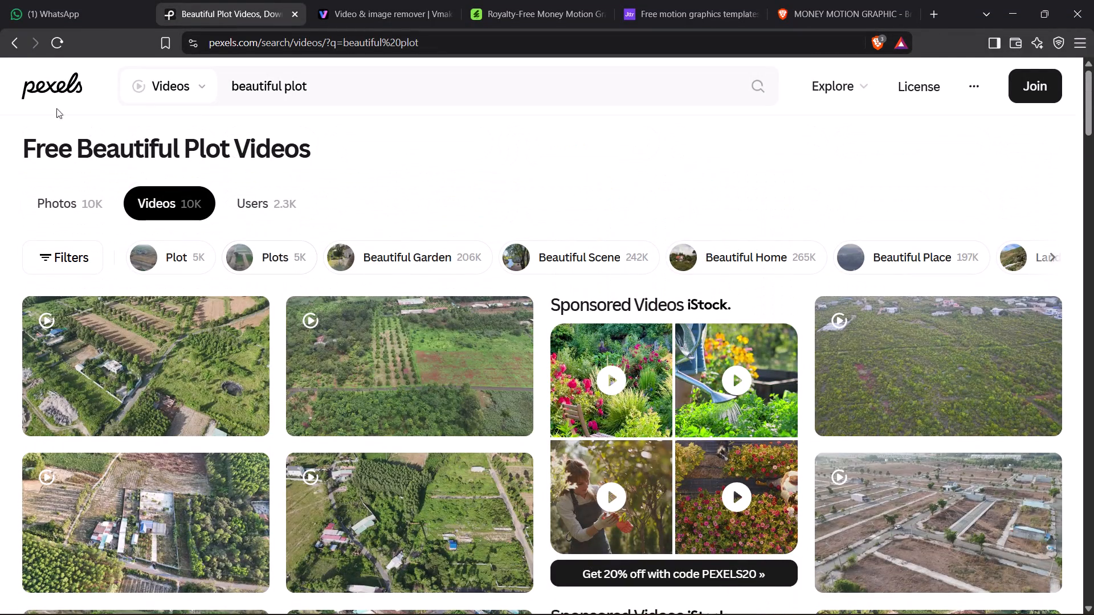
Go back to the plain plot results, open the aerial video of hedge-bordered plots and preview it.
{"action": "left_click", "coordinate": [22, 48]}
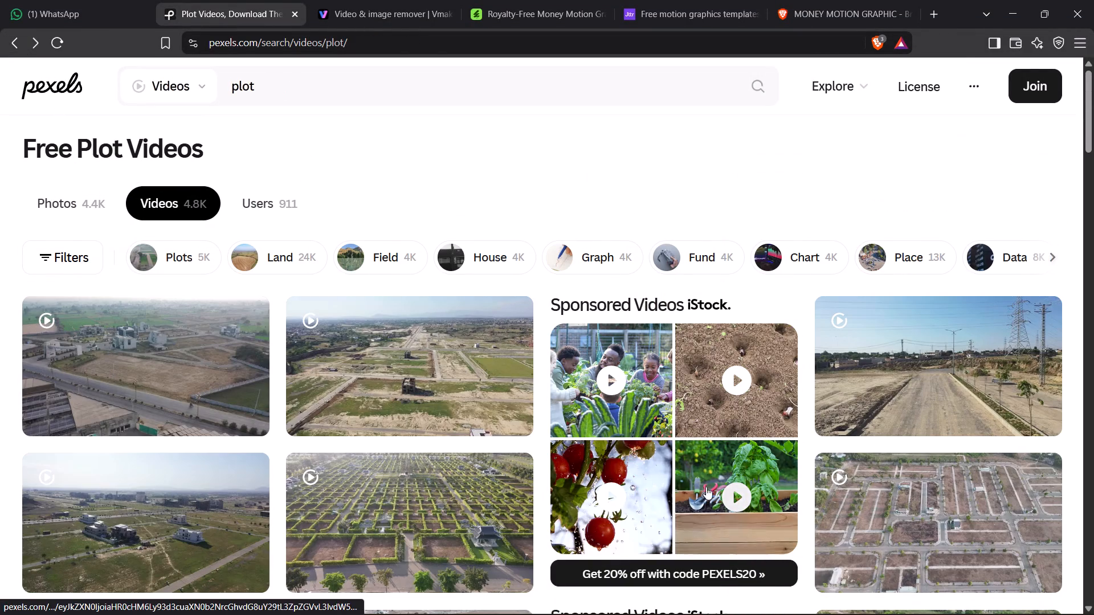
{"action": "scroll", "coordinate": [855, 475], "scroll_direction": "down", "scroll_amount": 3}
{"action": "scroll", "coordinate": [512, 469], "scroll_direction": "down", "scroll_amount": 2}
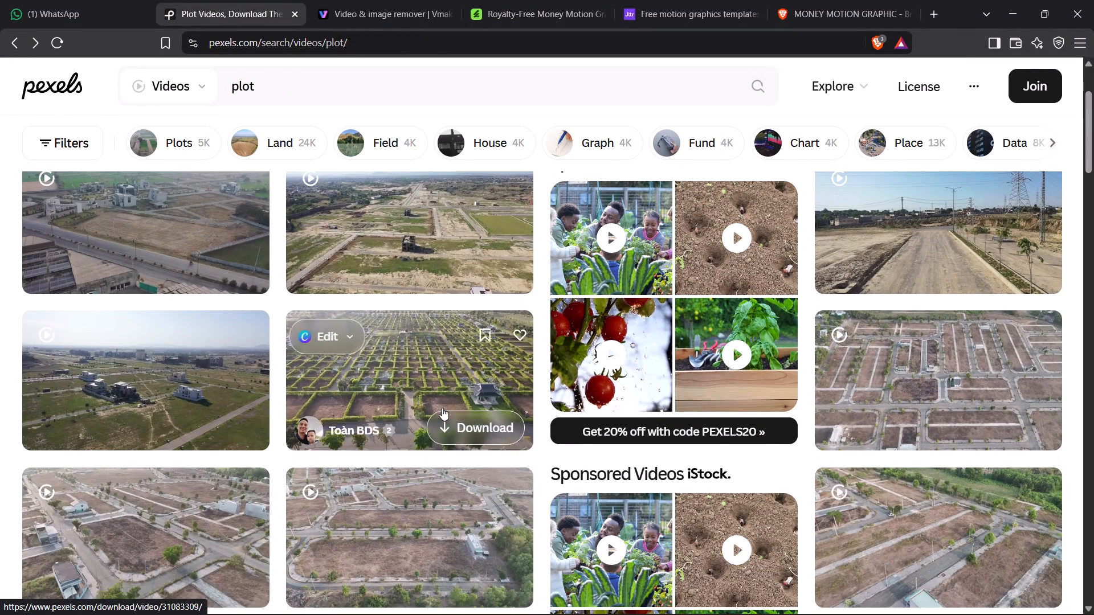
{"action": "left_click", "coordinate": [432, 382]}
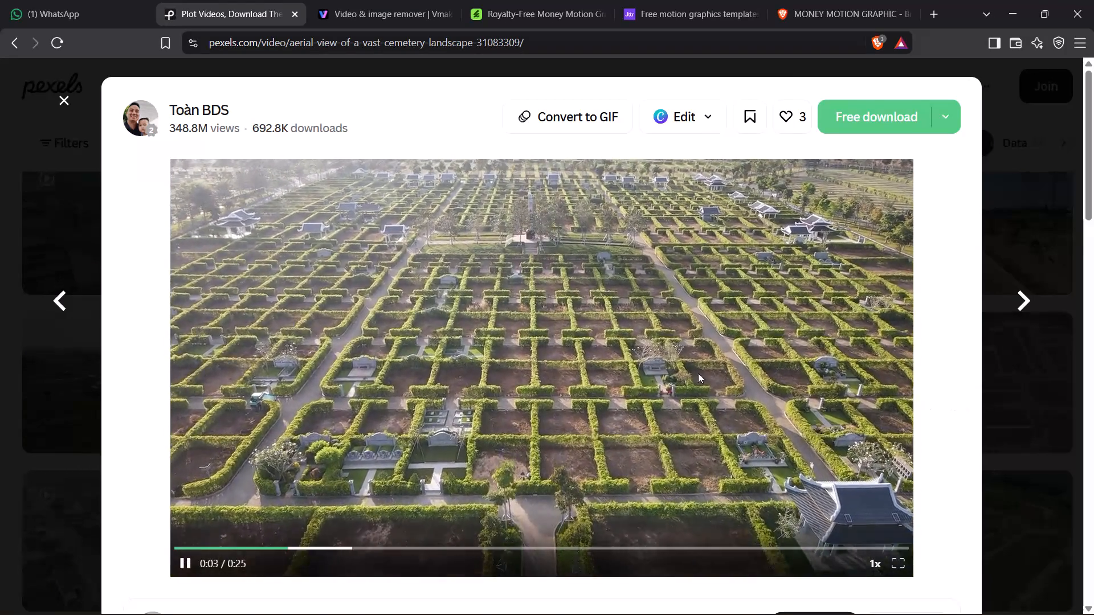
{"action": "left_click", "coordinate": [184, 561]}
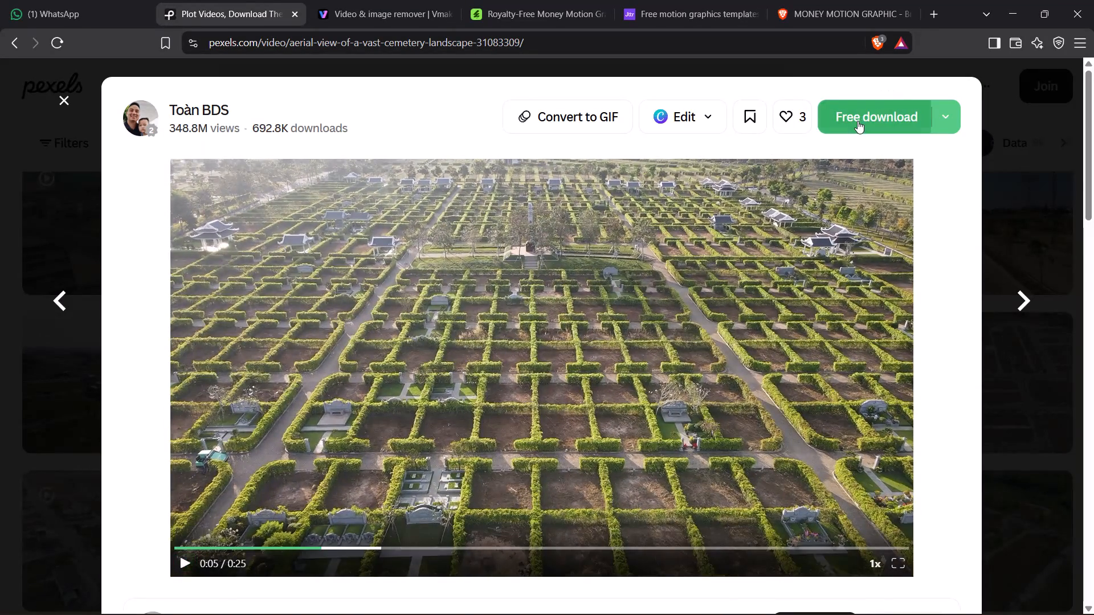
Download the hedge-bordered plots video into the Desktop's new proj folder as "500 GAJ KE PLOT KI KIMAT".
{"action": "left_click", "coordinate": [858, 121]}
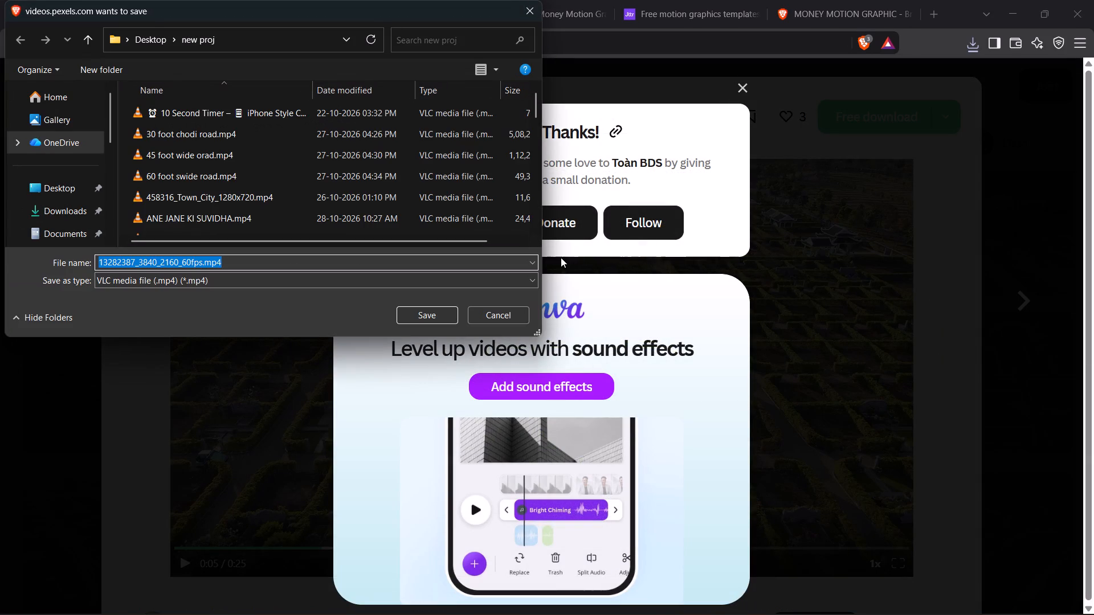
{"action": "left_click", "coordinate": [72, 188]}
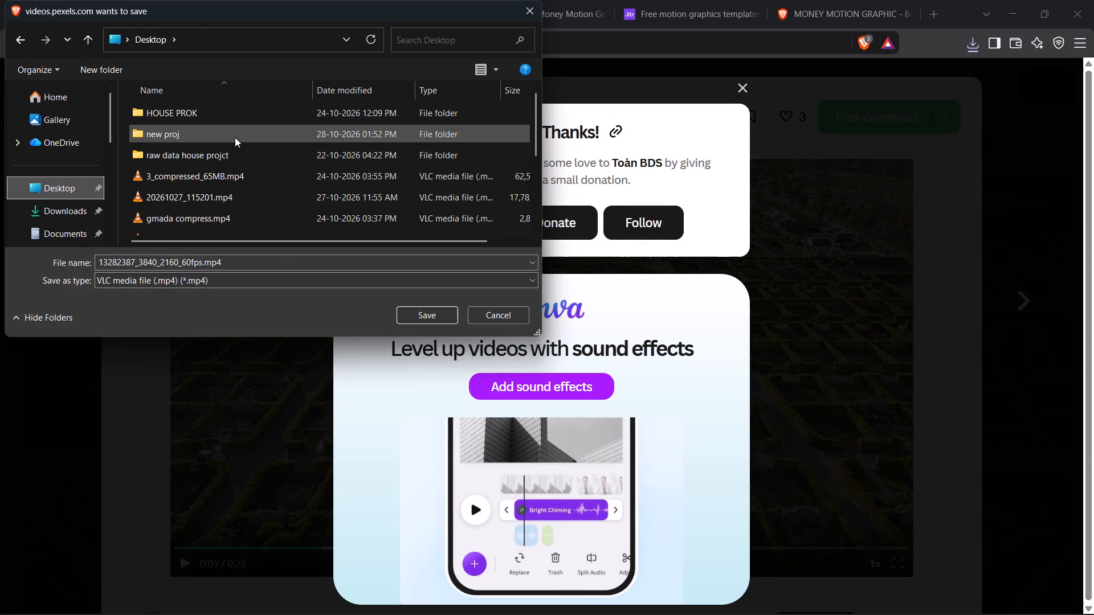
{"action": "double_click", "coordinate": [235, 137]}
{"action": "left_click", "coordinate": [239, 260]}
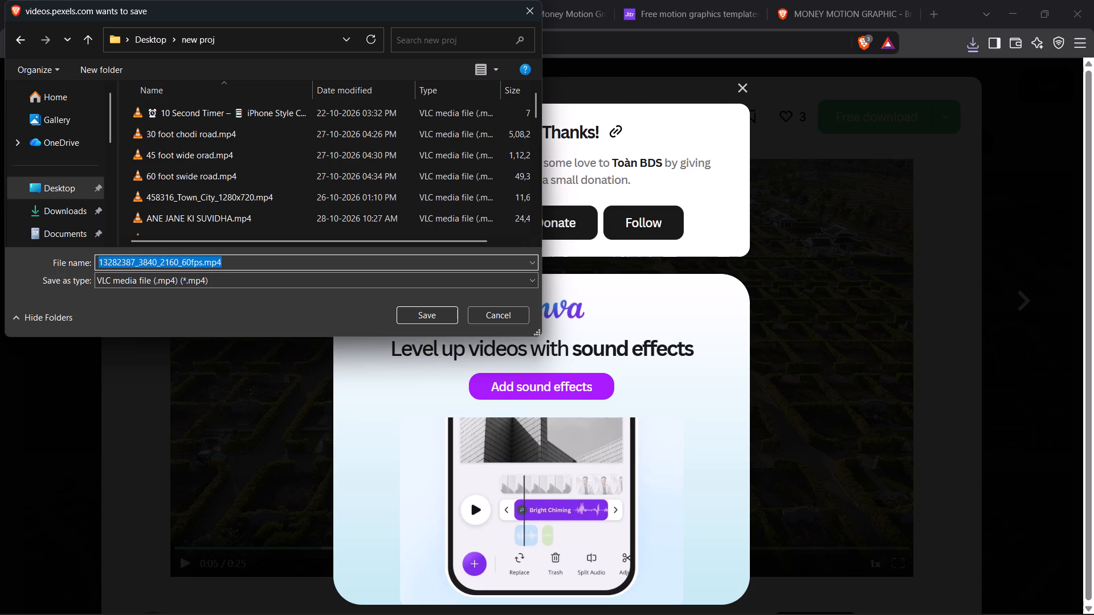
{"action": "type", "text": "500"}
{"action": "key", "text": "space"}
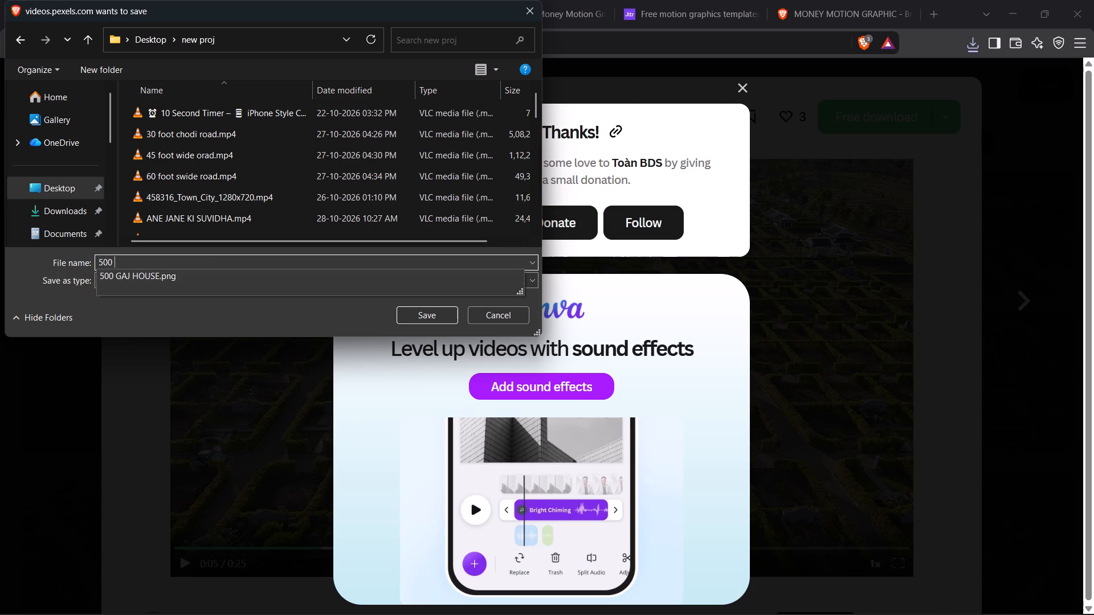
{"action": "type", "text": "GAJ KE PLOT"}
{"action": "key", "text": "space"}
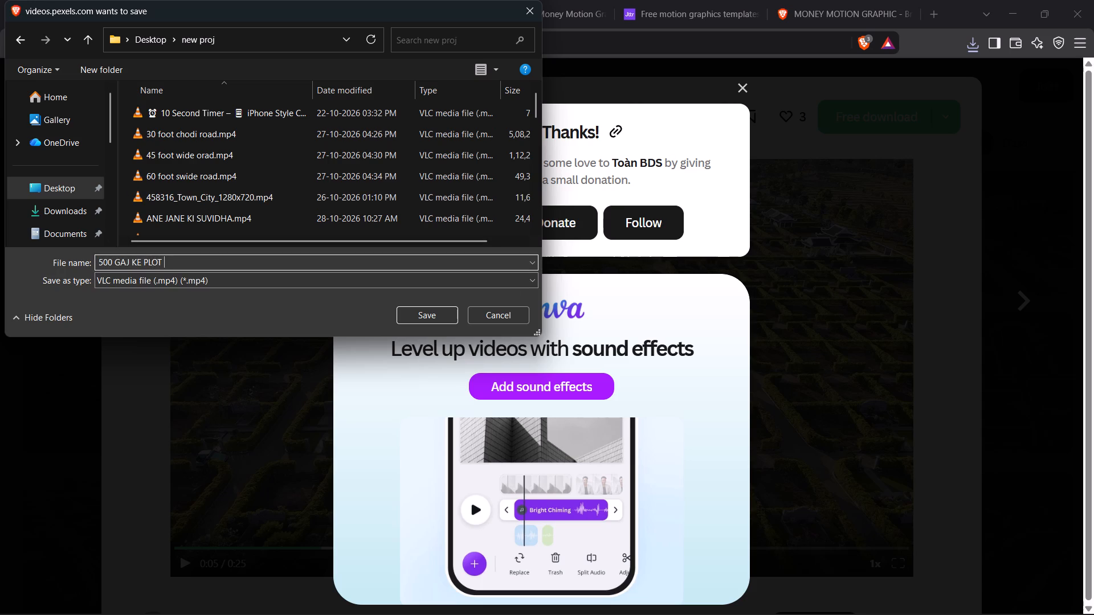
{"action": "key", "text": "i"}
{"action": "key", "text": "BackSpace"}
{"action": "type", "text": "KI KIMAT"}
{"action": "key", "text": "Return"}
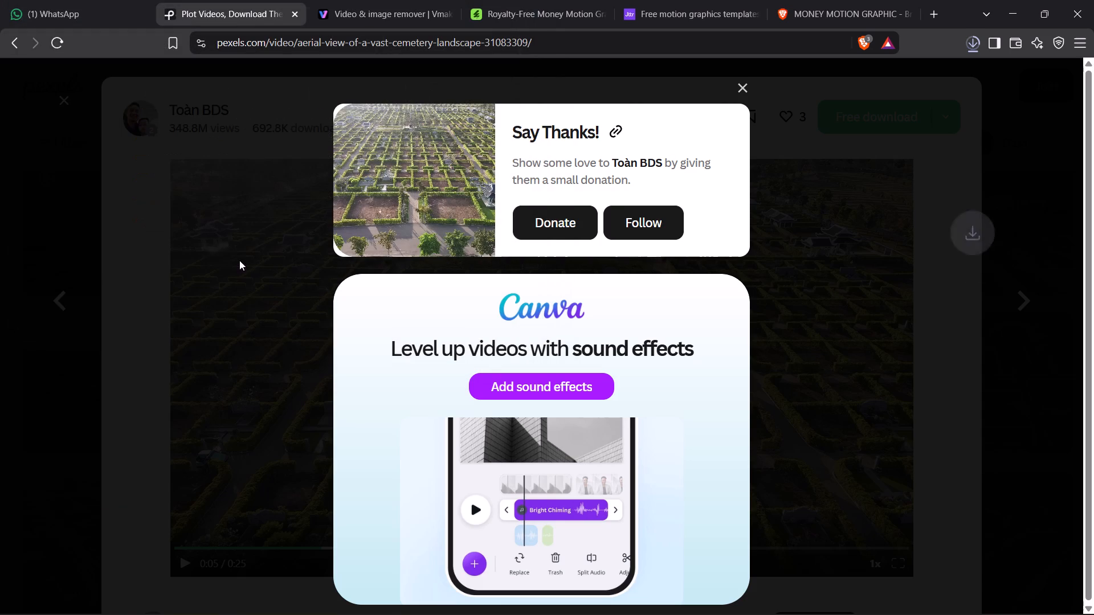
Switch to CapCut, search the new proj folder for "500 GAJ", and append 500 GAJ KE PLOT KI KIMAT.mp4 to the main track.
{"action": "left_click", "coordinate": [1019, 8]}
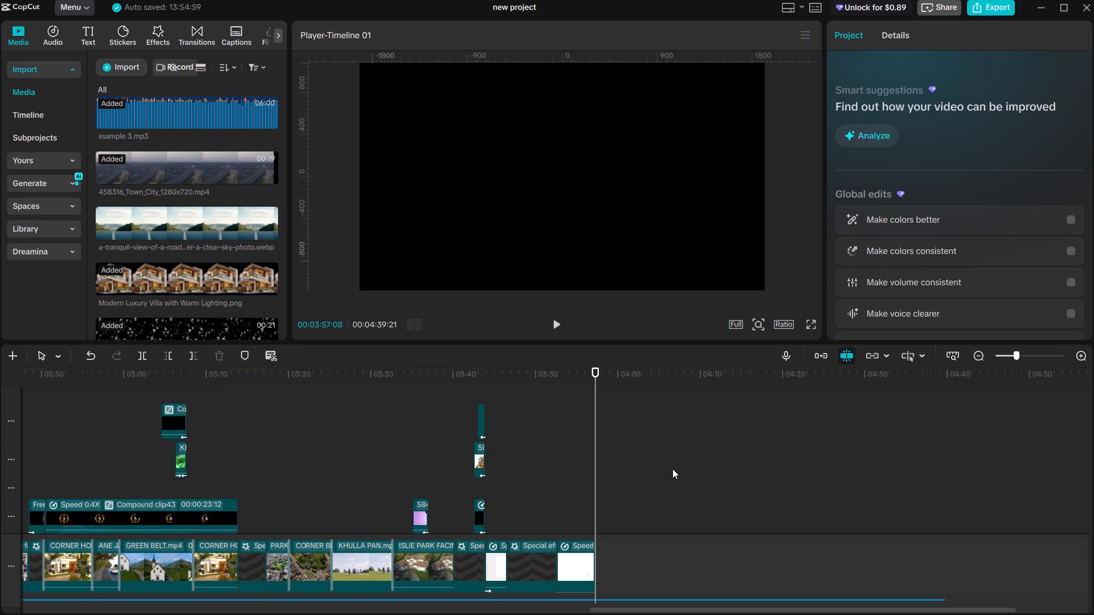
{"action": "left_click", "coordinate": [490, 602]}
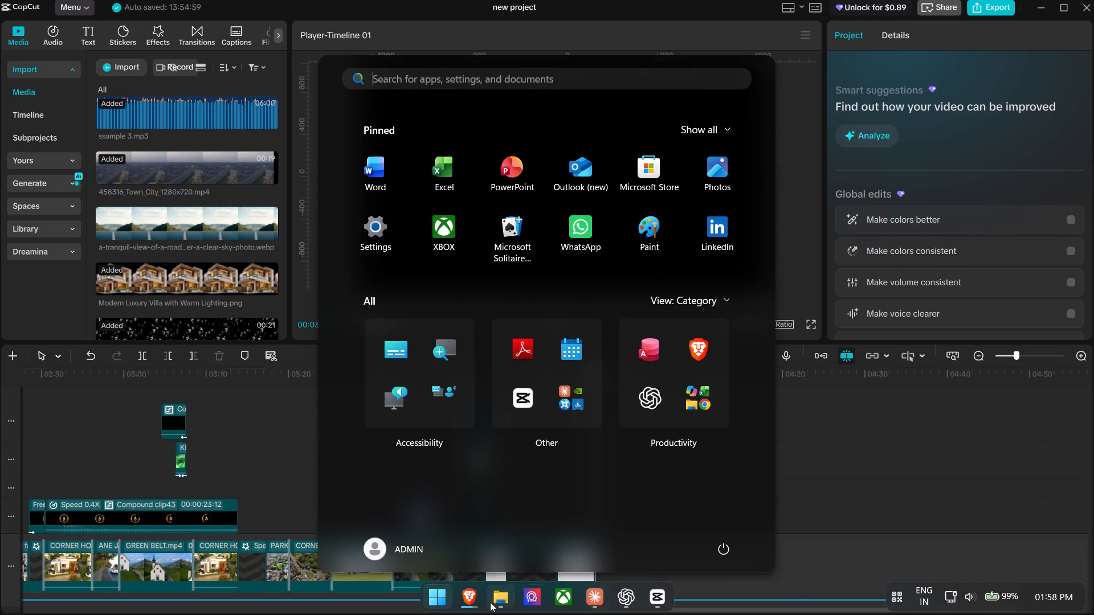
{"action": "left_click", "coordinate": [968, 175]}
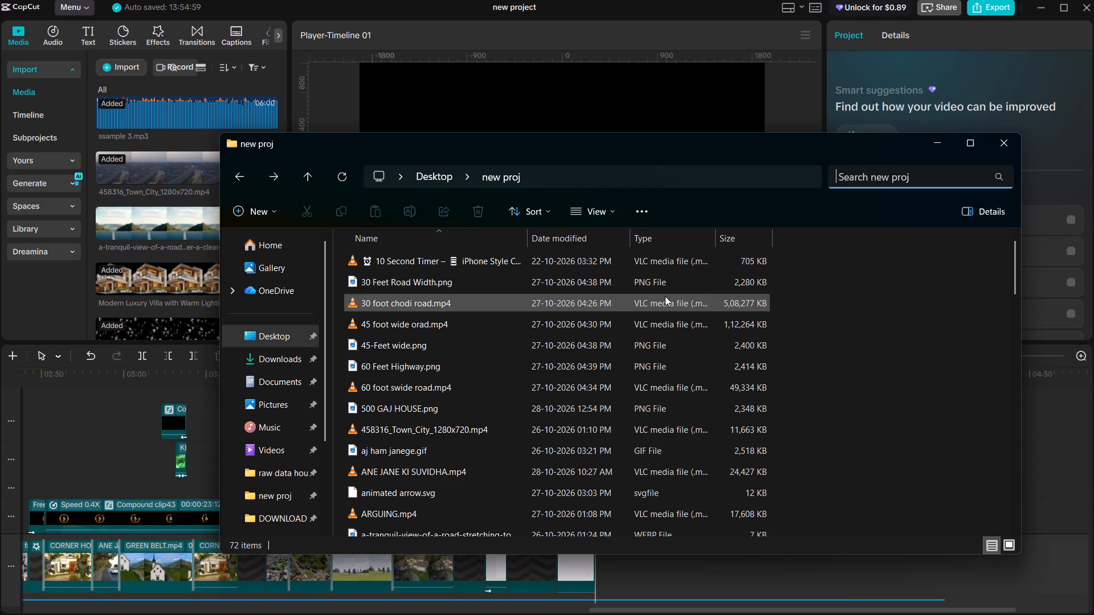
{"action": "scroll", "coordinate": [514, 317], "scroll_direction": "up", "scroll_amount": 4}
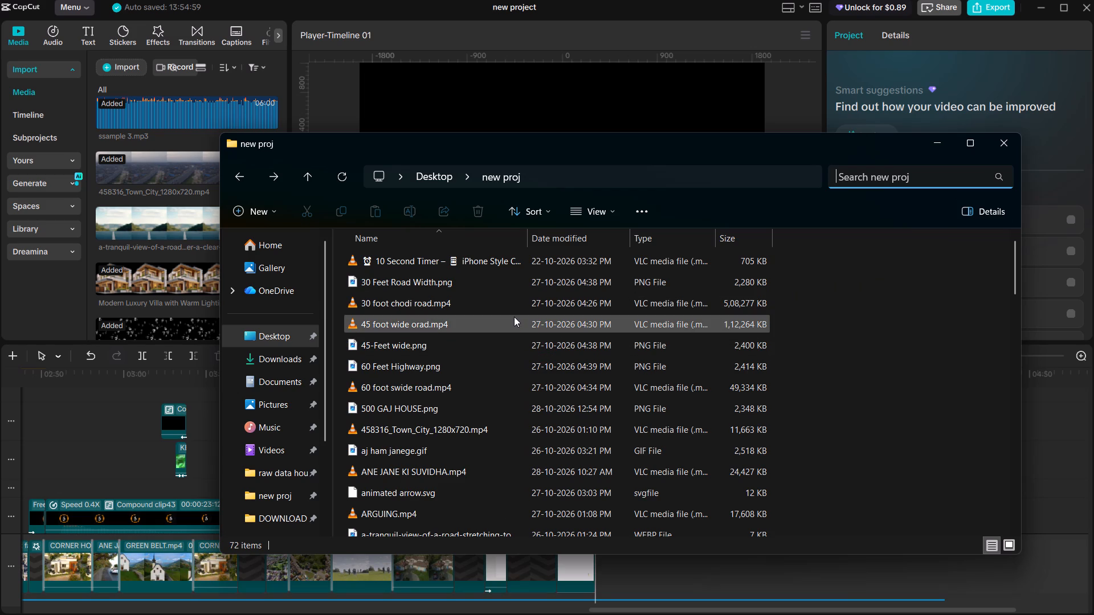
{"action": "scroll", "coordinate": [514, 317], "scroll_direction": "up", "scroll_amount": 4}
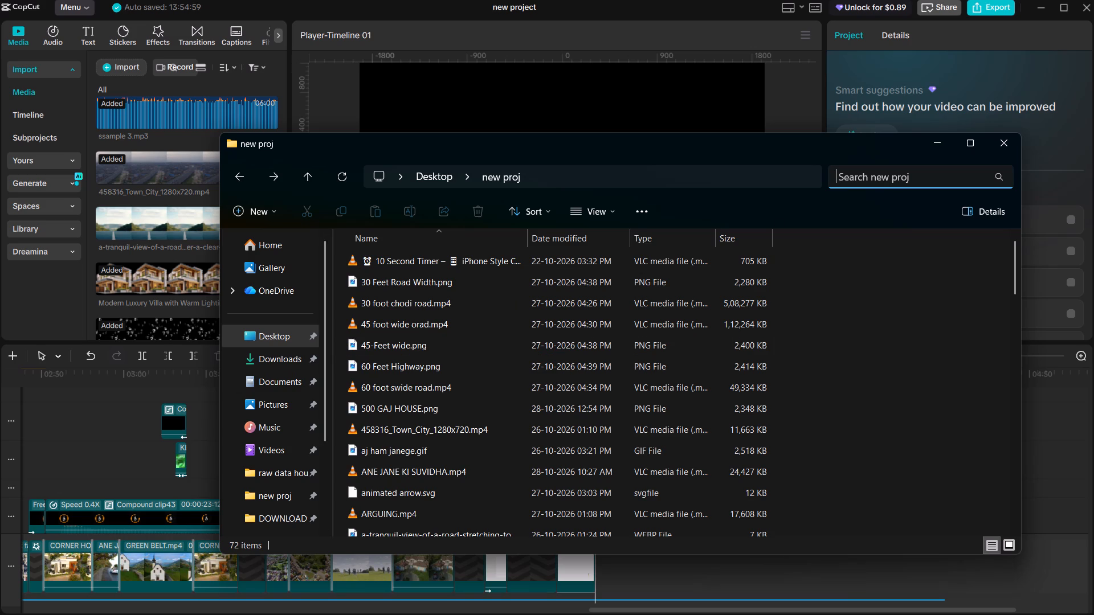
{"action": "type", "text": "500 GAJ"}
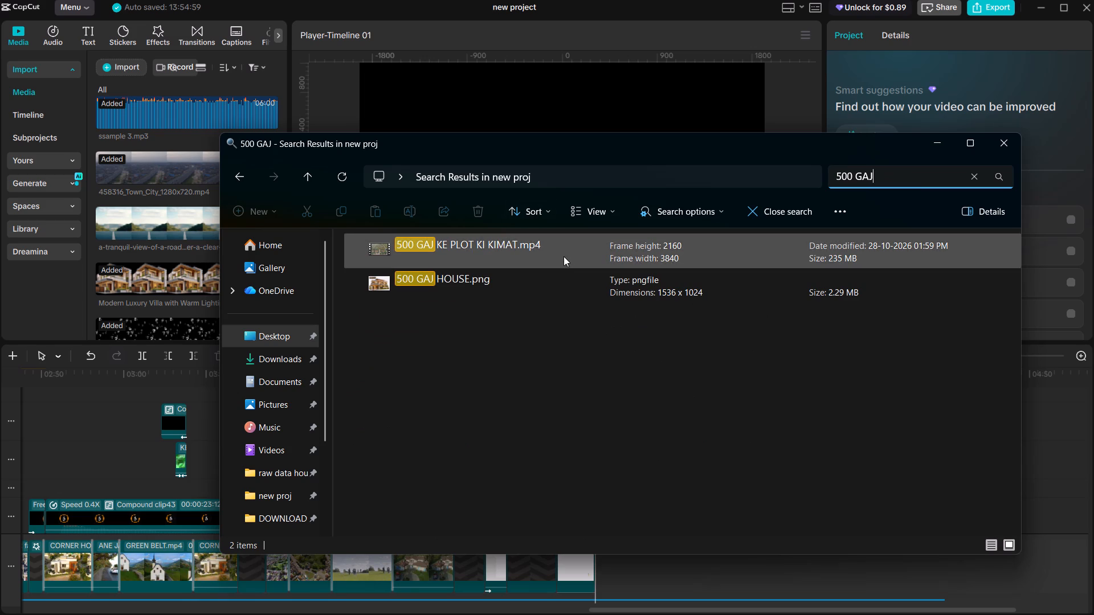
{"action": "left_click_drag", "start_coordinate": [564, 256], "coordinate": [592, 259]}
{"action": "left_click_drag", "start_coordinate": [583, 256], "coordinate": [611, 559]}
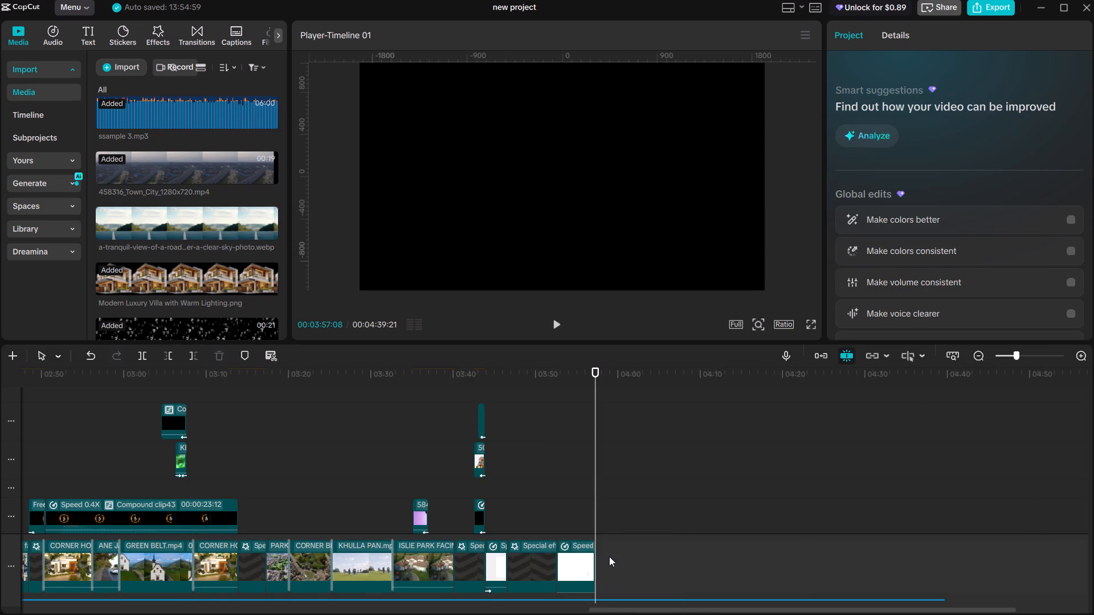
Play and scrub the opening seconds of the 500 GAJ plot clip repeatedly to check its timing against the audio.
{"action": "left_click", "coordinate": [581, 477]}
{"action": "key", "text": "space"}
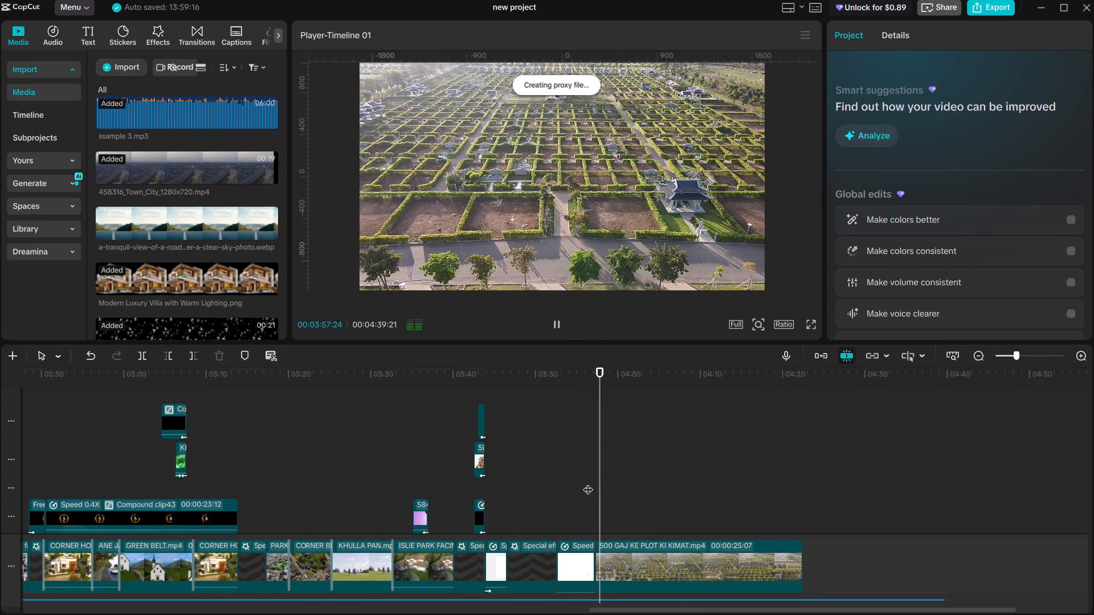
{"action": "key", "text": "space"}
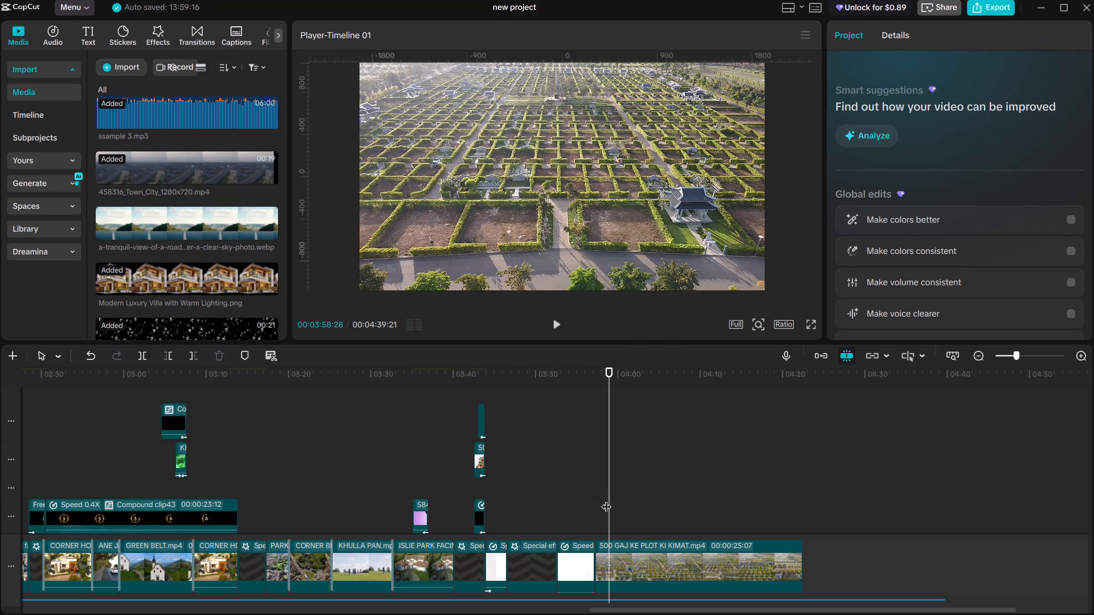
{"action": "left_click_drag", "start_coordinate": [609, 501], "coordinate": [697, 515]}
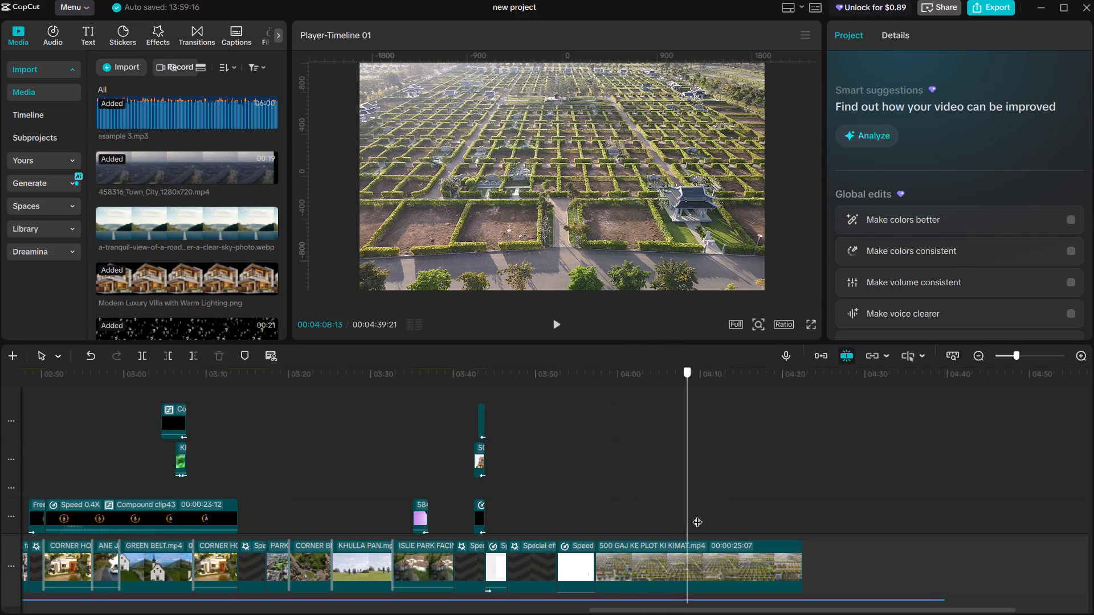
{"action": "left_click_drag", "start_coordinate": [697, 515], "coordinate": [614, 511]}
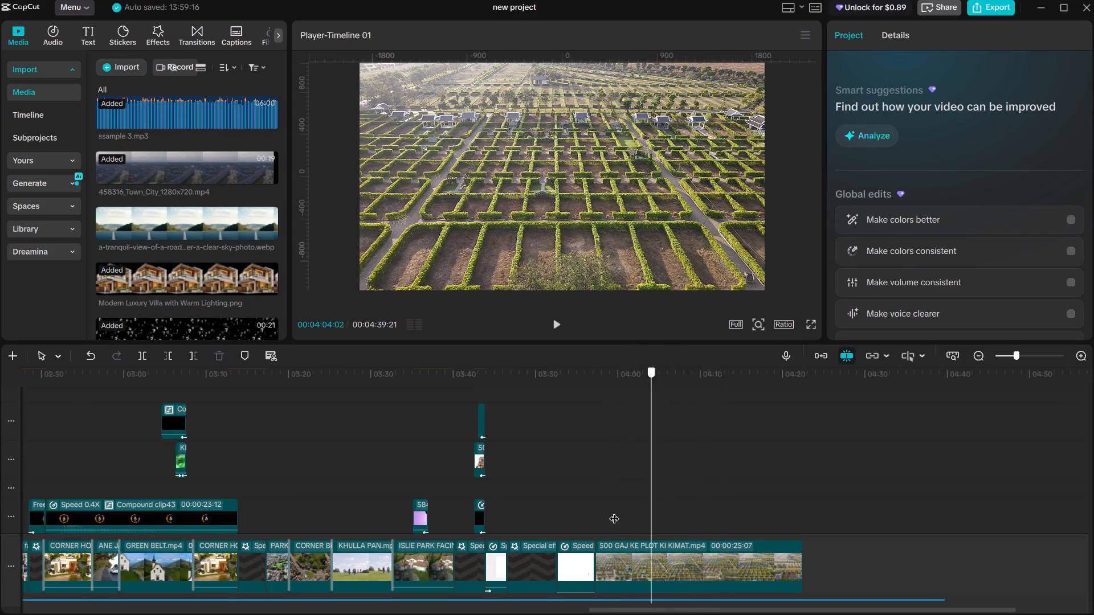
{"action": "left_click_drag", "start_coordinate": [614, 511], "coordinate": [599, 514]}
{"action": "key", "text": "space"}
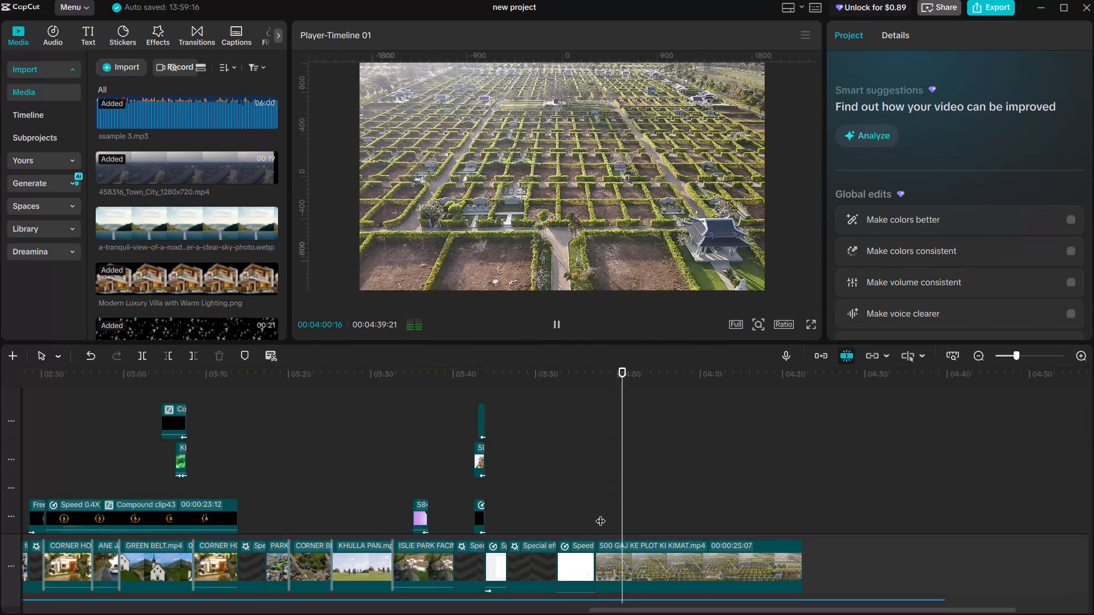
{"action": "key", "text": "space"}
{"action": "key", "text": "space"}
{"action": "key", "text": "space"}
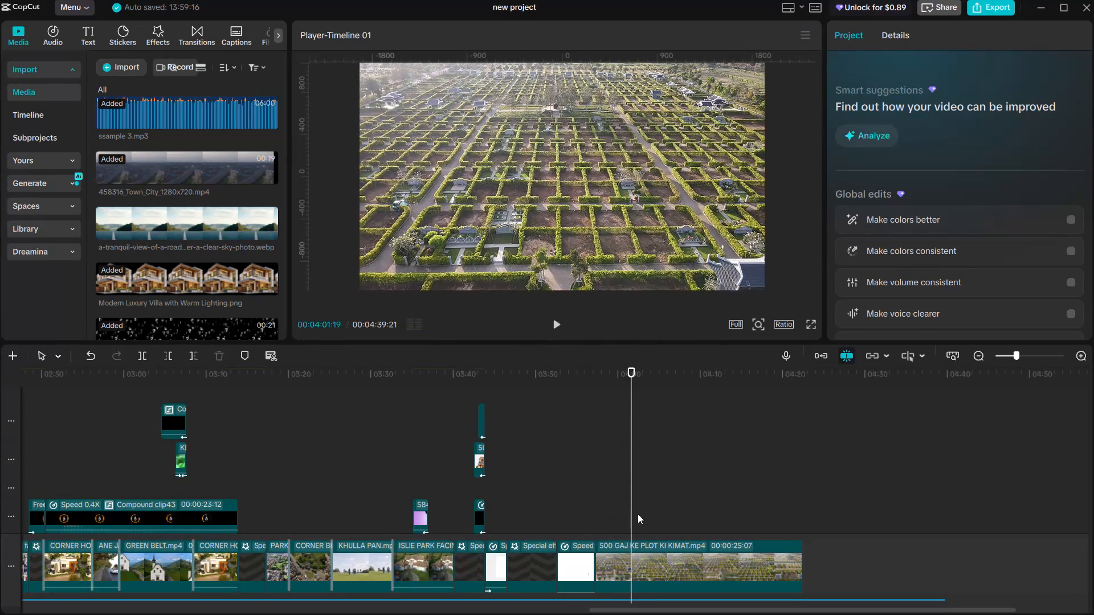
{"action": "left_click", "coordinate": [627, 512]}
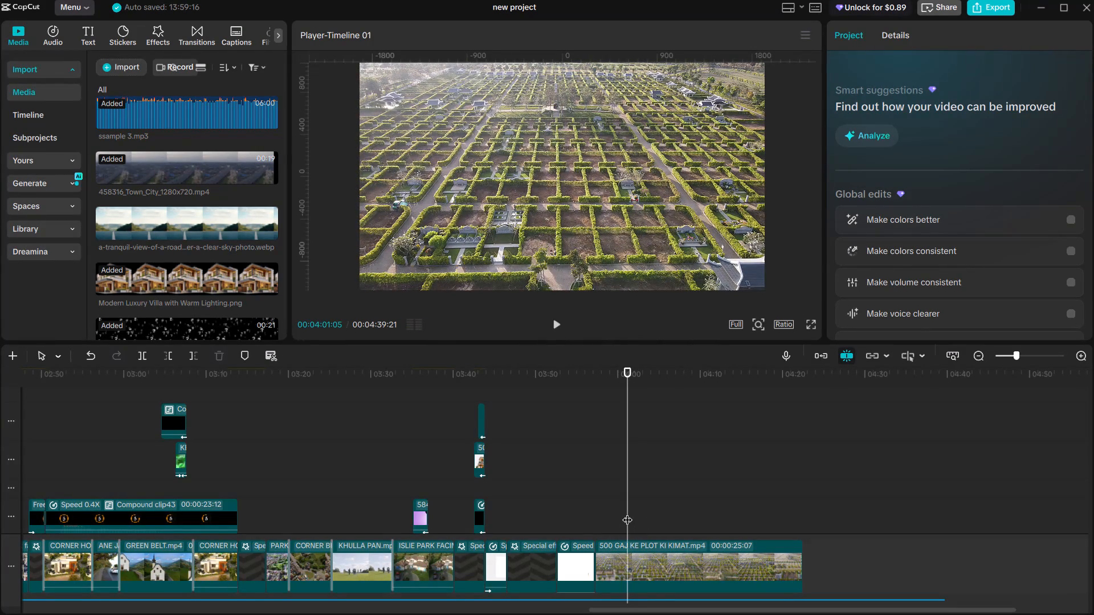
{"action": "left_click_drag", "start_coordinate": [627, 512], "coordinate": [594, 498]}
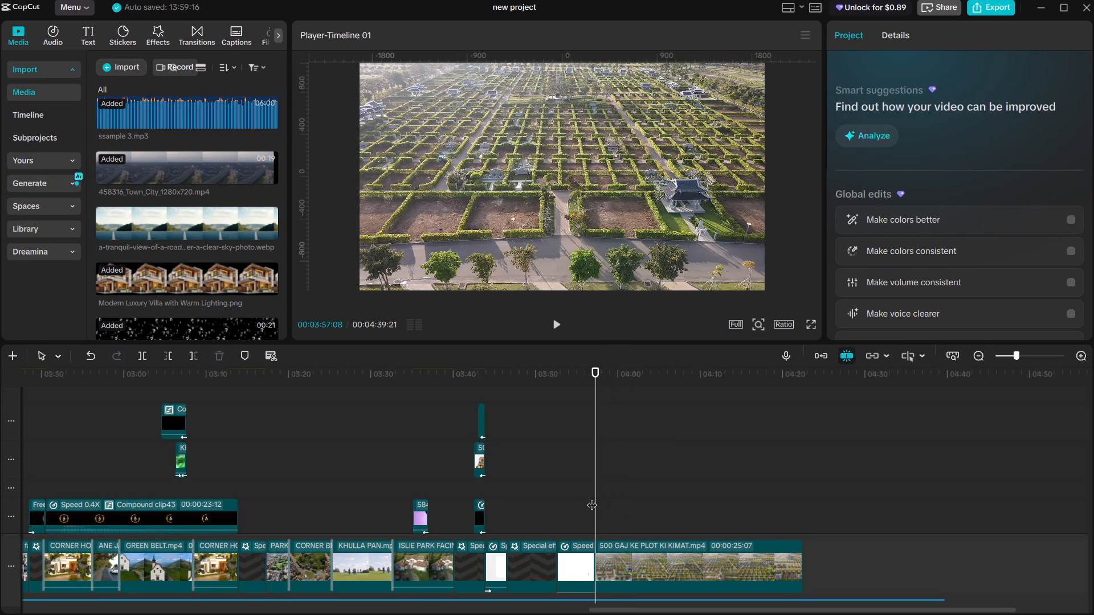
{"action": "key", "text": "space"}
{"action": "key", "text": "space"}
{"action": "key", "text": "space"}
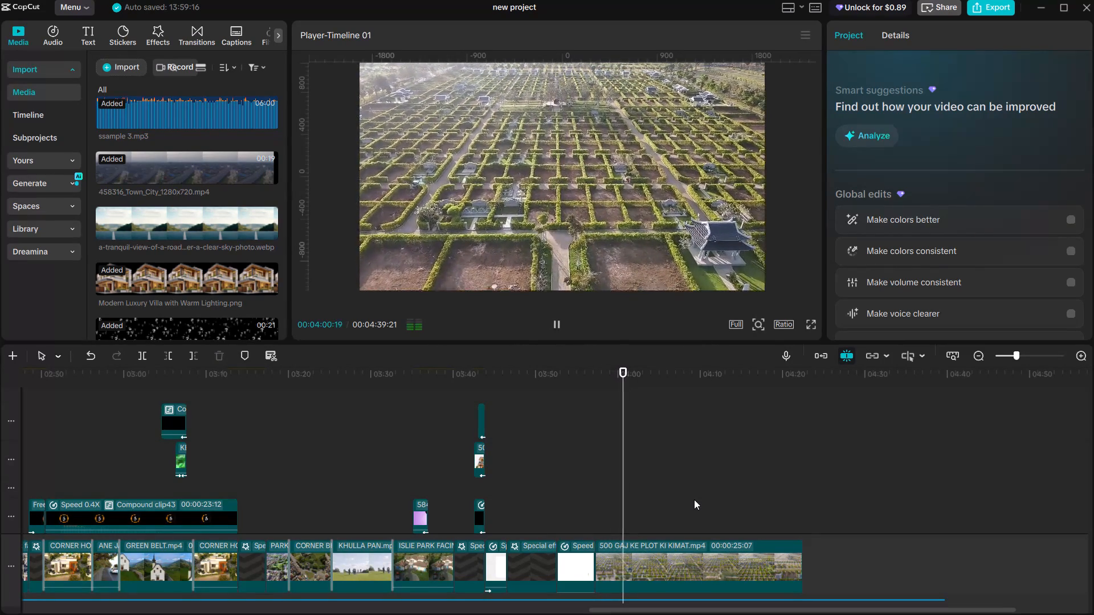
{"action": "key", "text": "space"}
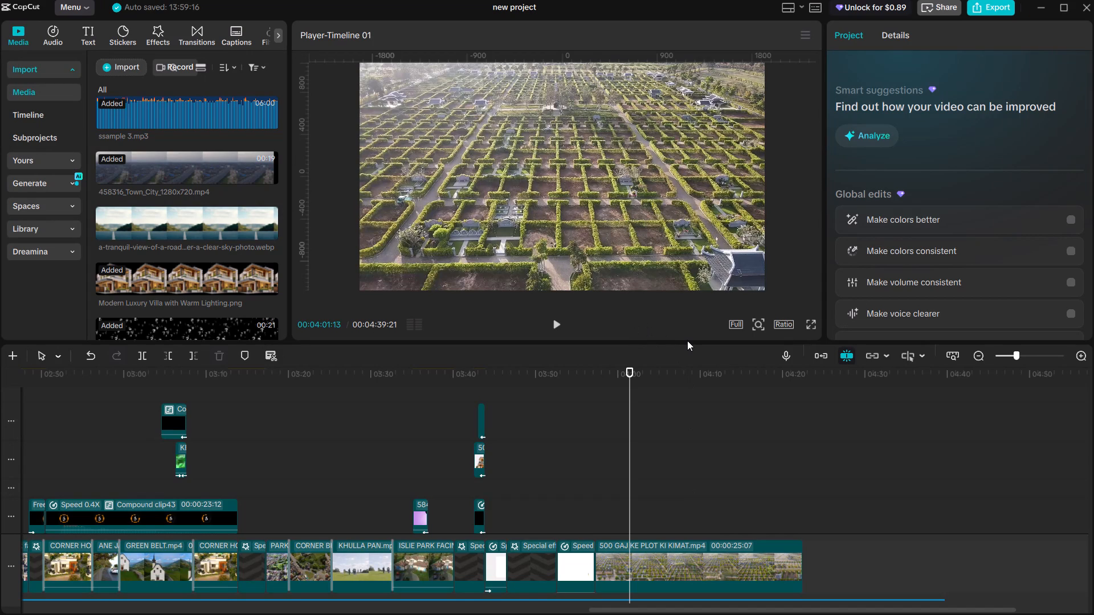
{"action": "left_click", "coordinate": [596, 501]}
{"action": "key", "text": "space"}
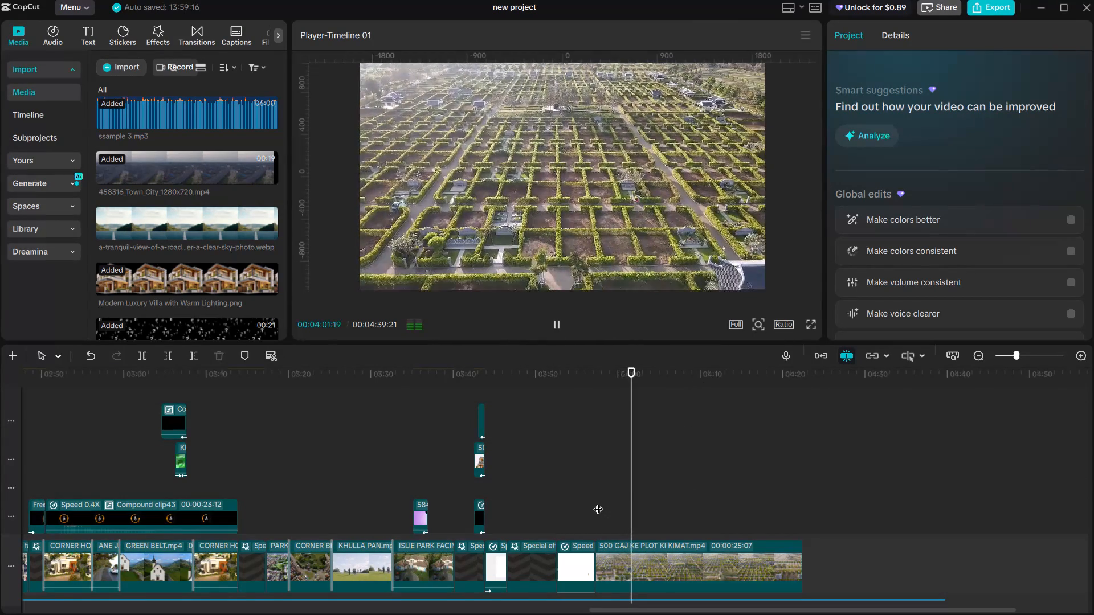
{"action": "key", "text": "space"}
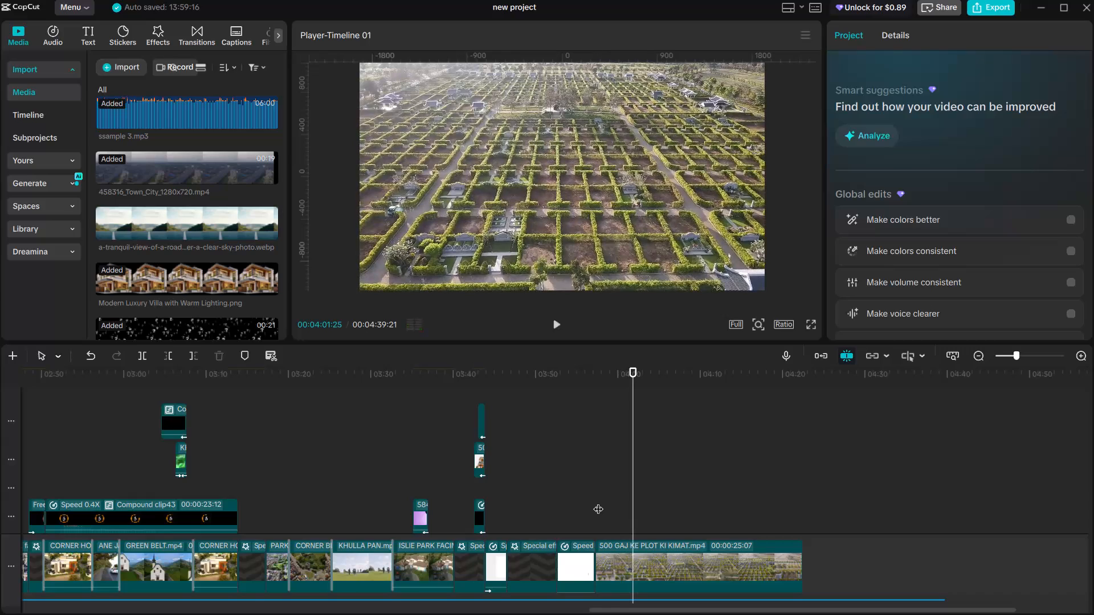
{"action": "key", "text": "space"}
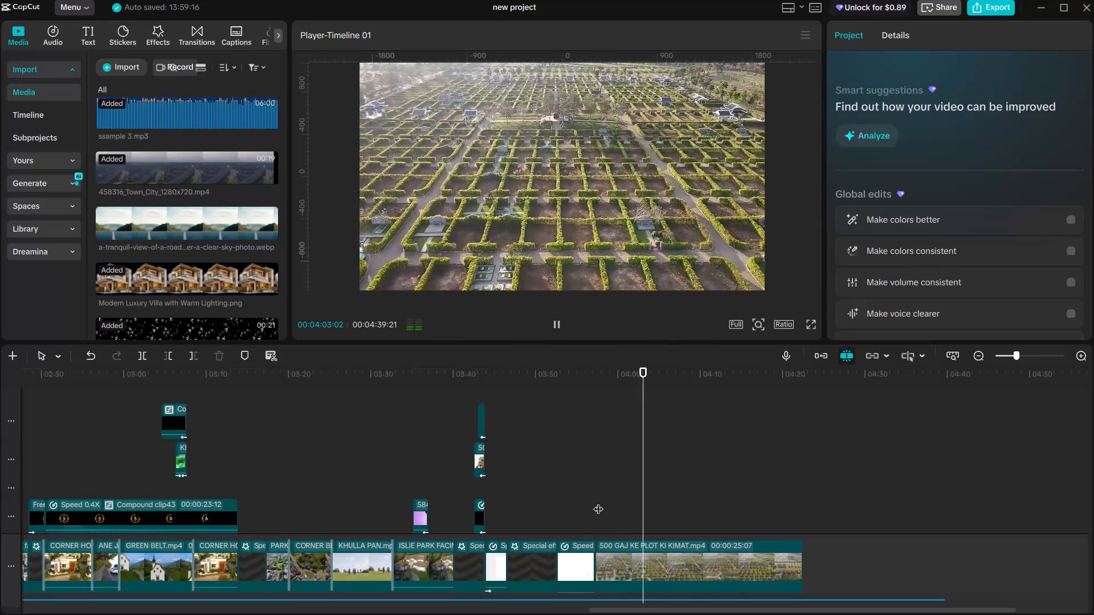
{"action": "left_click", "coordinate": [629, 495]}
{"action": "left_click_drag", "start_coordinate": [628, 495], "coordinate": [608, 501]}
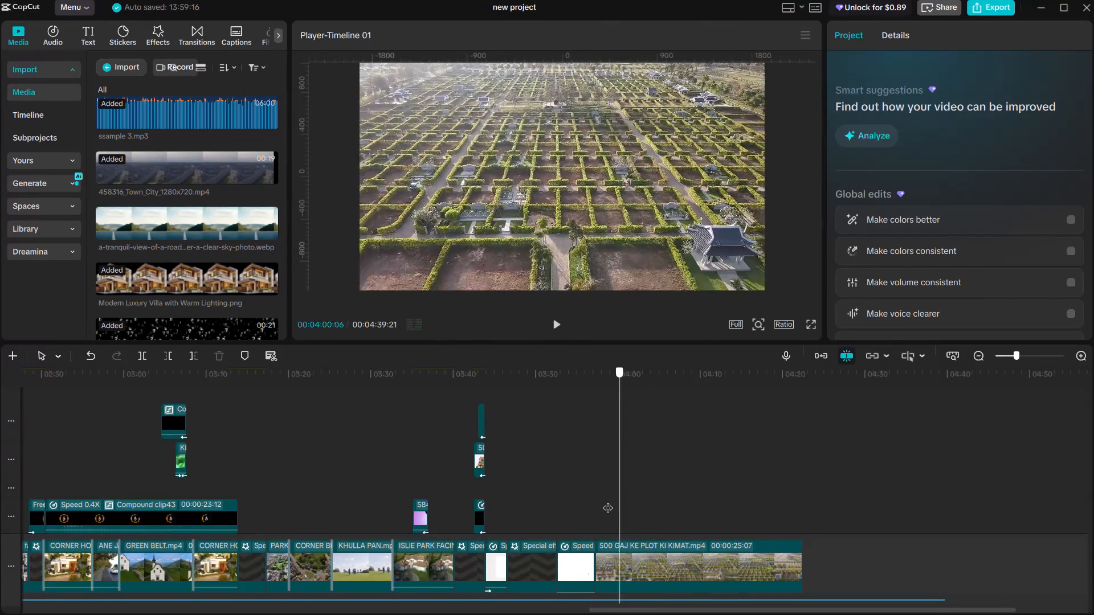
{"action": "left_click_drag", "start_coordinate": [608, 501], "coordinate": [594, 506]}
{"action": "key", "text": "space"}
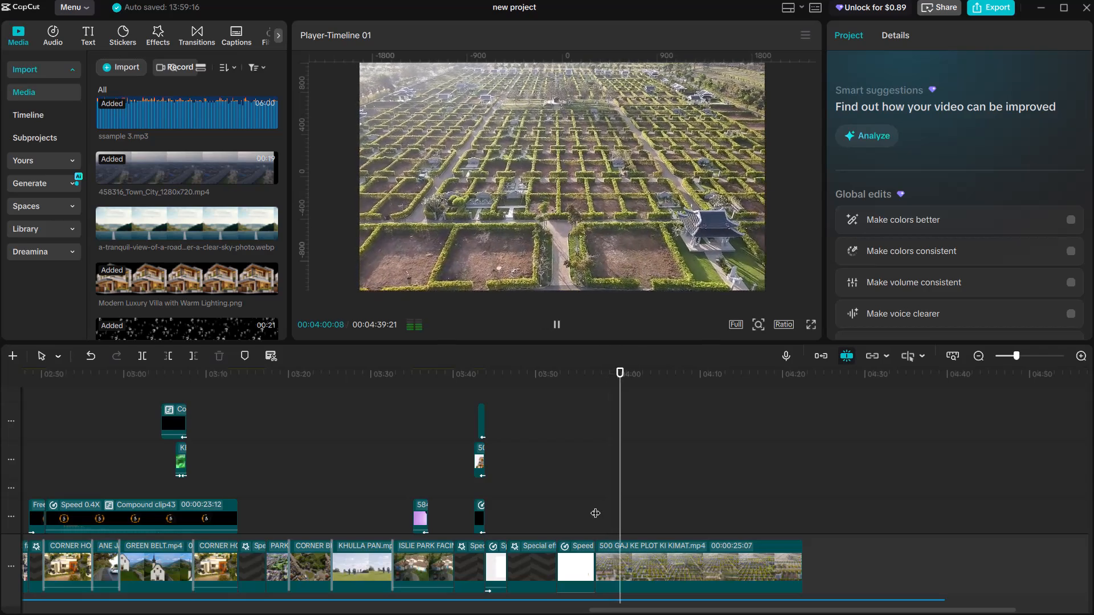
Find the Blur video effect and place it above the 500 GAJ plot clip, starting at 03:58:29.
{"action": "left_click", "coordinate": [595, 513]}
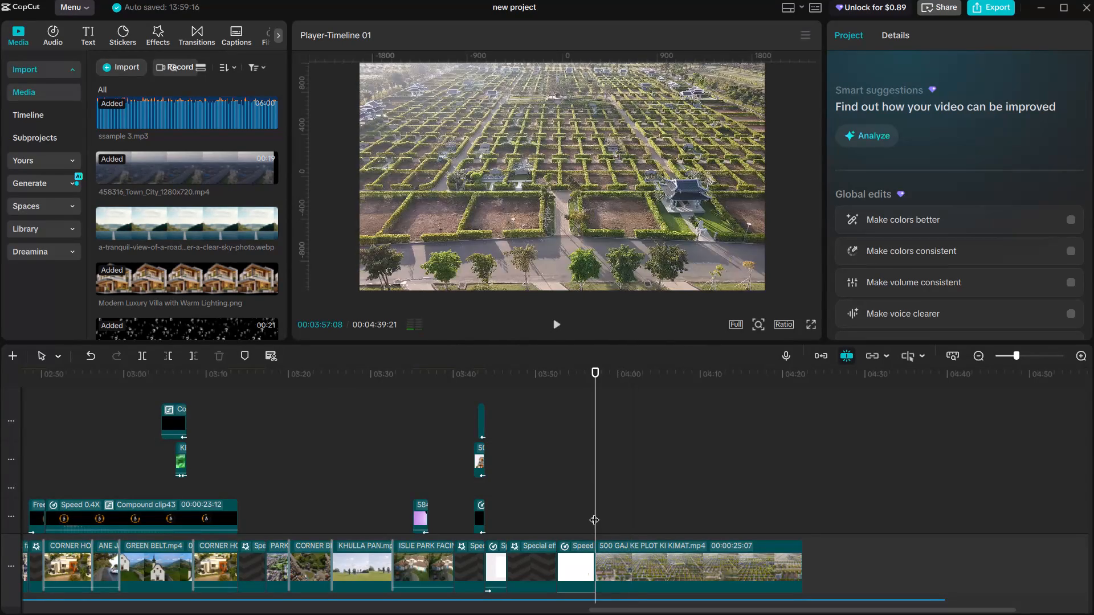
{"action": "key", "text": "space"}
{"action": "key", "text": "space"}
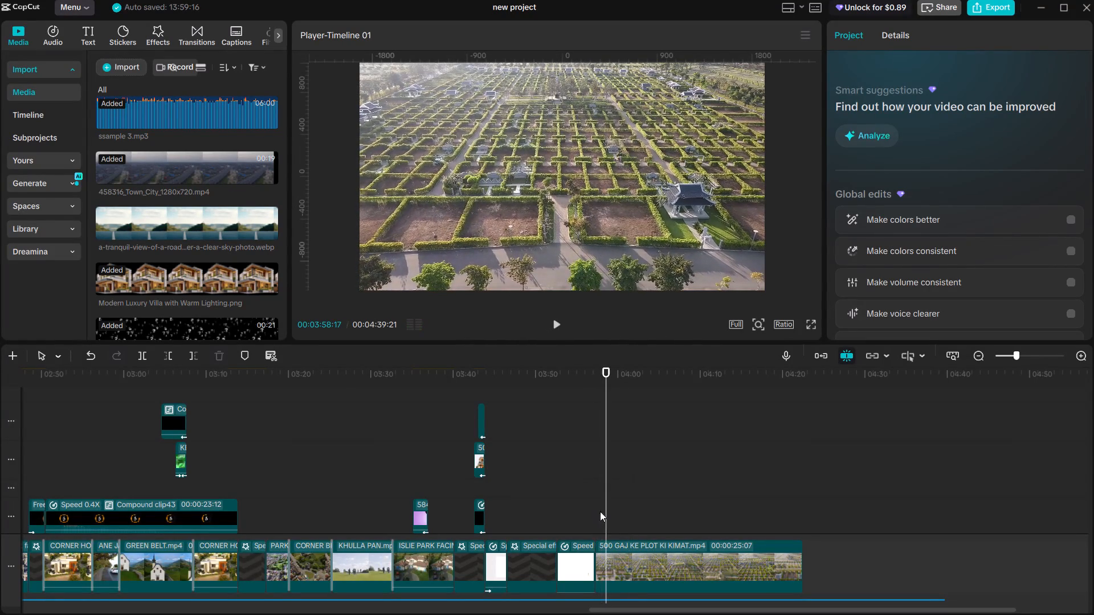
{"action": "key", "text": "space"}
{"action": "key", "text": "space"}
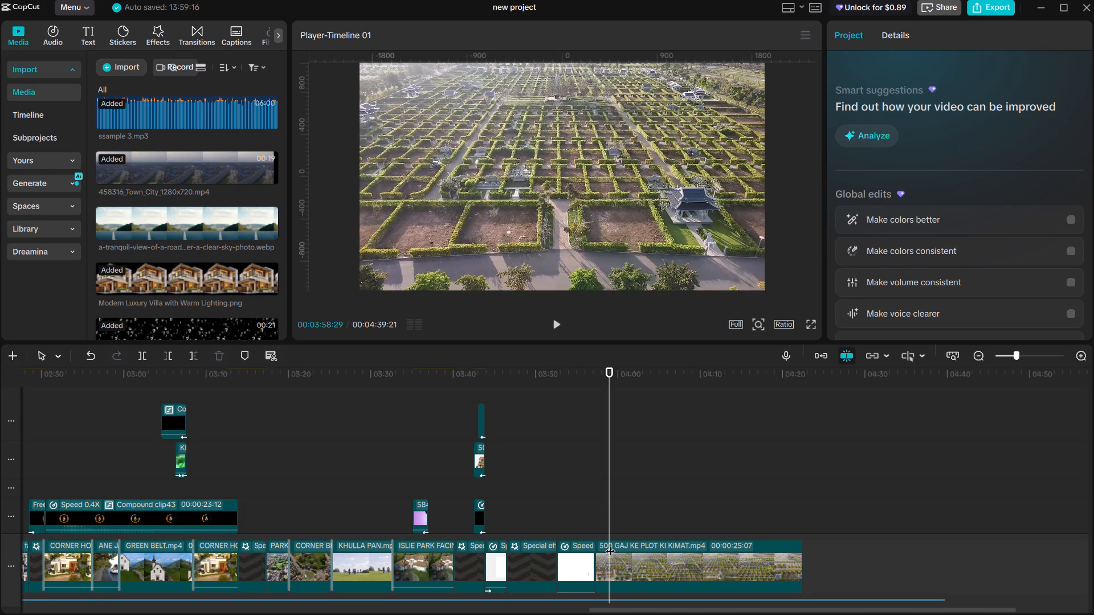
{"action": "left_click", "coordinate": [151, 29]}
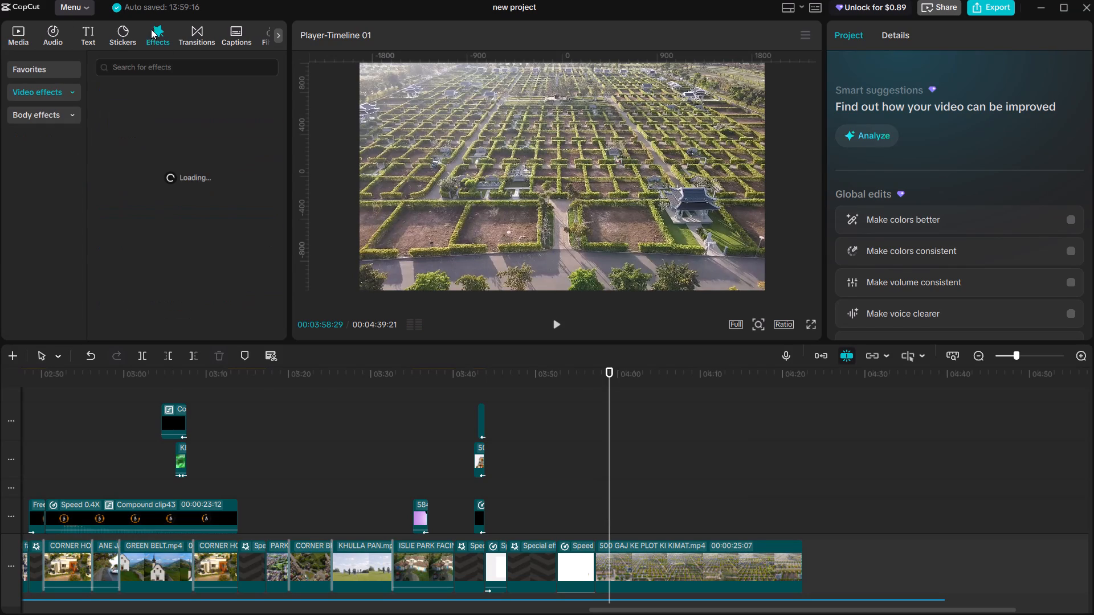
{"action": "left_click", "coordinate": [145, 65]}
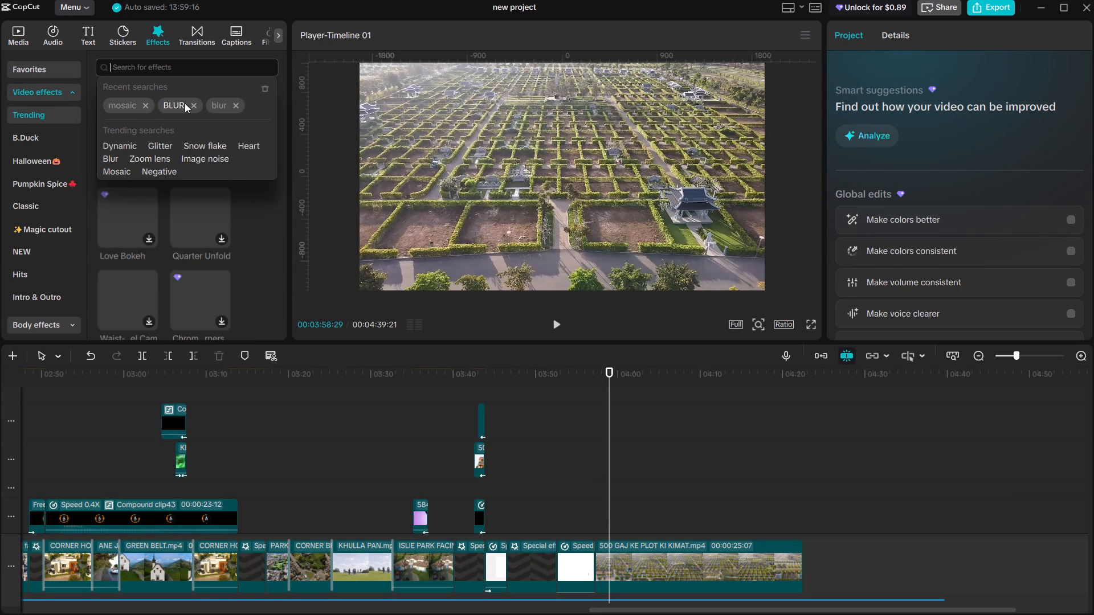
{"action": "left_click", "coordinate": [183, 103]}
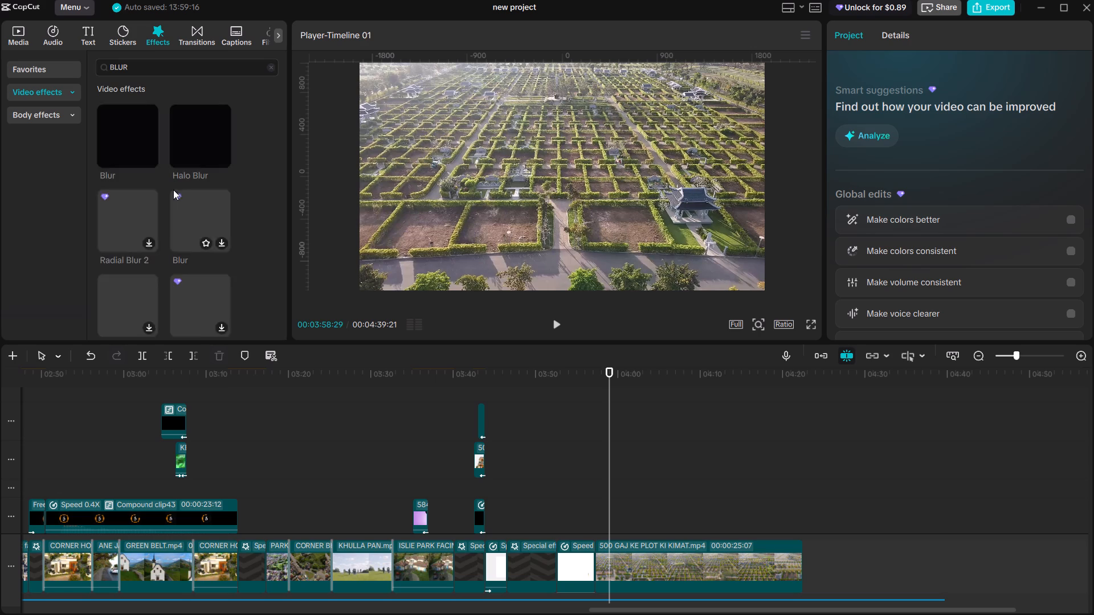
{"action": "left_click_drag", "start_coordinate": [121, 143], "coordinate": [603, 528]}
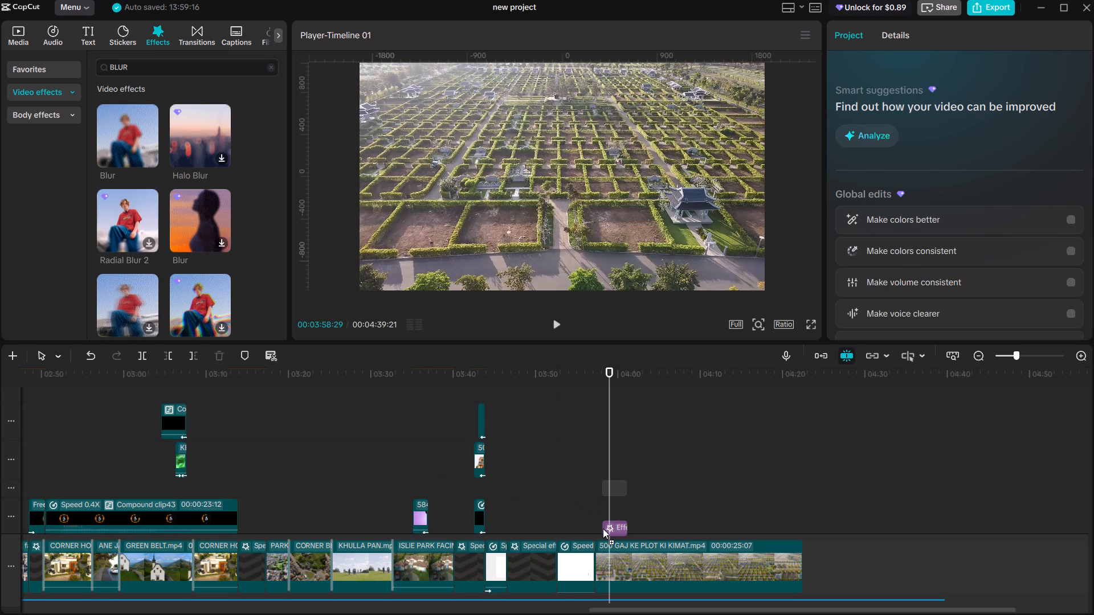
{"action": "left_click_drag", "start_coordinate": [603, 528], "coordinate": [606, 526]}
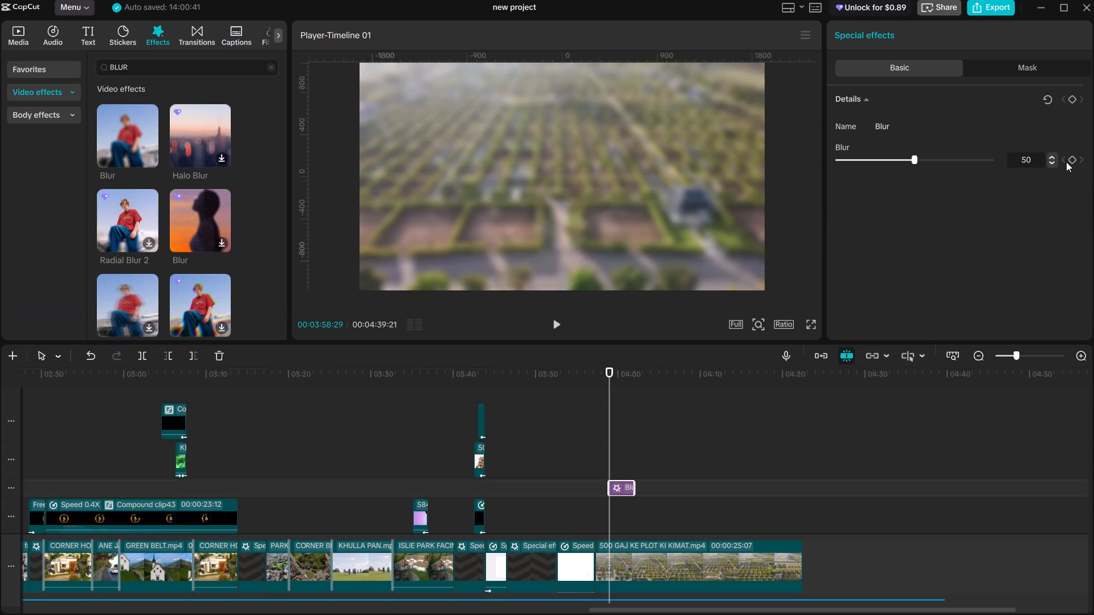
Keyframe the Blur effect's strength from 0 at 03:58:29 to 40 at 03:59:13, and play the blur-in back.
{"action": "left_click", "coordinate": [1071, 158]}
{"action": "left_click_drag", "start_coordinate": [911, 161], "coordinate": [813, 166]}
{"action": "key", "text": "space"}
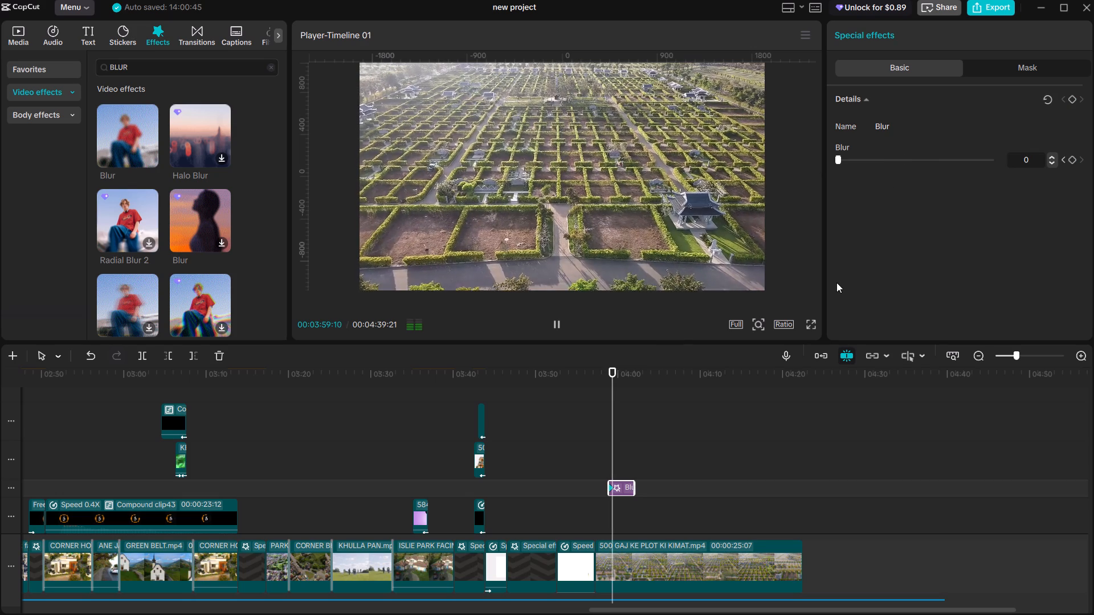
{"action": "key", "text": "space"}
{"action": "left_click_drag", "start_coordinate": [840, 156], "coordinate": [896, 163]}
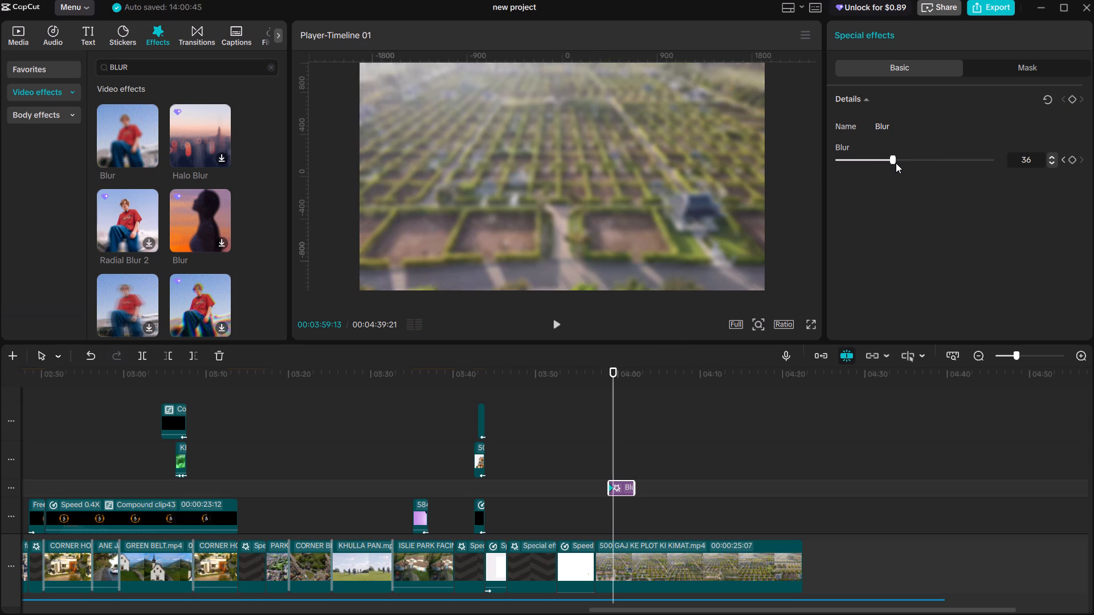
{"action": "left_click_drag", "start_coordinate": [896, 163], "coordinate": [906, 169]}
{"action": "left_click_drag", "start_coordinate": [906, 169], "coordinate": [901, 165]}
{"action": "left_click", "coordinate": [599, 457]}
{"action": "key", "text": "space"}
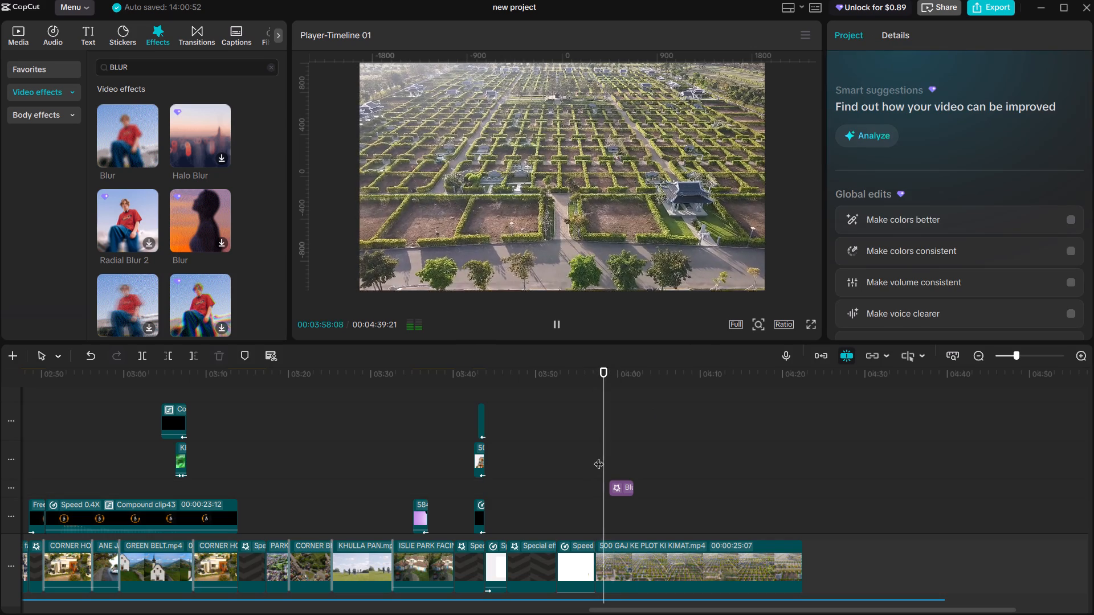
Add a text overlay reading "500 GAJ" over the plot clip, starting at 03:58:29.
{"action": "key", "text": "space"}
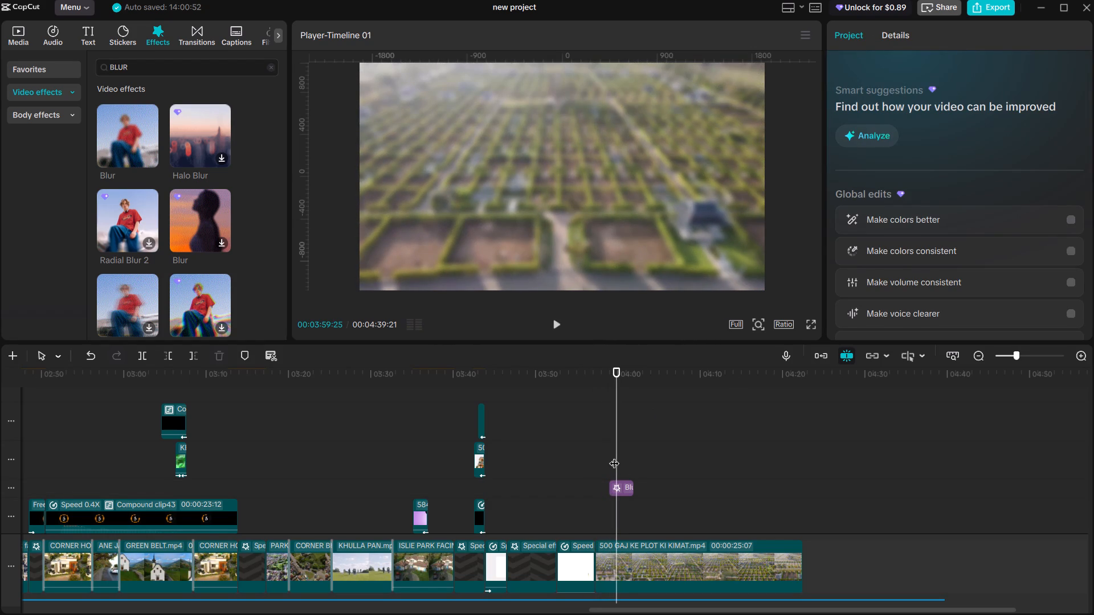
{"action": "left_click", "coordinate": [610, 462]}
{"action": "key", "text": "space"}
{"action": "left_click", "coordinate": [610, 462]}
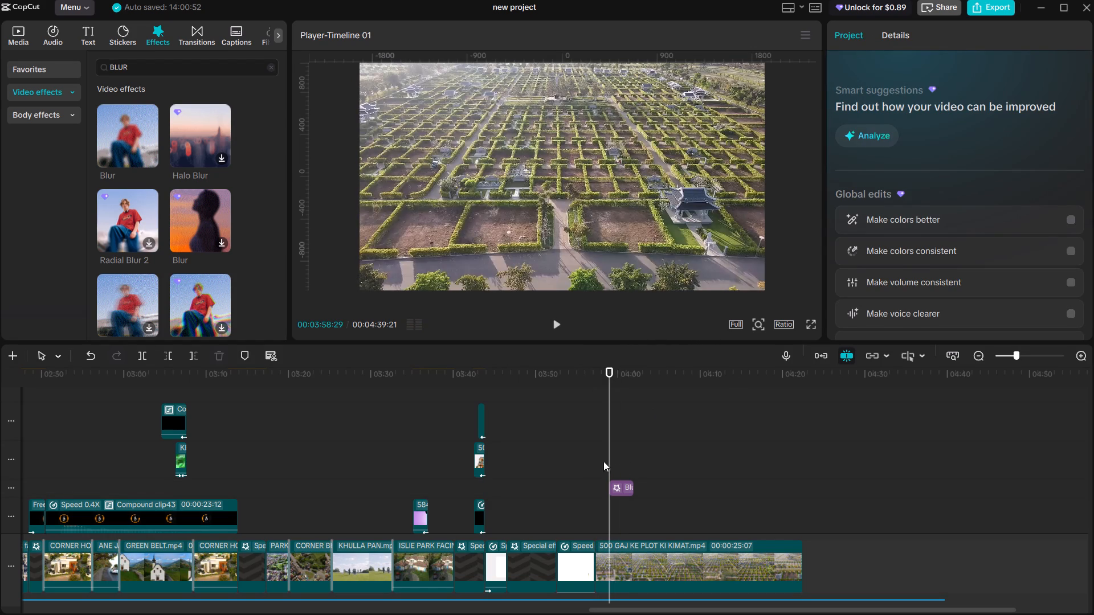
{"action": "left_click", "coordinate": [84, 34]}
{"action": "left_click", "coordinate": [147, 107]}
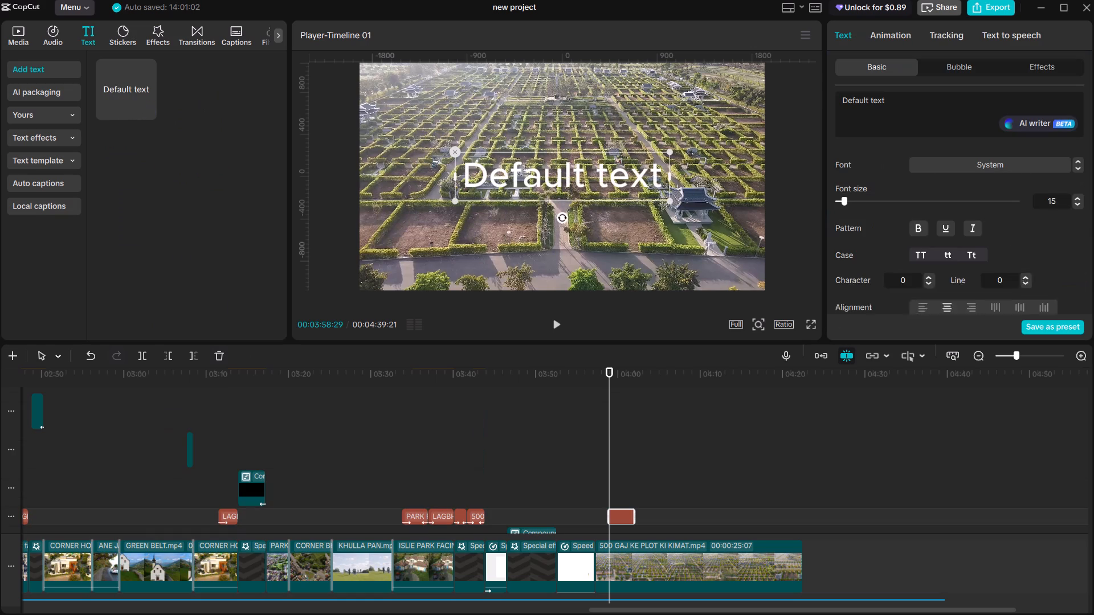
{"action": "left_click", "coordinate": [907, 113]}
{"action": "key", "text": "ctrl+a"}
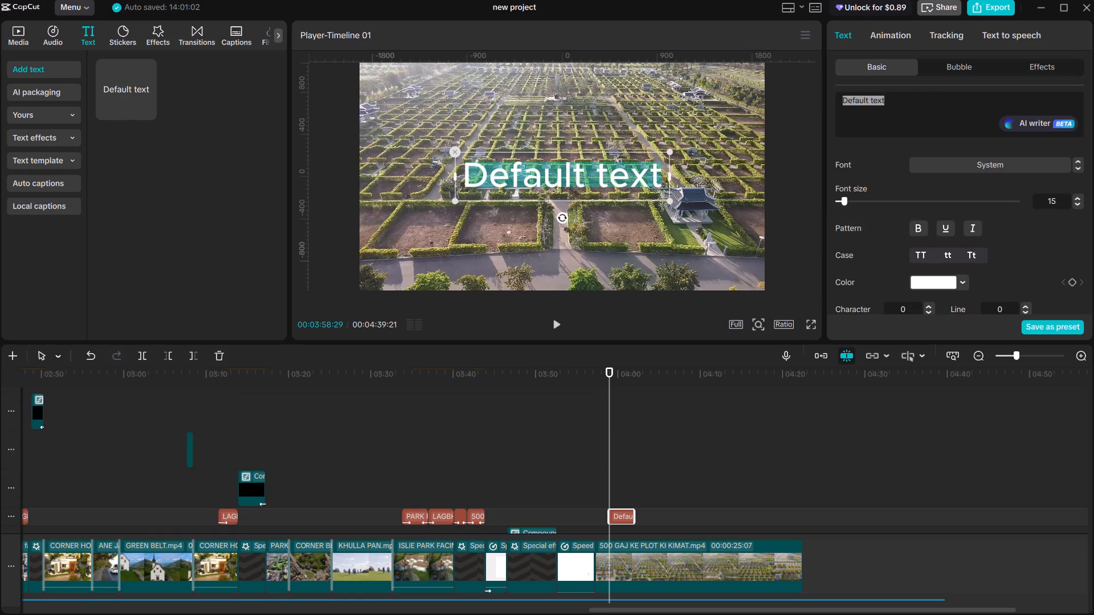
{"action": "type", "text": "500 GAJ"}
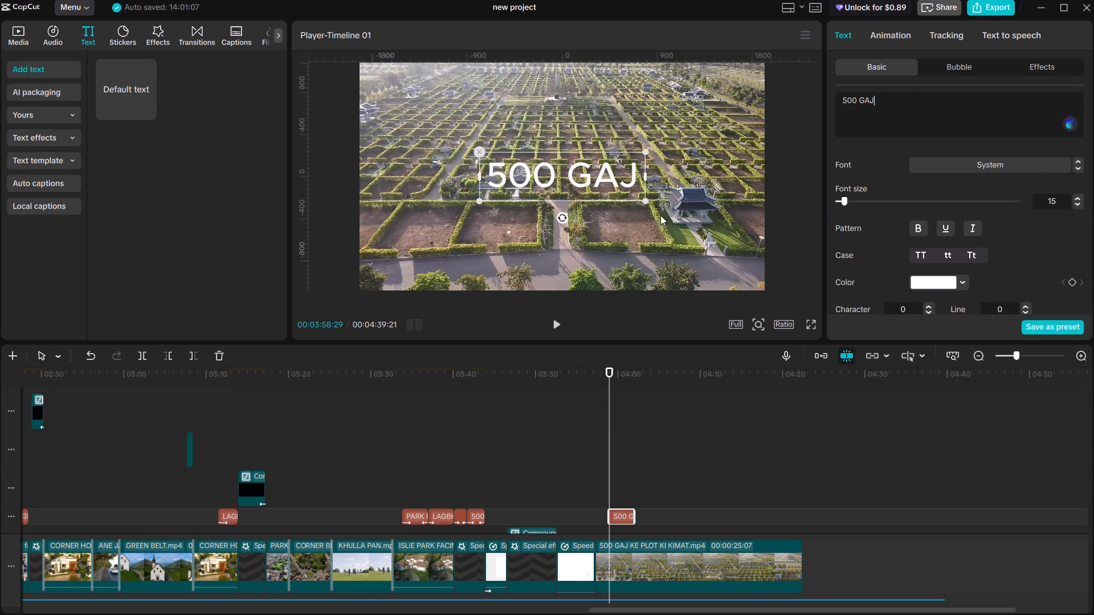
Make the 500 GAJ text bold in the Serif font with "500" in BEBASNEUE, and move it to the upper part of the frame.
{"action": "left_click", "coordinate": [917, 224]}
{"action": "left_click", "coordinate": [985, 160]}
{"action": "left_click", "coordinate": [978, 162]}
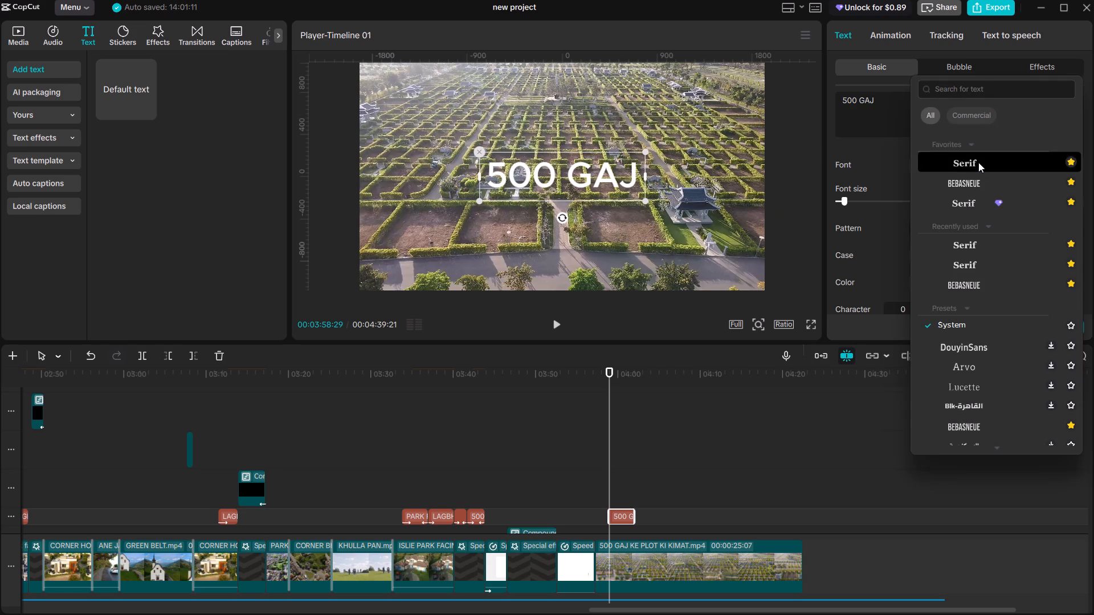
{"action": "left_click_drag", "start_coordinate": [856, 102], "coordinate": [837, 107]}
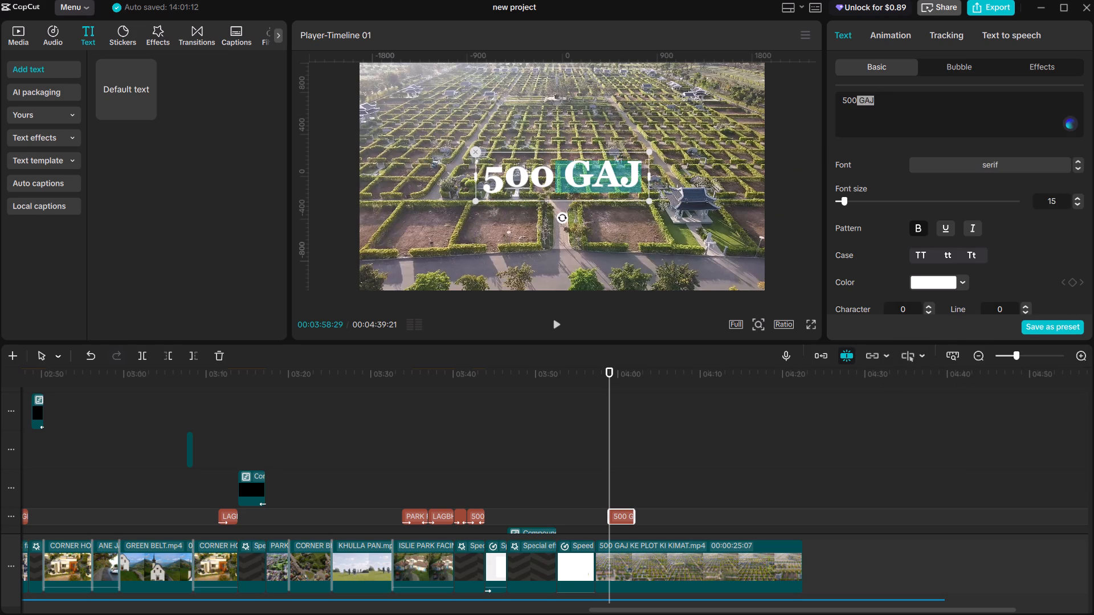
{"action": "left_click", "coordinate": [855, 97]}
{"action": "left_click_drag", "start_coordinate": [855, 97], "coordinate": [840, 99]}
{"action": "left_click", "coordinate": [971, 170]}
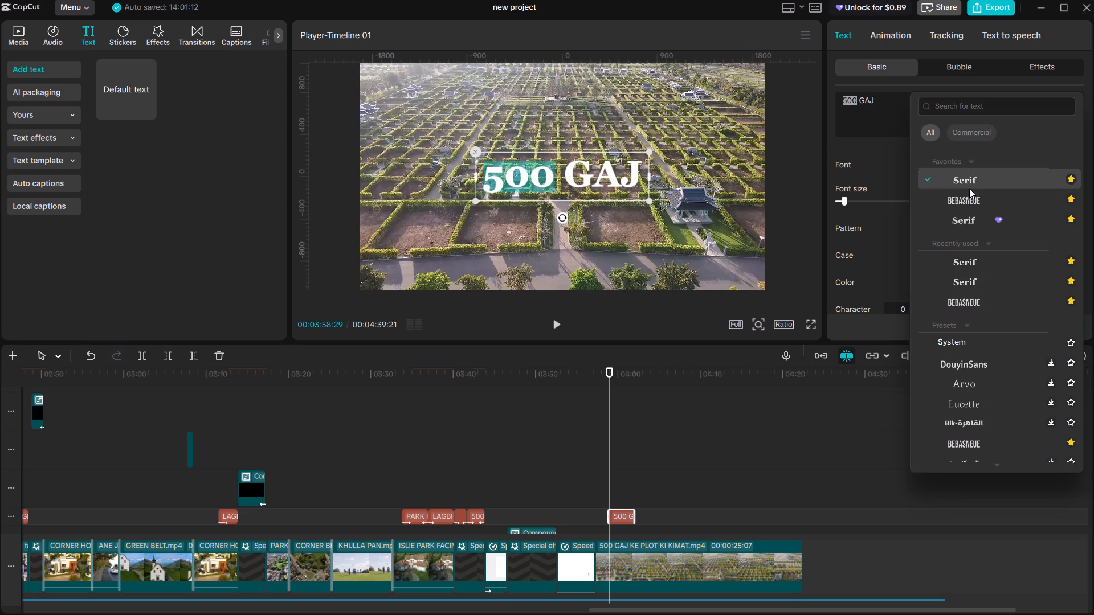
{"action": "left_click", "coordinate": [969, 203]}
{"action": "left_click", "coordinate": [873, 102]}
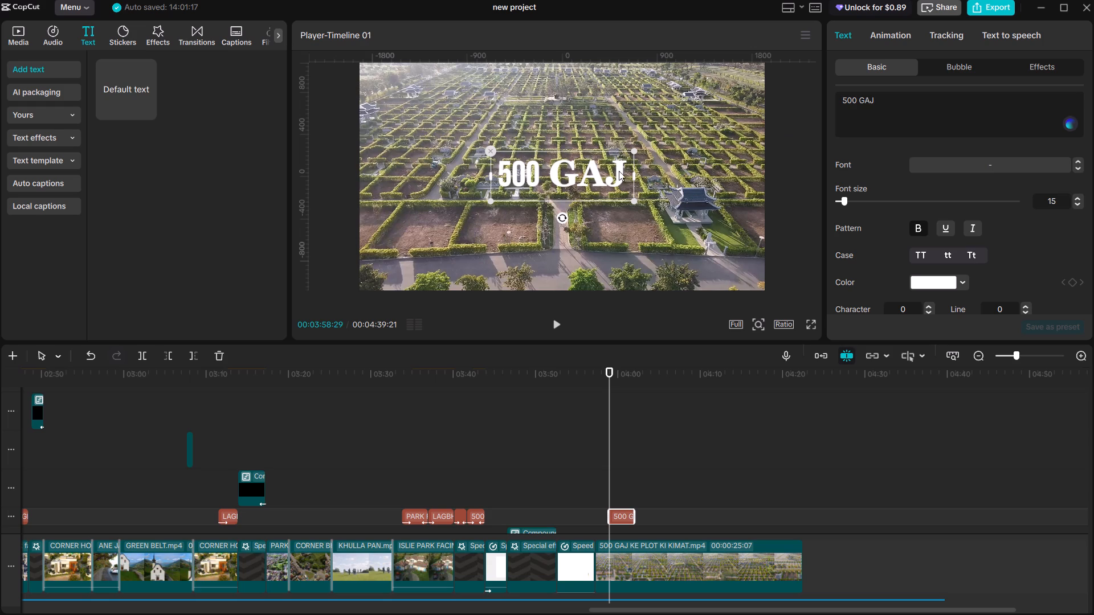
{"action": "left_click_drag", "start_coordinate": [560, 183], "coordinate": [557, 121]}
Apply the Type 2 In animation to the 500 GAJ text and play it back.
{"action": "left_click", "coordinate": [897, 30]}
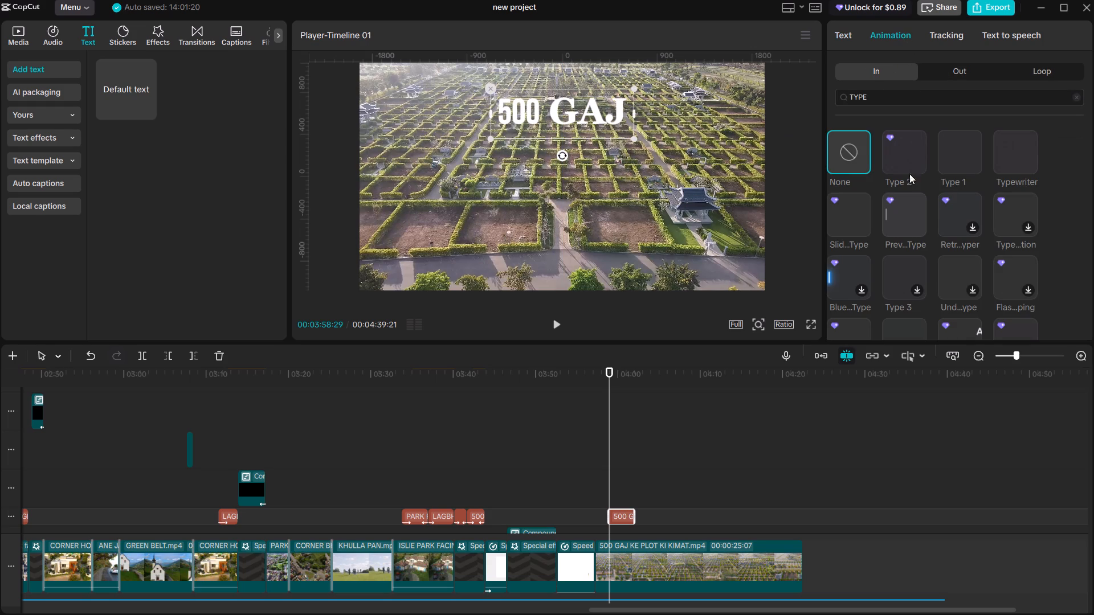
{"action": "left_click", "coordinate": [904, 154]}
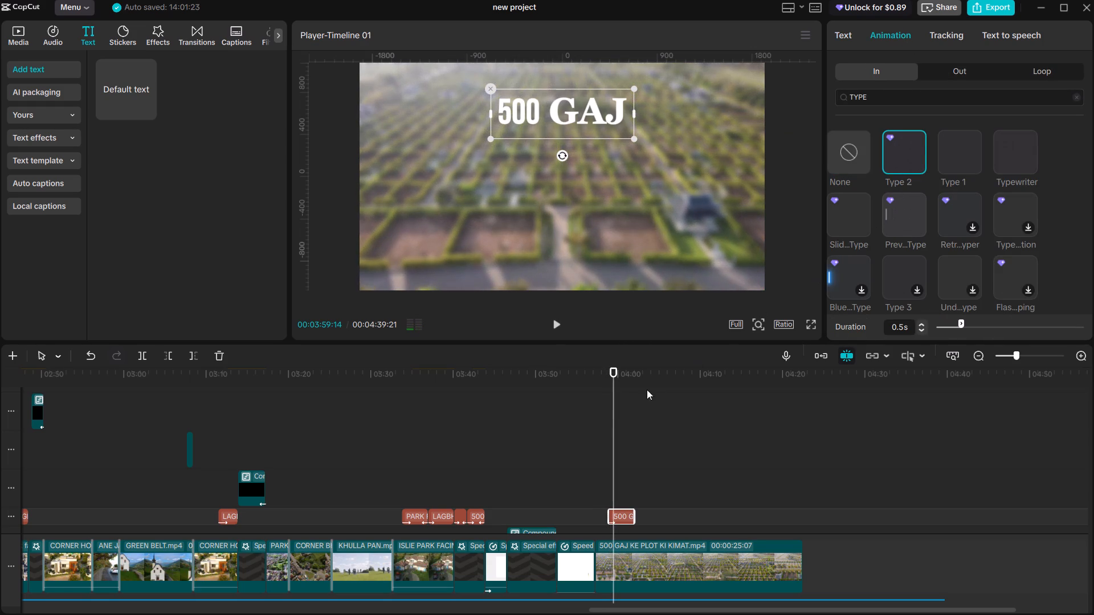
{"action": "left_click", "coordinate": [600, 468]}
{"action": "key", "text": "space"}
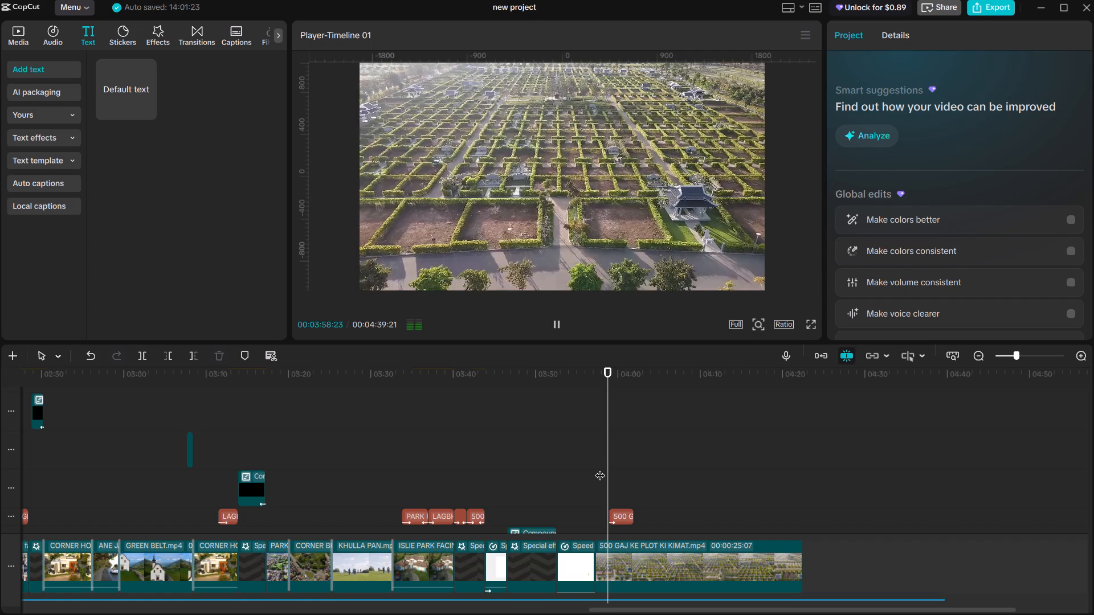
{"action": "key", "text": "space"}
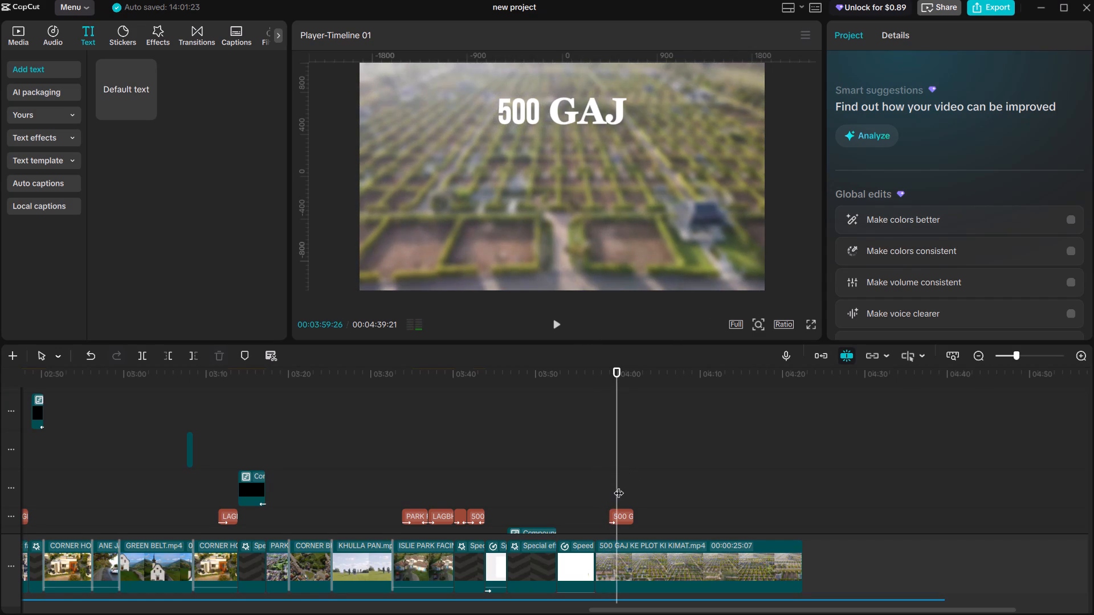
Play and scrub around the four-minute mark repeatedly to check where the next words are spoken.
{"action": "key", "text": "space"}
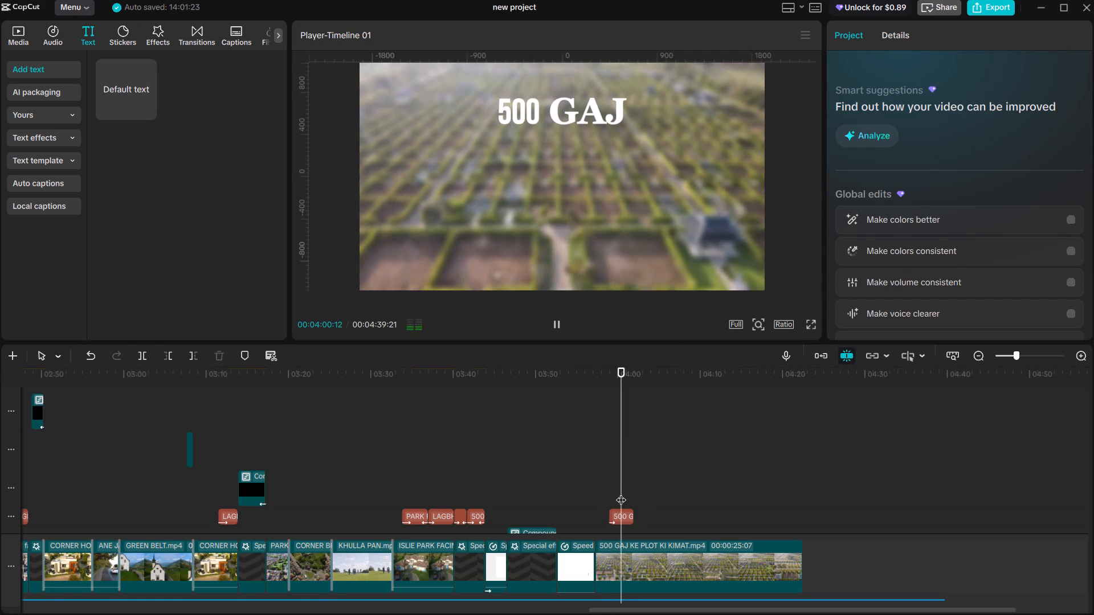
{"action": "left_click", "coordinate": [621, 493]}
{"action": "key", "text": "space"}
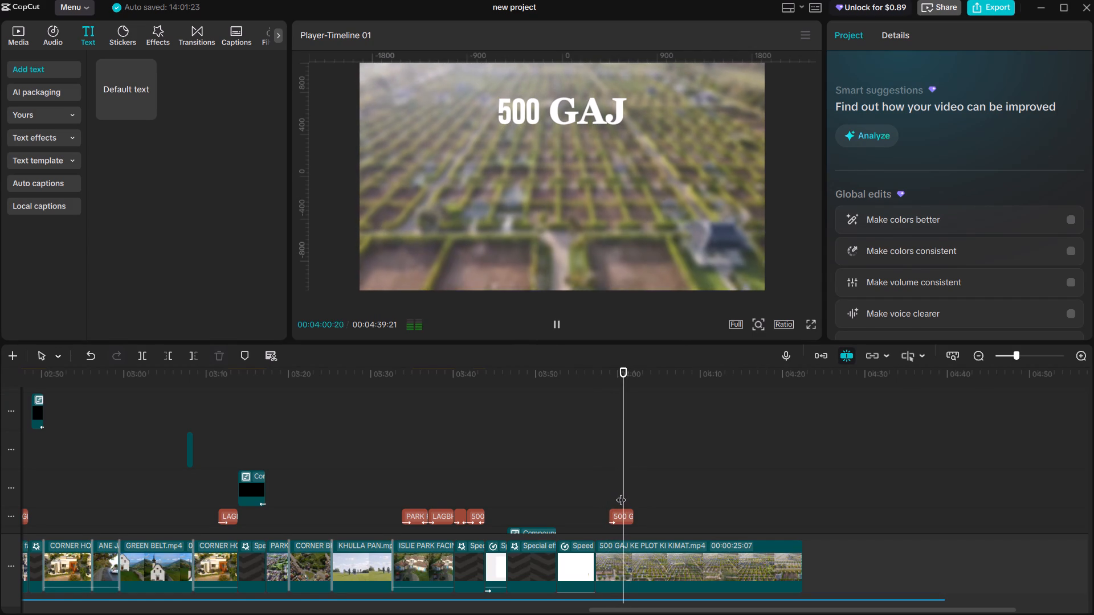
{"action": "left_click", "coordinate": [621, 493]}
{"action": "left_click_drag", "start_coordinate": [621, 493], "coordinate": [615, 493]}
{"action": "key", "text": "space"}
{"action": "left_click", "coordinate": [615, 493]}
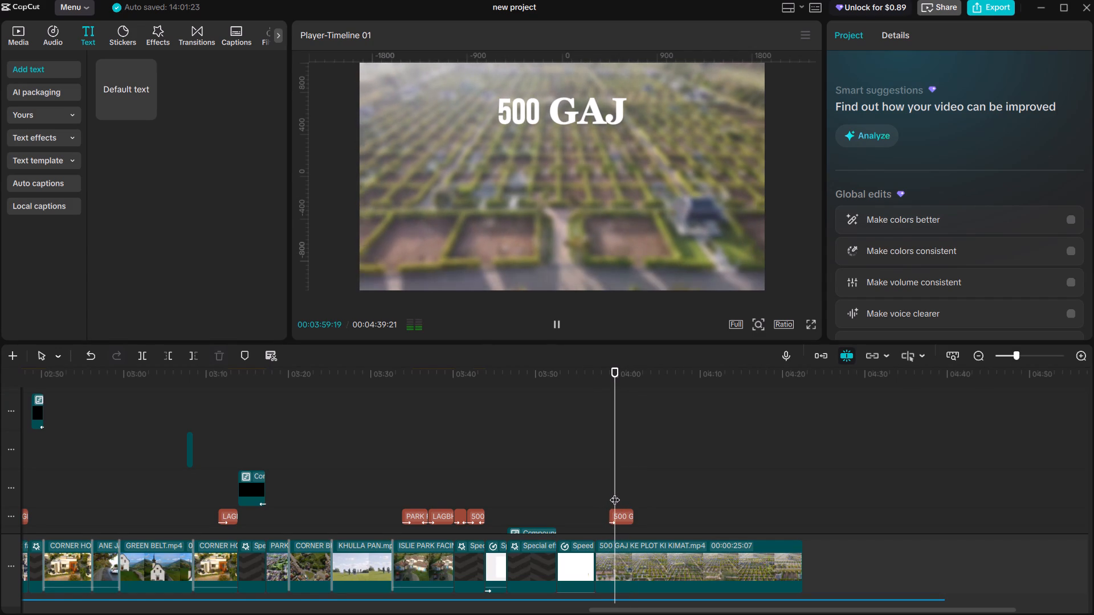
{"action": "key", "text": "space"}
{"action": "key", "text": "space"}
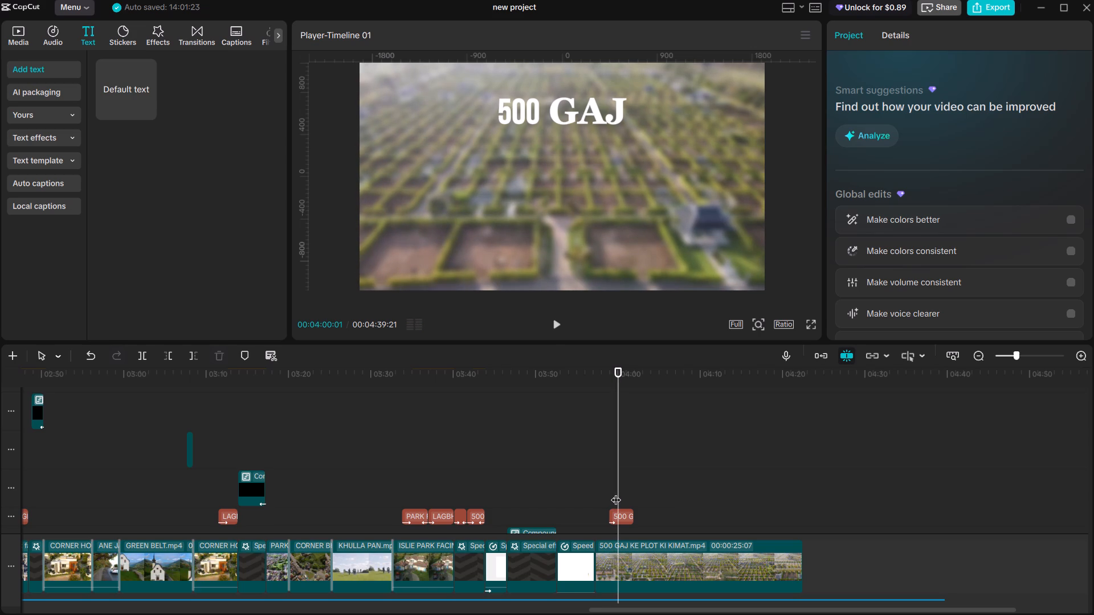
Add a second text overlay reading "KE PLOT KI KIMAT", starting at 03:59:21.
{"action": "left_click", "coordinate": [619, 494]}
{"action": "left_click_drag", "start_coordinate": [619, 494], "coordinate": [612, 490]}
{"action": "key", "text": "space"}
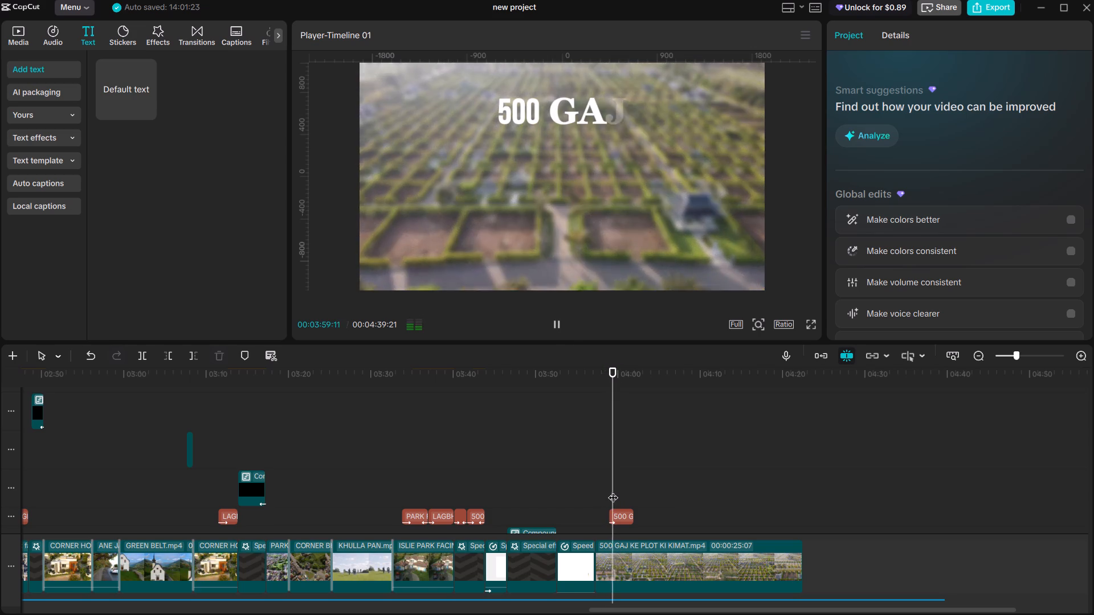
{"action": "key", "text": "space"}
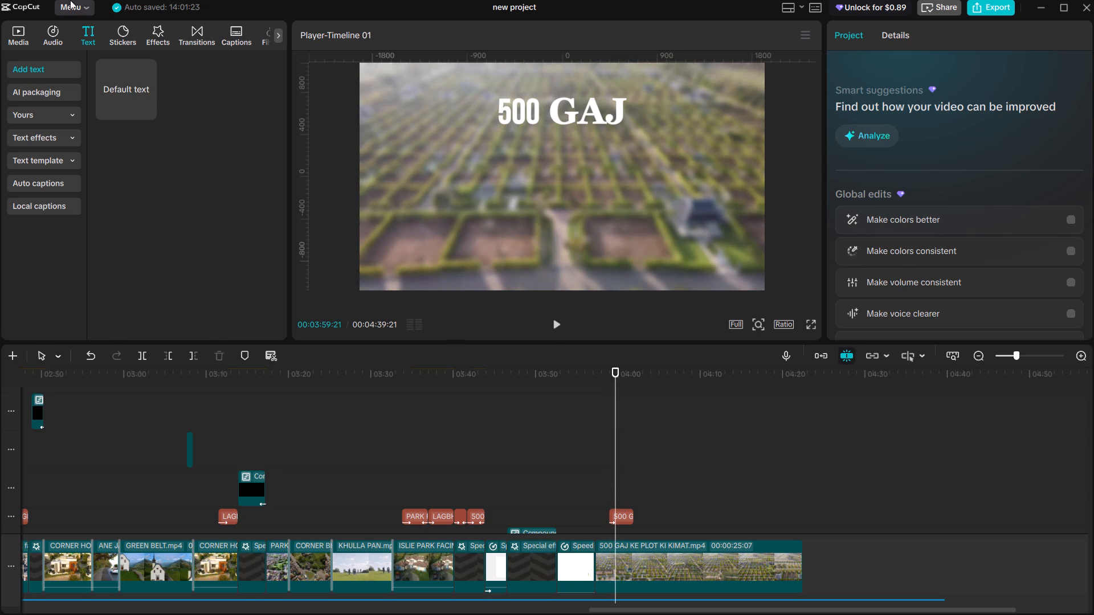
{"action": "left_click", "coordinate": [153, 109]}
{"action": "left_click", "coordinate": [956, 101]}
{"action": "key", "text": "ctrl+a"}
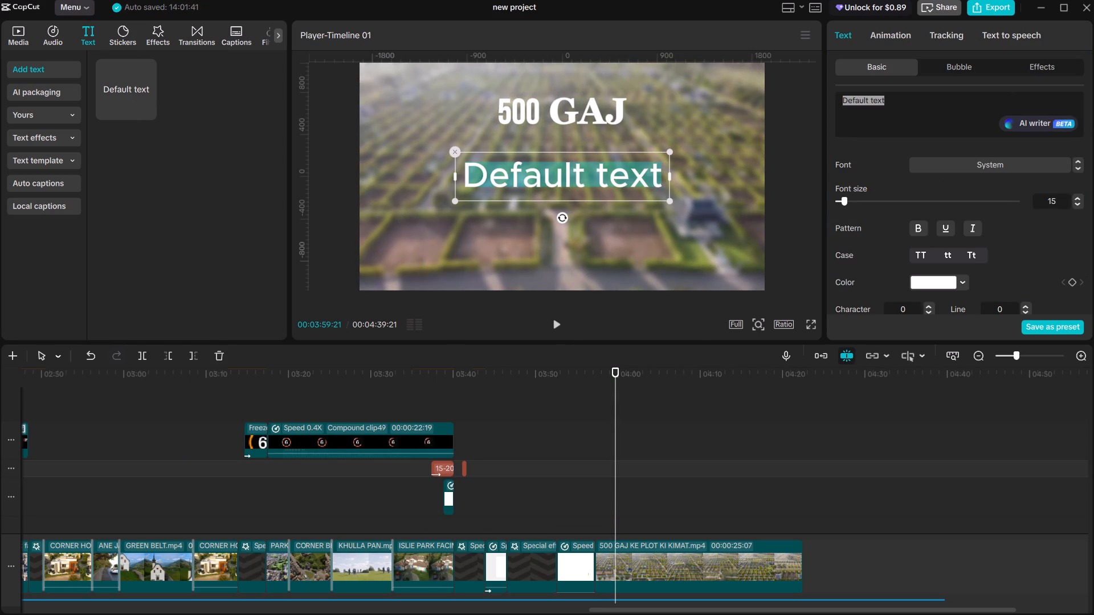
{"action": "type", "text": "KE PLOT KI"}
{"action": "key", "text": "space"}
{"action": "key", "text": "BackSpace"}
{"action": "key", "text": "space"}
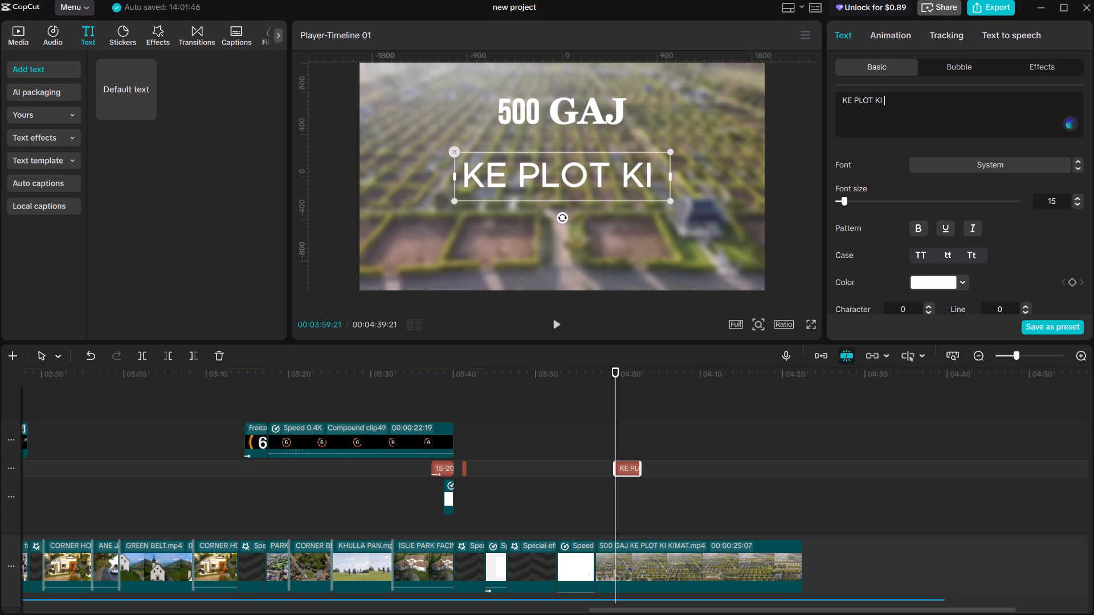
{"action": "type", "text": "KIMAT"}
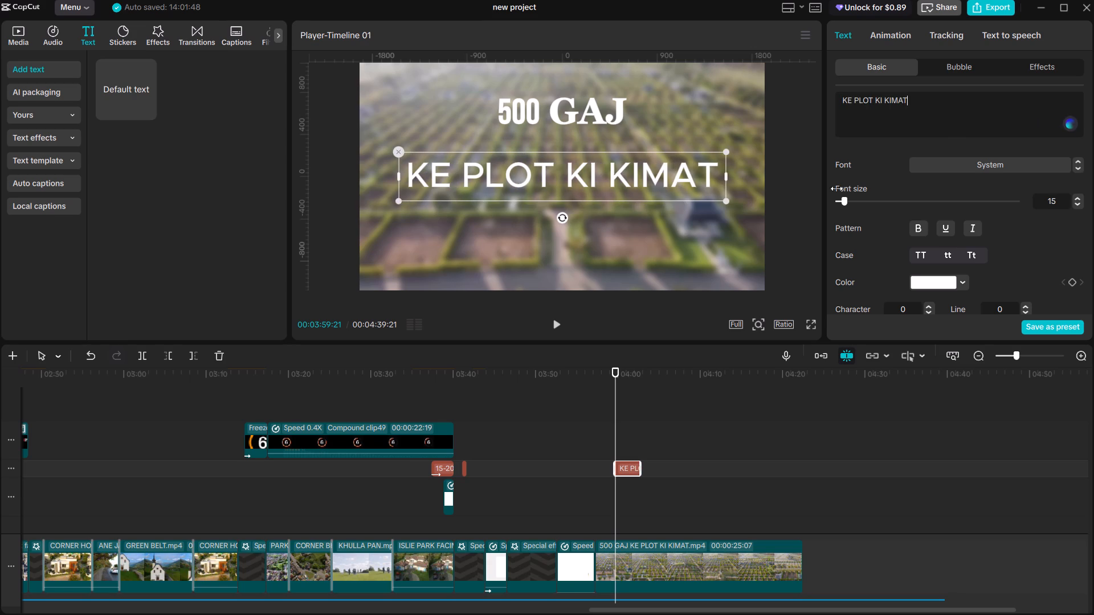
Scale the KE PLOT KI KIMAT text down, place it just beneath 500 GAJ, and style it in bold uppercase Serif.
{"action": "left_click_drag", "start_coordinate": [725, 200], "coordinate": [675, 184]}
{"action": "left_click_drag", "start_coordinate": [618, 179], "coordinate": [618, 173]}
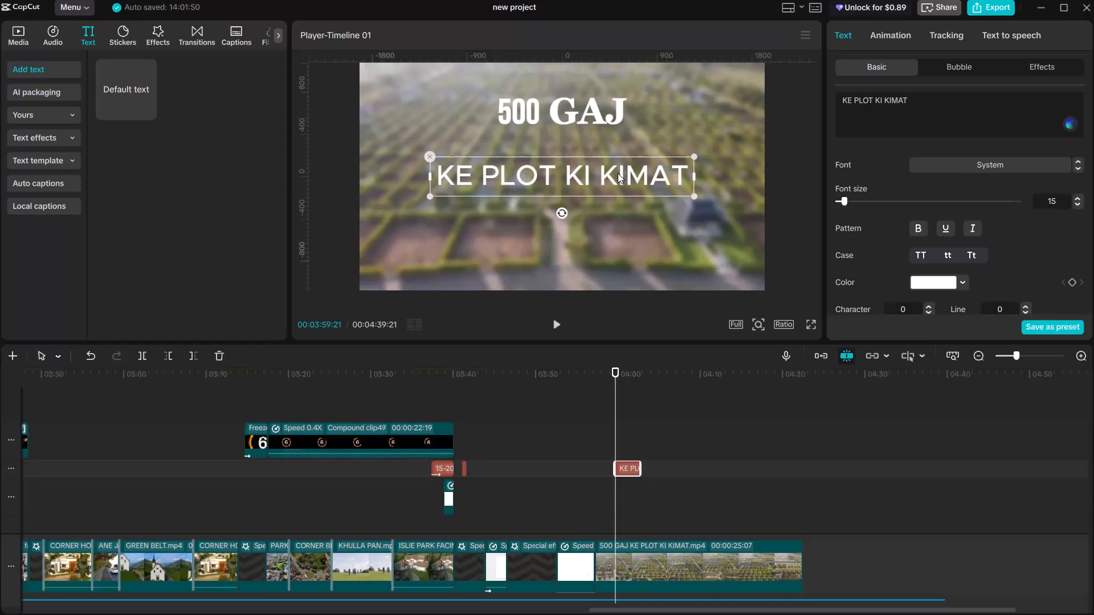
{"action": "left_click_drag", "start_coordinate": [618, 173], "coordinate": [620, 154]}
{"action": "left_click", "coordinate": [963, 165]}
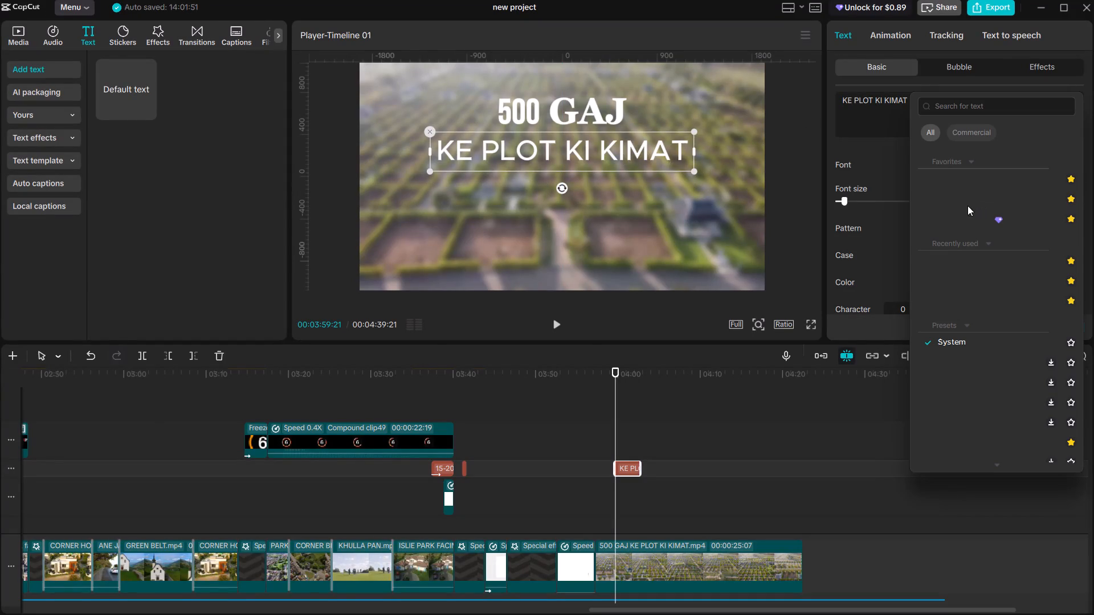
{"action": "left_click", "coordinate": [972, 182]}
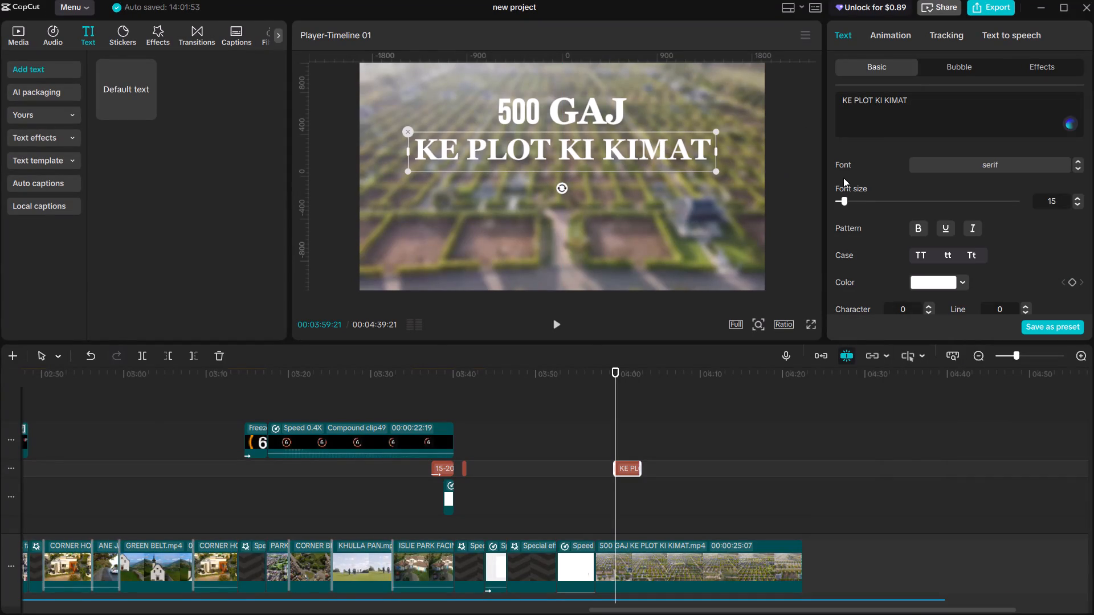
{"action": "left_click", "coordinate": [916, 225]}
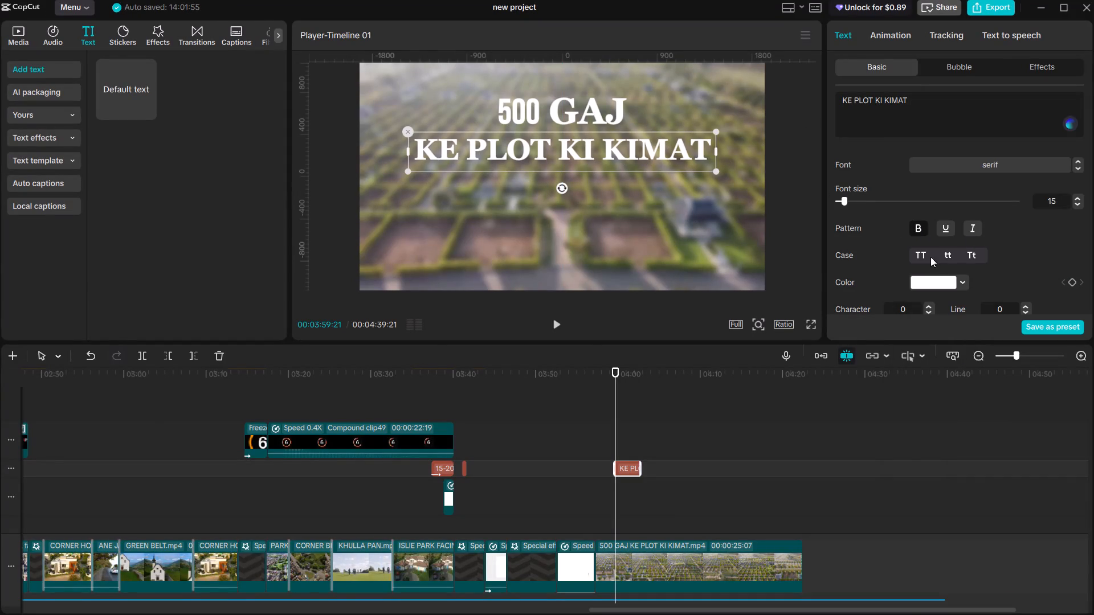
{"action": "left_click", "coordinate": [920, 255]}
{"action": "left_click_drag", "start_coordinate": [609, 154], "coordinate": [609, 149]}
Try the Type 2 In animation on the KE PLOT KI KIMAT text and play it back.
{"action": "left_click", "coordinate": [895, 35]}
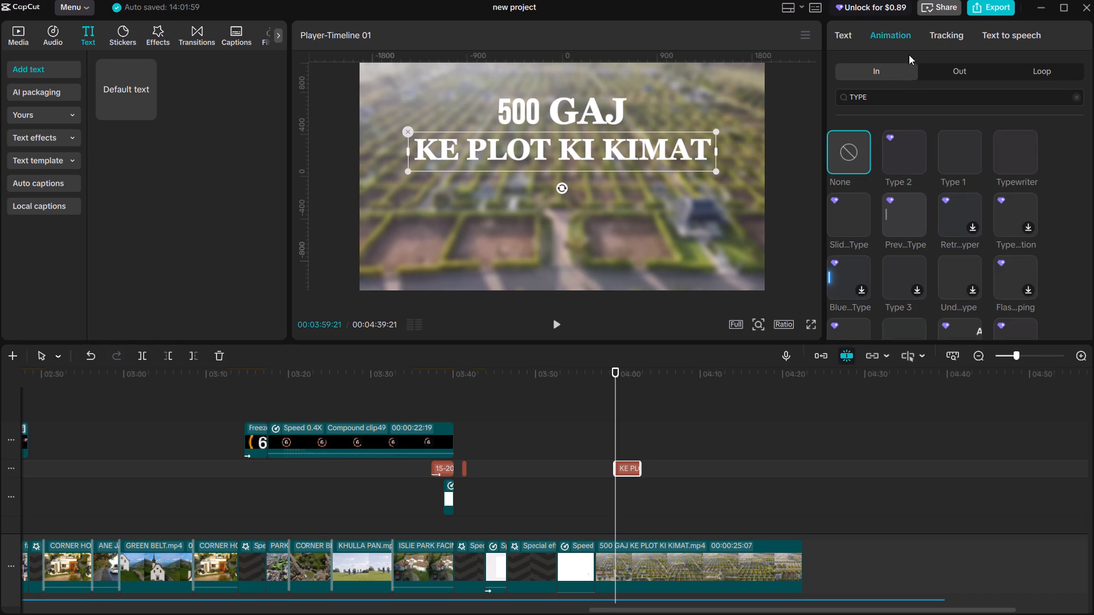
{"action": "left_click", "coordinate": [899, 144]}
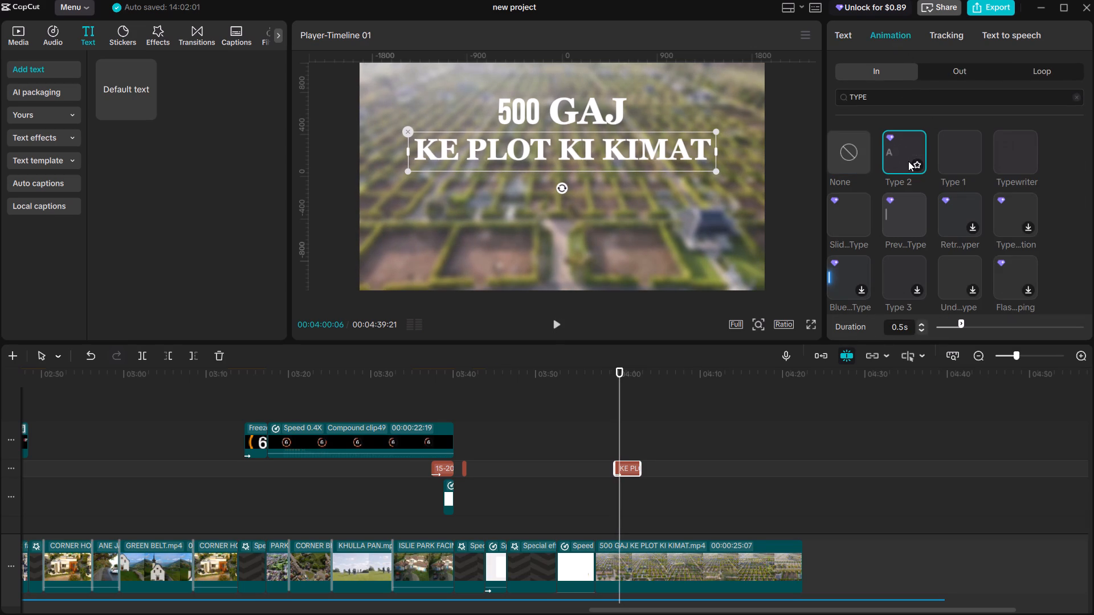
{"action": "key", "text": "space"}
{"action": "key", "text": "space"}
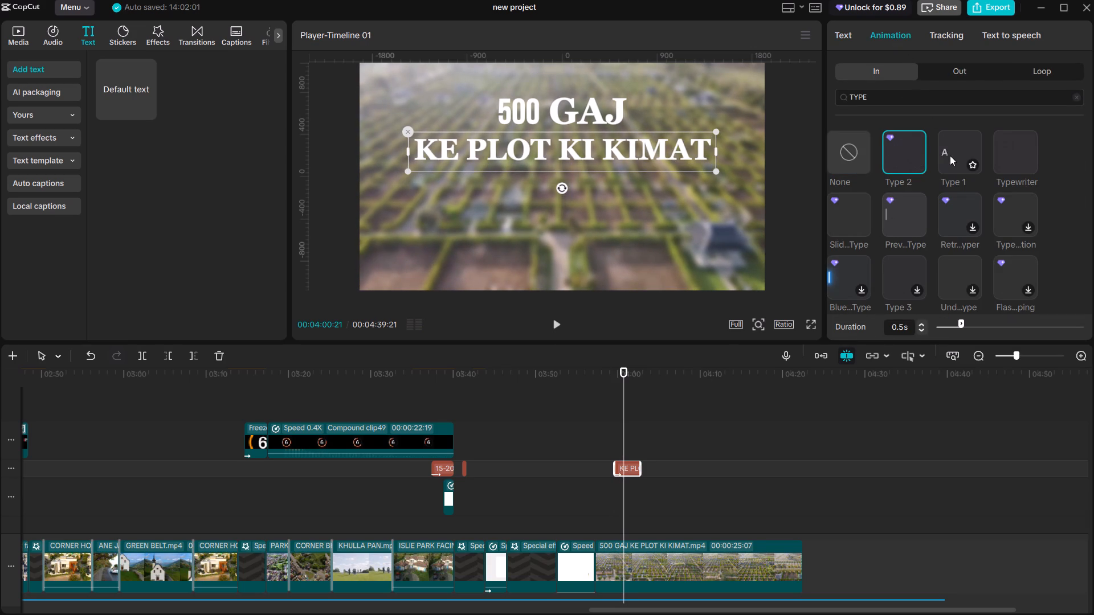
Apply the Type 1 In animation to the KE PLOT KI KIMAT text, play it back, and set its duration to 0.7 s.
{"action": "left_click", "coordinate": [952, 157]}
{"action": "left_click", "coordinate": [607, 444]}
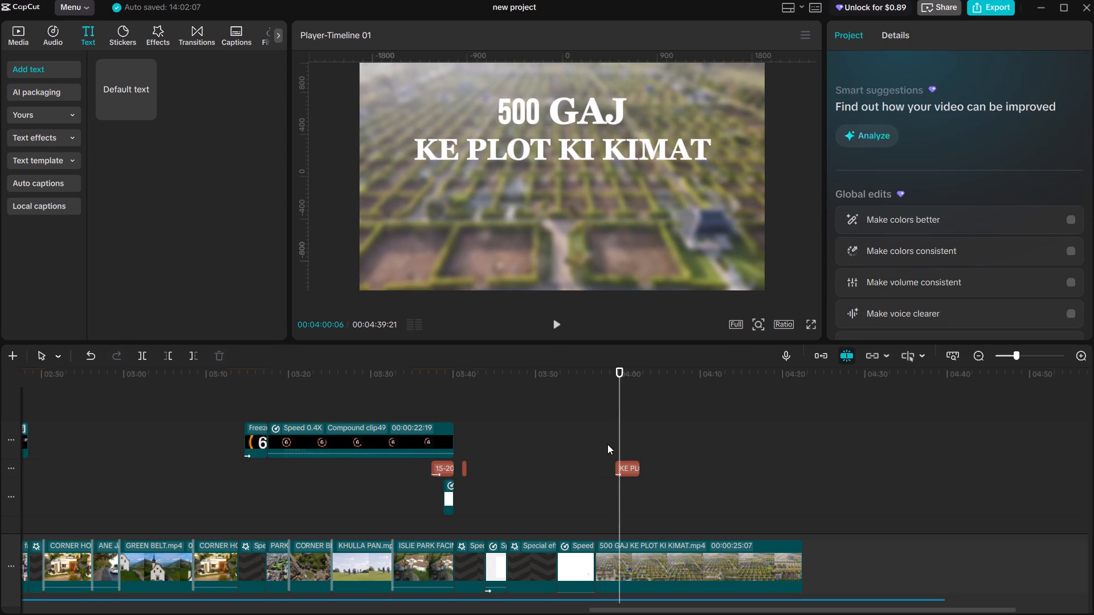
{"action": "key", "text": "space"}
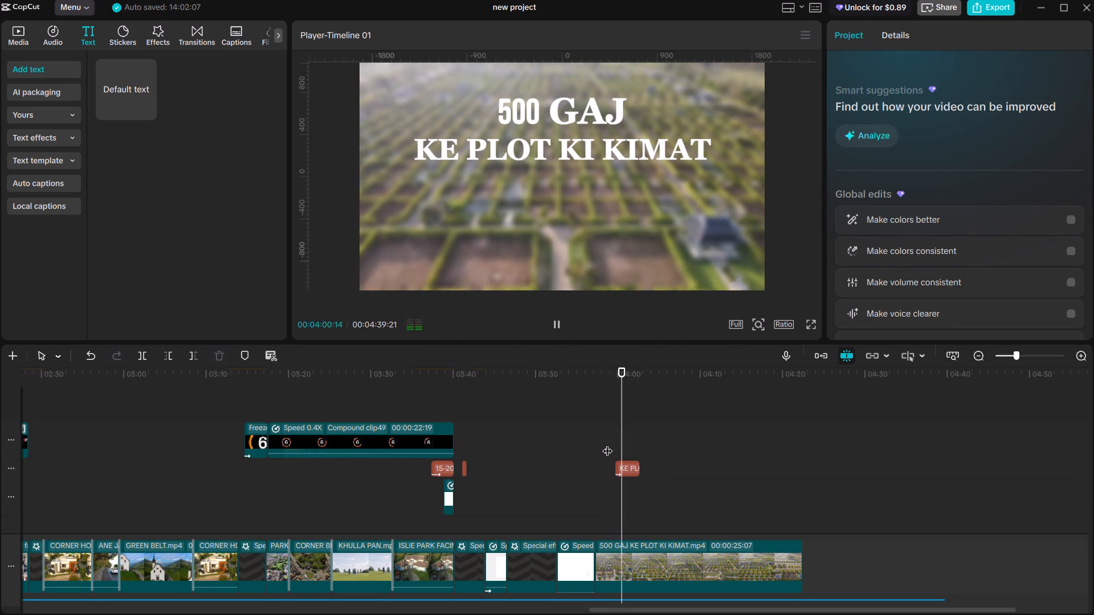
{"action": "key", "text": "space"}
{"action": "left_click", "coordinate": [624, 462]}
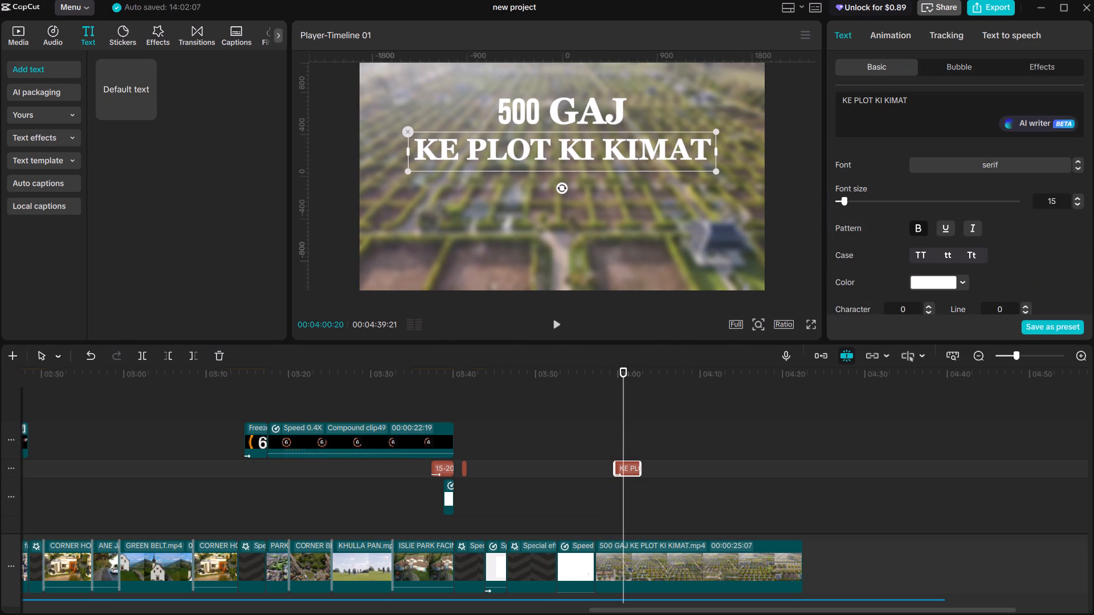
{"action": "left_click", "coordinate": [903, 34]}
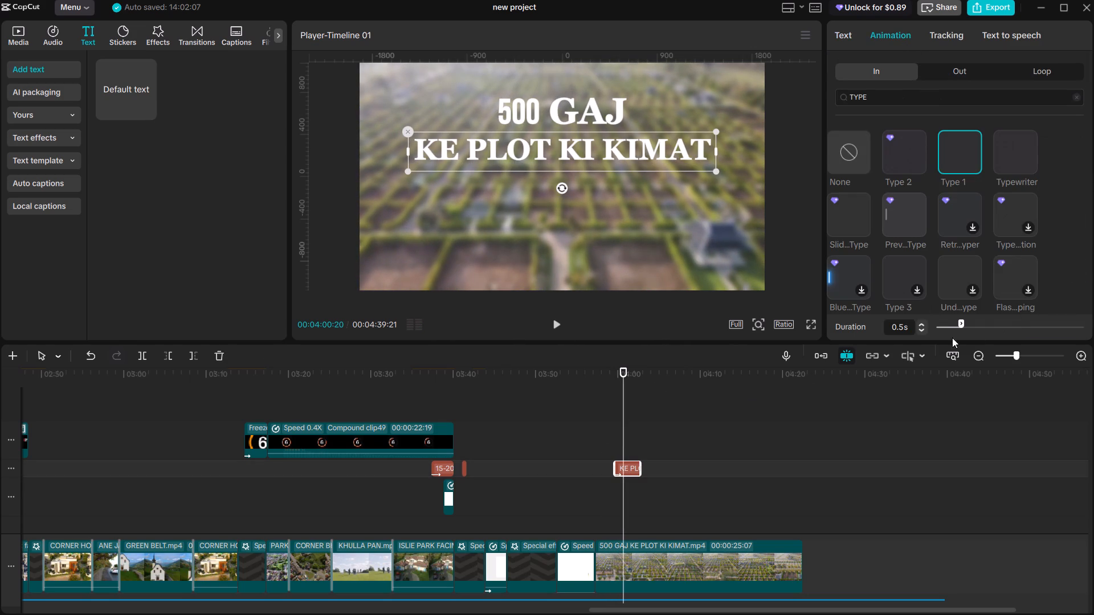
{"action": "double_click", "coordinate": [921, 323]}
Play back the passage around 04:00 repeatedly to check the KE PLOT KI KIMAT text's timing against the audio.
{"action": "key", "text": "space"}
{"action": "key", "text": "space"}
{"action": "left_click", "coordinate": [615, 440]}
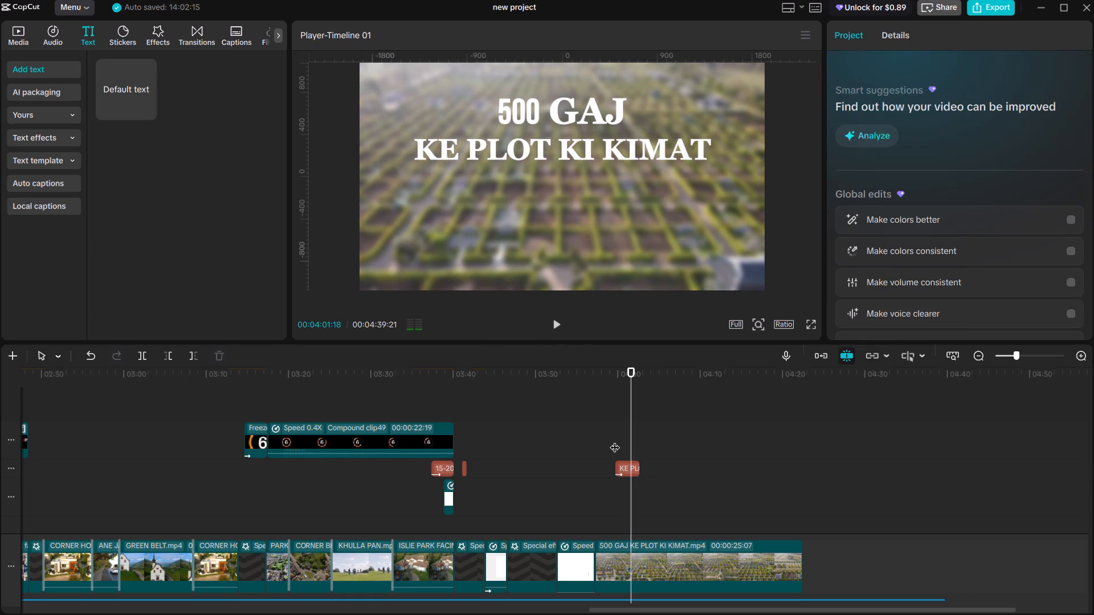
{"action": "key", "text": "space"}
{"action": "key", "text": "space"}
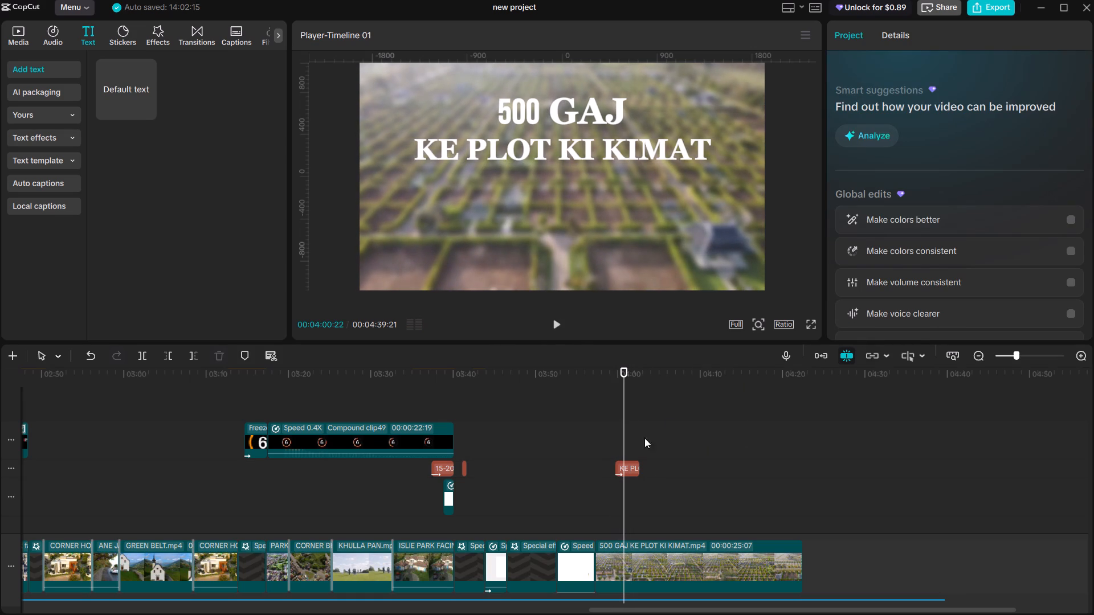
{"action": "left_click", "coordinate": [608, 442]}
{"action": "left_click", "coordinate": [594, 452]}
{"action": "key", "text": "space"}
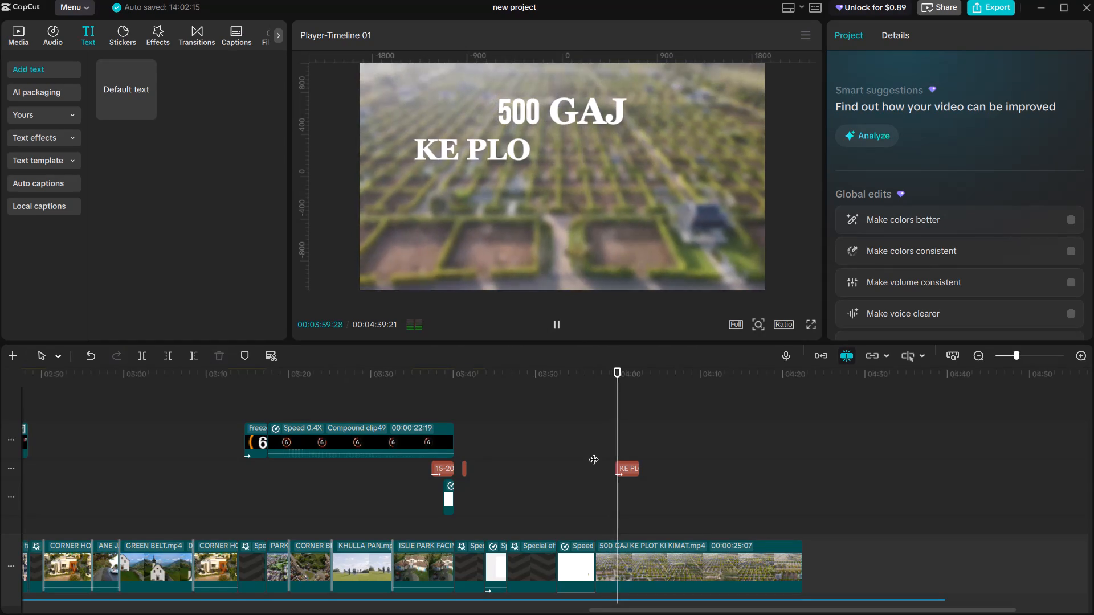
{"action": "key", "text": "space"}
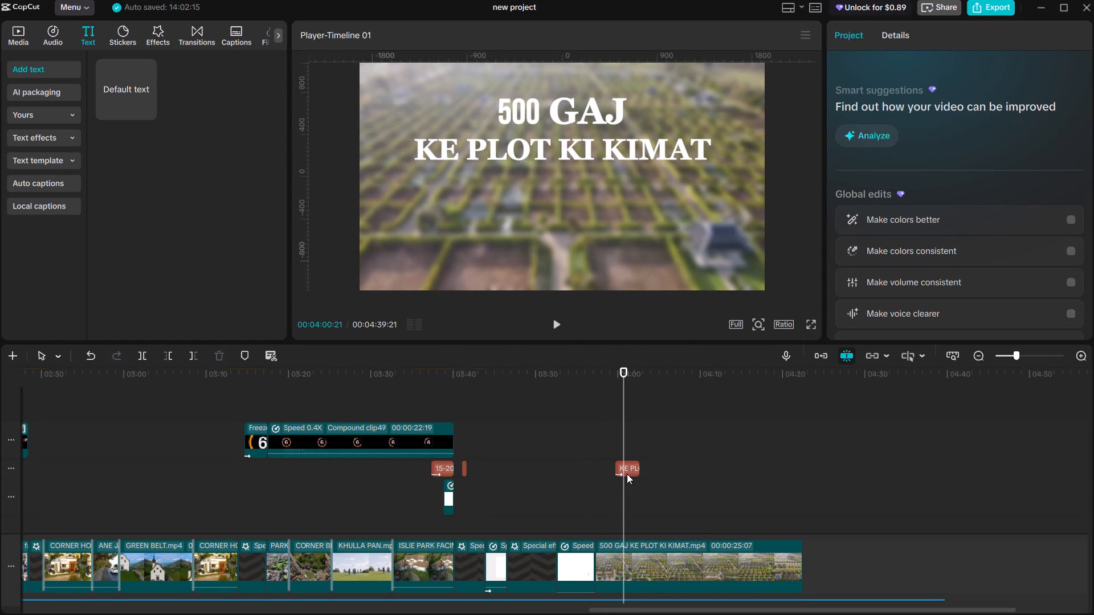
{"action": "left_click", "coordinate": [627, 474]}
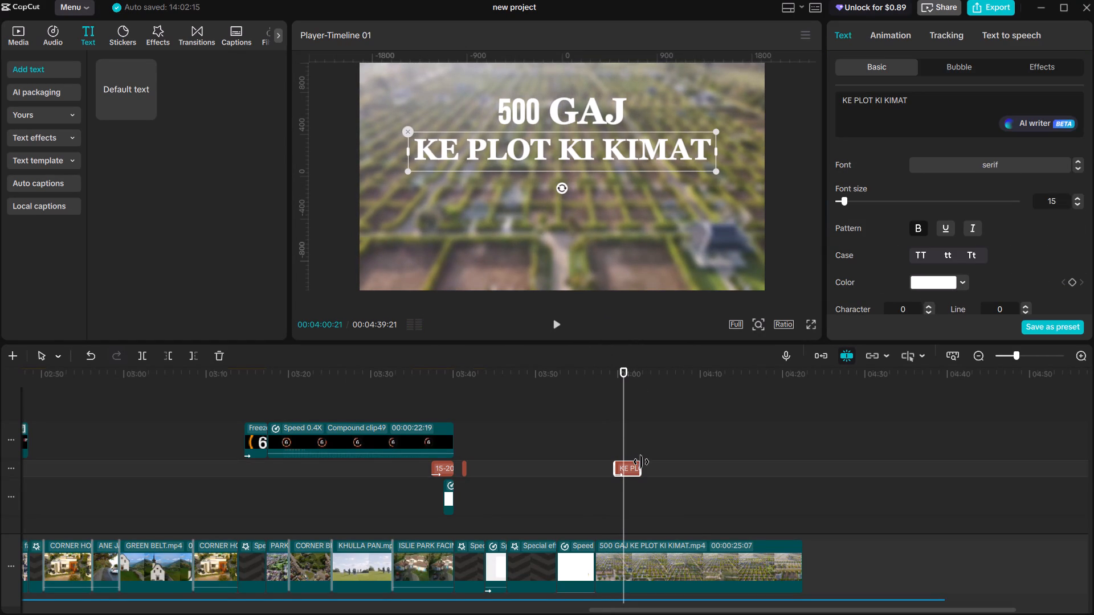
{"action": "scroll", "coordinate": [641, 462], "scroll_direction": "up", "scroll_amount": 11, "text": "ctrl"}
{"action": "scroll", "coordinate": [634, 458], "scroll_direction": "down", "scroll_amount": 18}
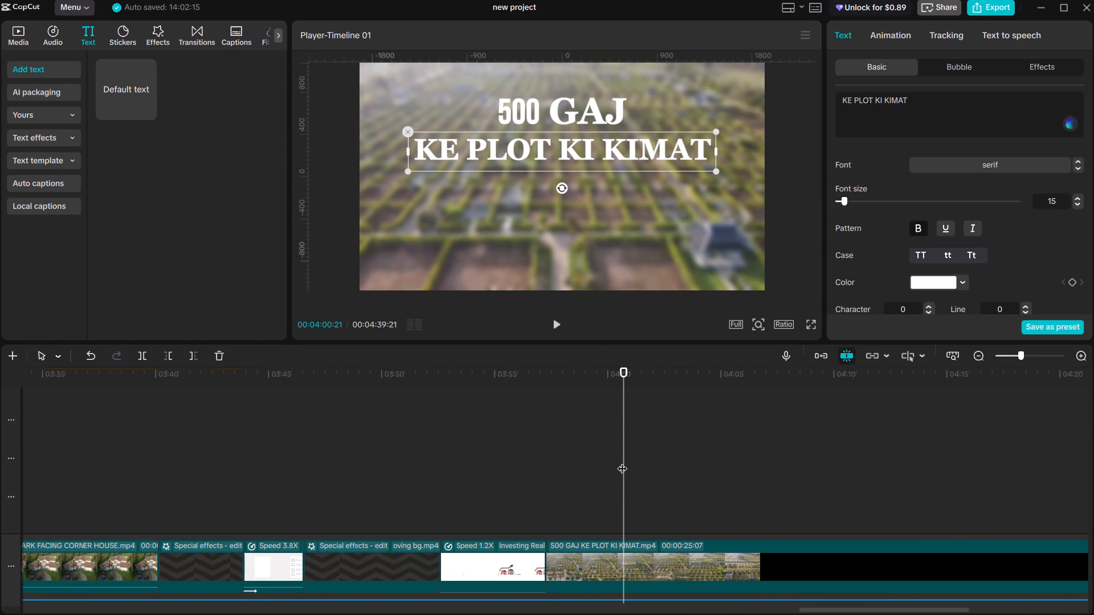
{"action": "scroll", "coordinate": [622, 461], "scroll_direction": "down", "scroll_amount": 11}
{"action": "left_click", "coordinate": [607, 469]}
{"action": "key", "text": "space"}
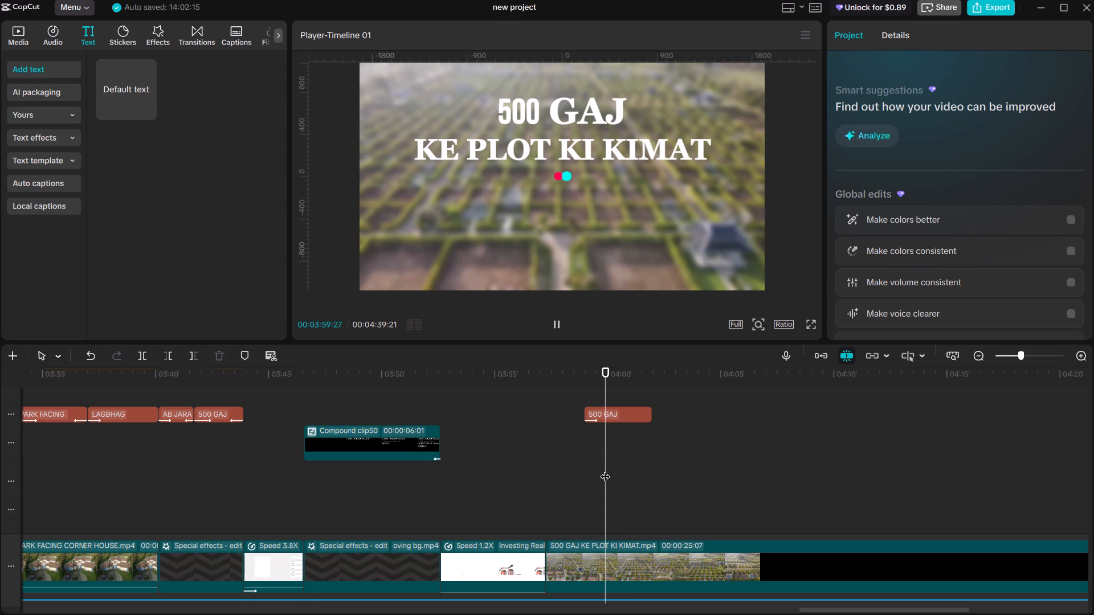
{"action": "key", "text": "space"}
Replay from about 03:59 to find the audio cue and shift the KE PLOT KI KIMAT text to start at 03:59:19.
{"action": "double_click", "coordinate": [605, 469]}
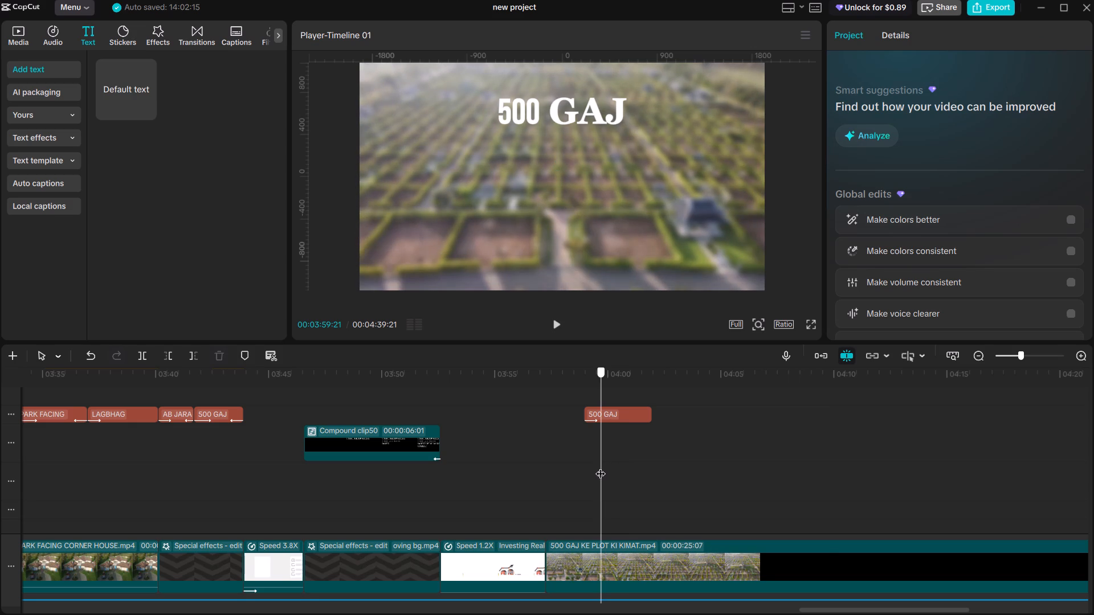
{"action": "key", "text": "space"}
{"action": "key", "text": "space"}
{"action": "left_click", "coordinate": [606, 464]}
{"action": "key", "text": "space"}
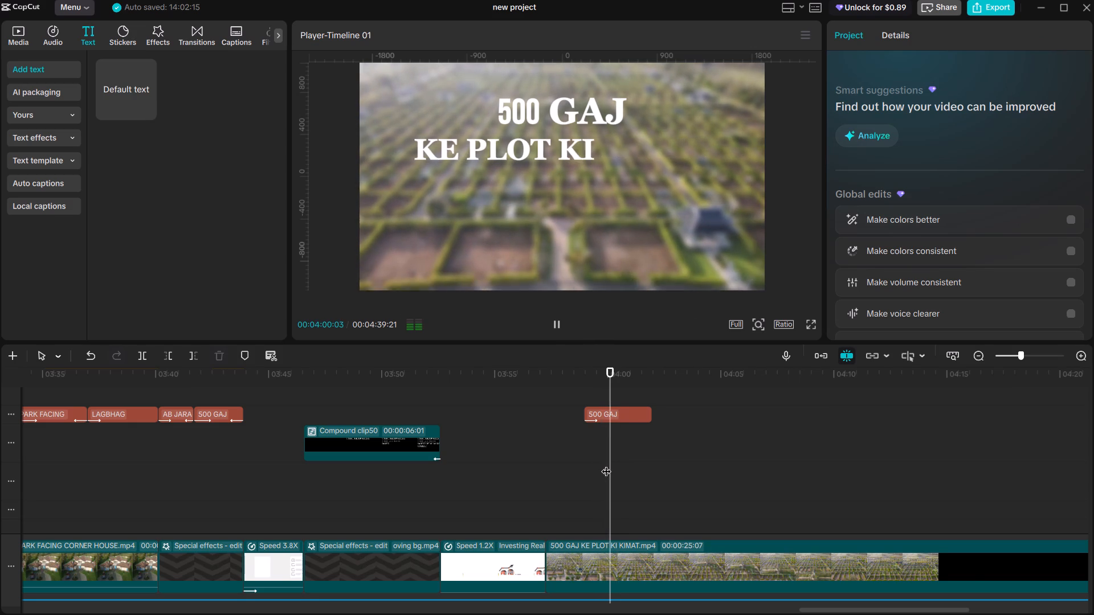
{"action": "key", "text": "space"}
{"action": "left_click", "coordinate": [593, 464]}
{"action": "key", "text": "space"}
{"action": "key", "text": "space"}
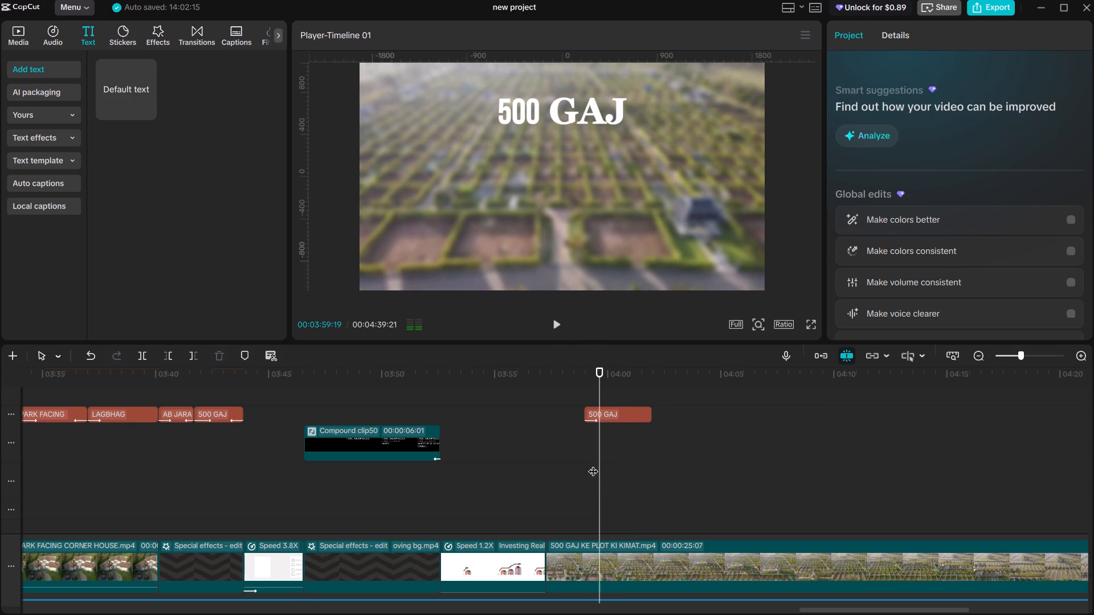
{"action": "scroll", "coordinate": [605, 464], "scroll_direction": "up", "scroll_amount": 20}
{"action": "scroll", "coordinate": [605, 464], "scroll_direction": "up", "scroll_amount": 3}
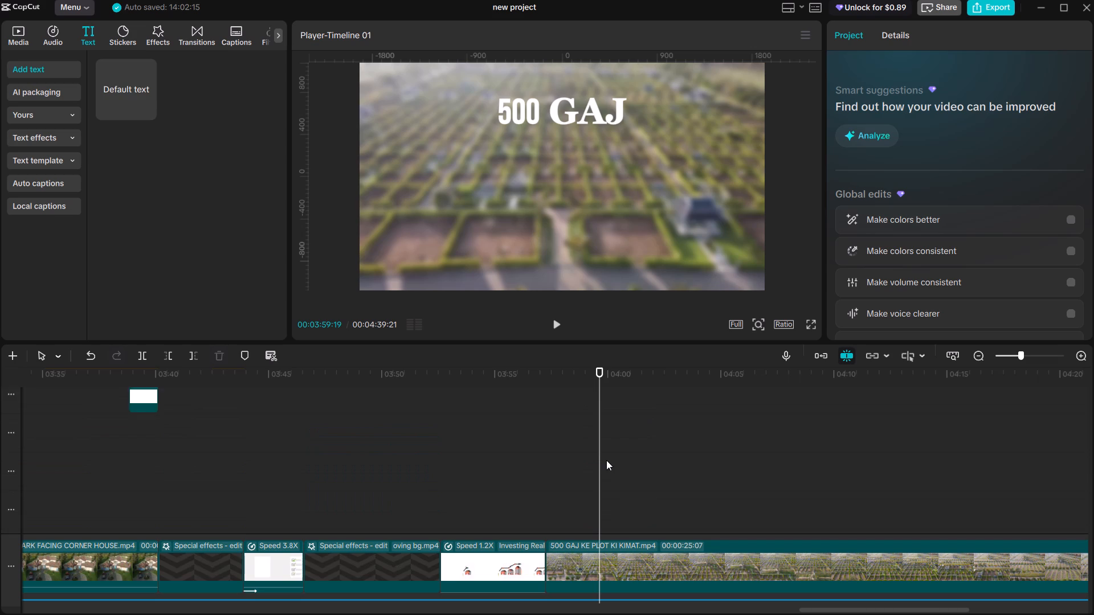
{"action": "scroll", "coordinate": [606, 460], "scroll_direction": "up", "scroll_amount": 6}
{"action": "left_click_drag", "start_coordinate": [618, 466], "coordinate": [613, 466]}
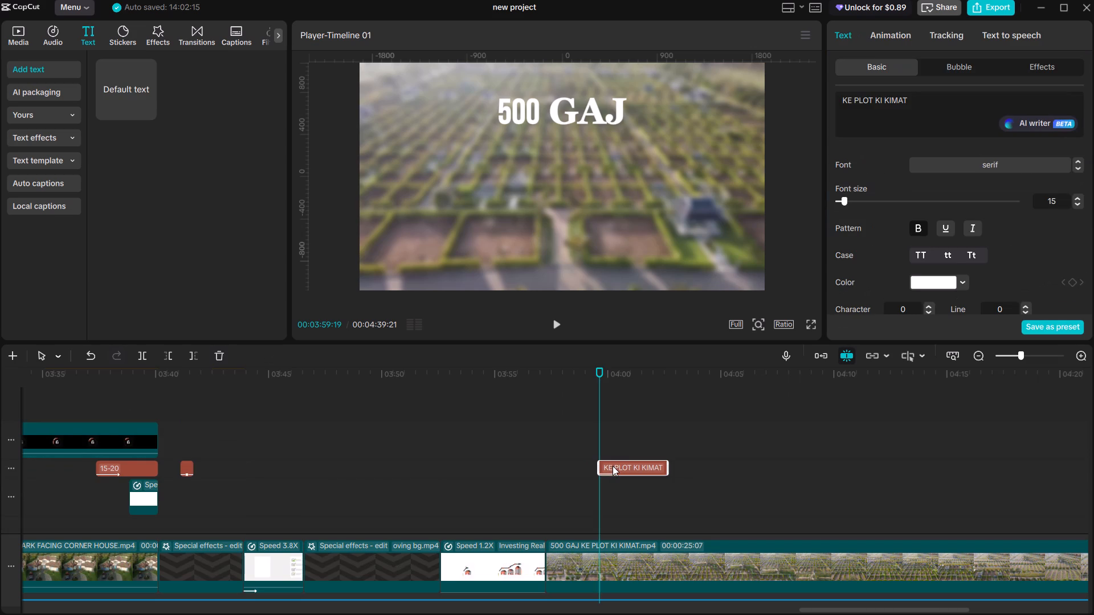
Play back the passage from 03:58:25 to about 04:01 to check the moved KE PLOT KI KIMAT text against the audio.
{"action": "key", "text": "space"}
{"action": "left_click", "coordinate": [582, 439]}
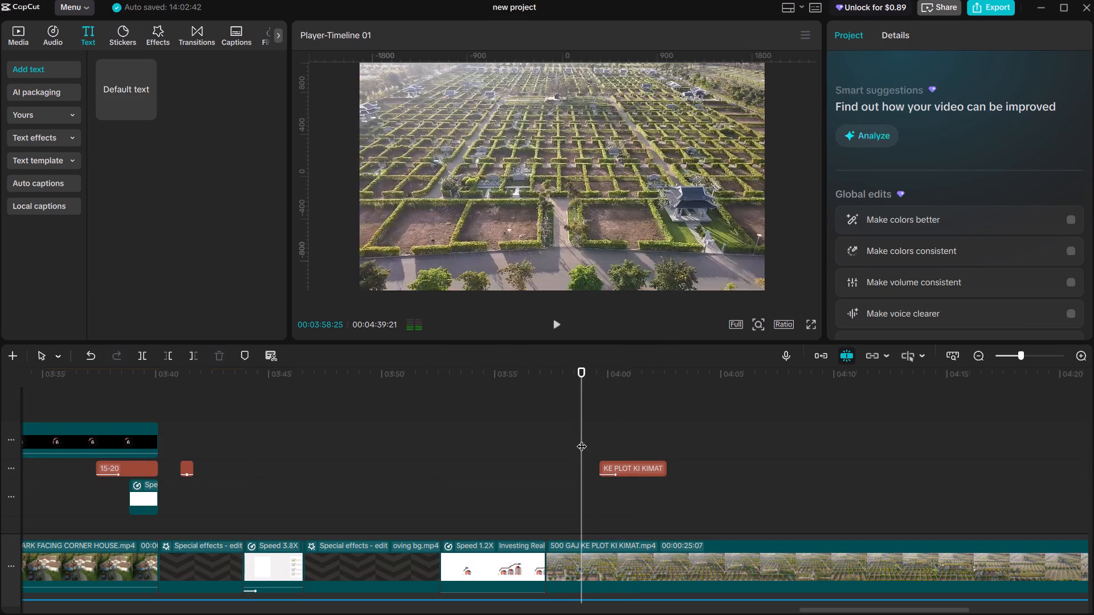
{"action": "key", "text": "space"}
{"action": "key", "text": "space"}
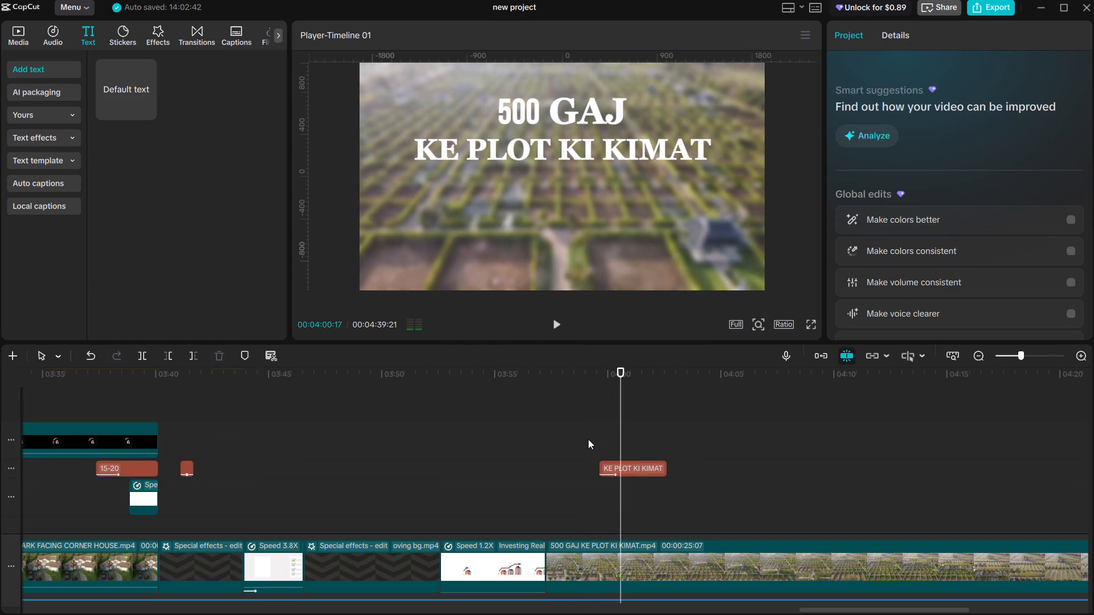
{"action": "key", "text": "space"}
{"action": "key", "text": "space"}
{"action": "left_click", "coordinate": [631, 438]}
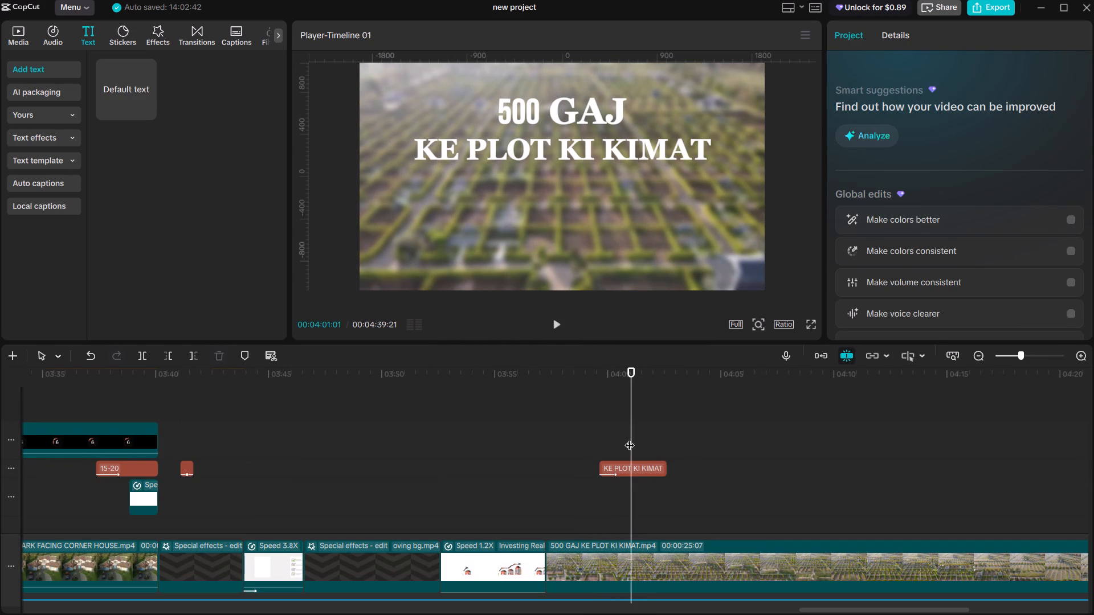
{"action": "left_click_drag", "start_coordinate": [630, 438], "coordinate": [622, 435]}
{"action": "key", "text": "space"}
{"action": "key", "text": "space"}
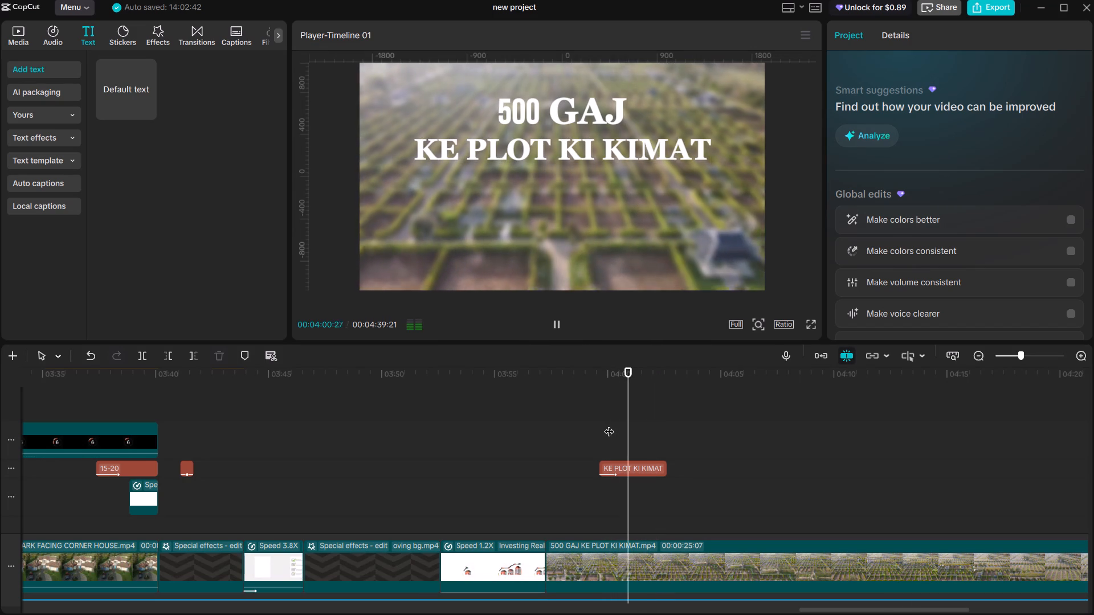
{"action": "key", "text": "space"}
{"action": "scroll", "coordinate": [668, 453], "scroll_direction": "down", "scroll_amount": 9}
{"action": "scroll", "coordinate": [677, 469], "scroll_direction": "up", "scroll_amount": 1}
{"action": "scroll", "coordinate": [675, 478], "scroll_direction": "down", "scroll_amount": 20}
{"action": "scroll", "coordinate": [675, 478], "scroll_direction": "down", "scroll_amount": 2}
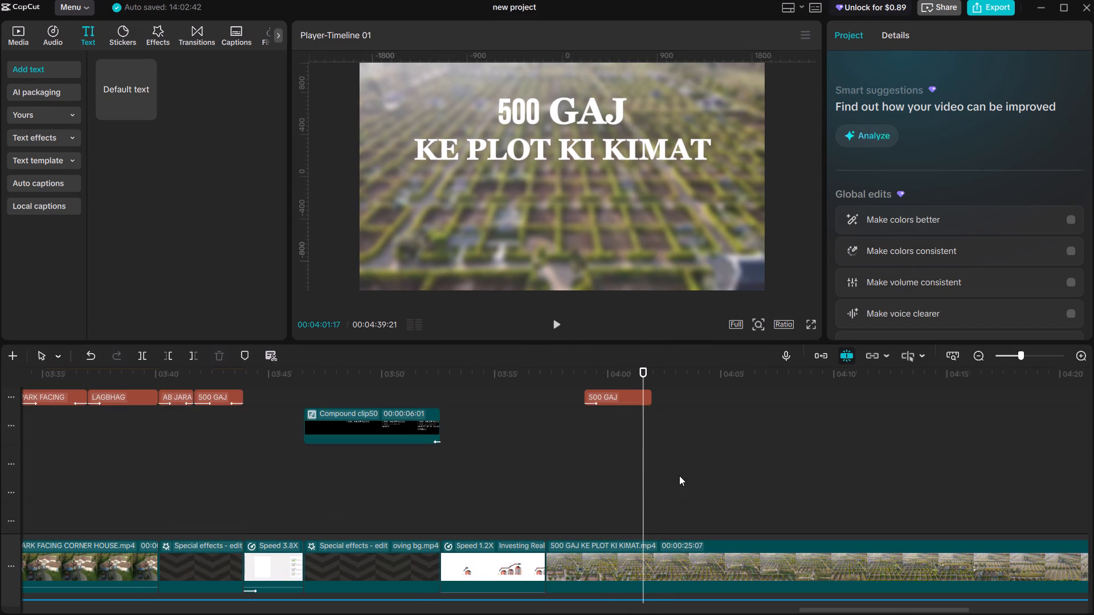
{"action": "scroll", "coordinate": [671, 470], "scroll_direction": "down", "scroll_amount": 6}
{"action": "scroll", "coordinate": [670, 469], "scroll_direction": "down", "scroll_amount": 16, "text": "ctrl"}
{"action": "scroll", "coordinate": [668, 499], "scroll_direction": "down", "scroll_amount": 6}
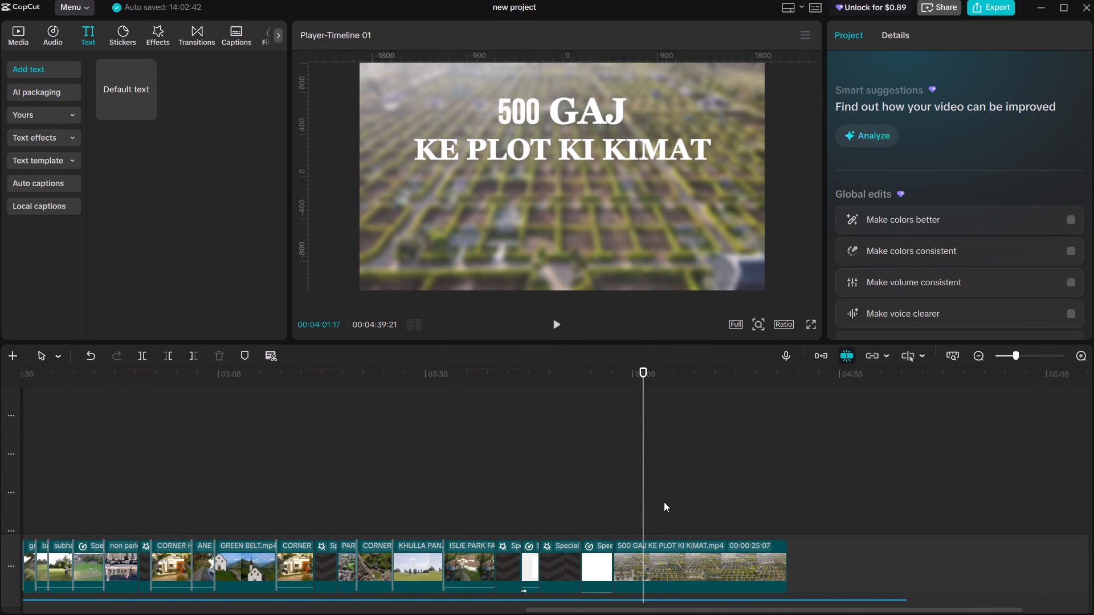
{"action": "scroll", "coordinate": [664, 502], "scroll_direction": "down", "scroll_amount": 8}
{"action": "scroll", "coordinate": [664, 498], "scroll_direction": "down", "scroll_amount": 19}
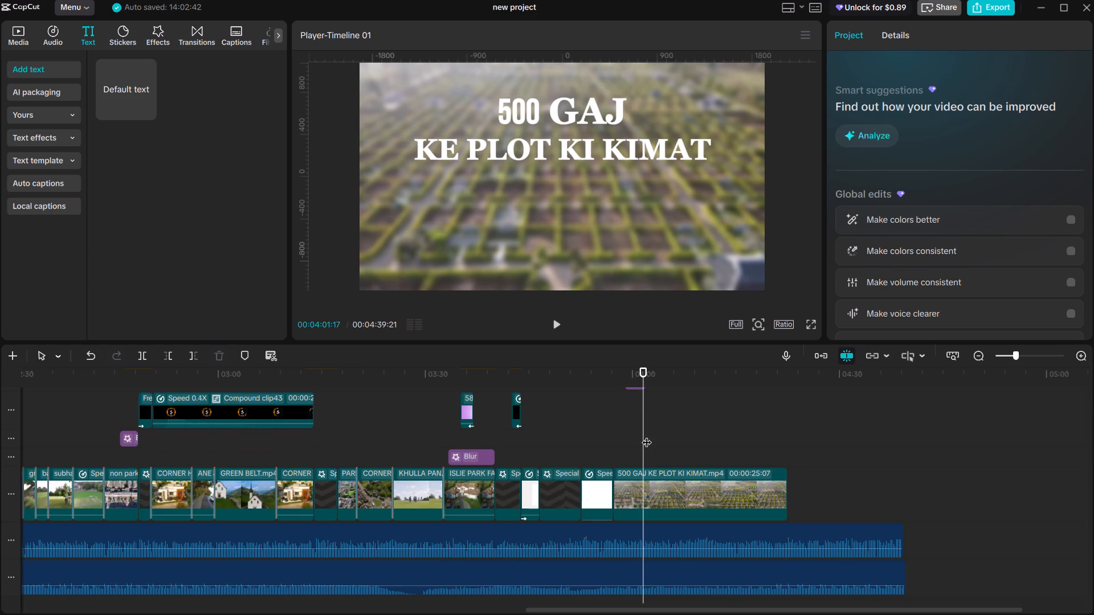
Extend the Blur effect over the 500 GAJ titles to the end of the 500 GAJ KE PLOT KI KIMAT.mp4 clip.
{"action": "scroll", "coordinate": [647, 435], "scroll_direction": "up", "scroll_amount": 3}
{"action": "left_click", "coordinate": [640, 428]}
{"action": "left_click_drag", "start_coordinate": [646, 432], "coordinate": [765, 442]}
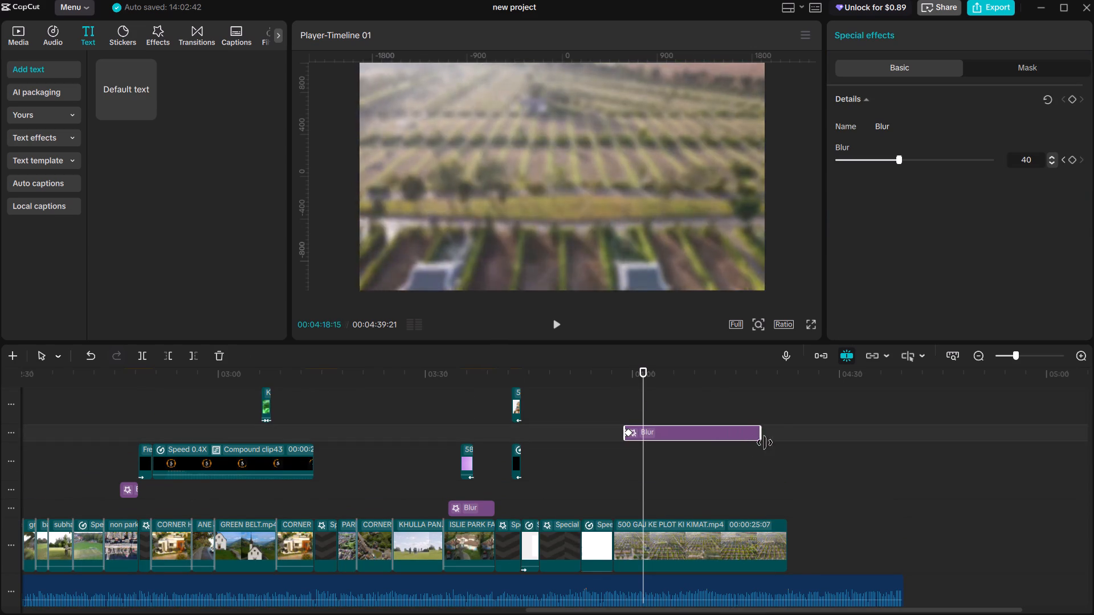
{"action": "left_click_drag", "start_coordinate": [765, 442], "coordinate": [789, 448]}
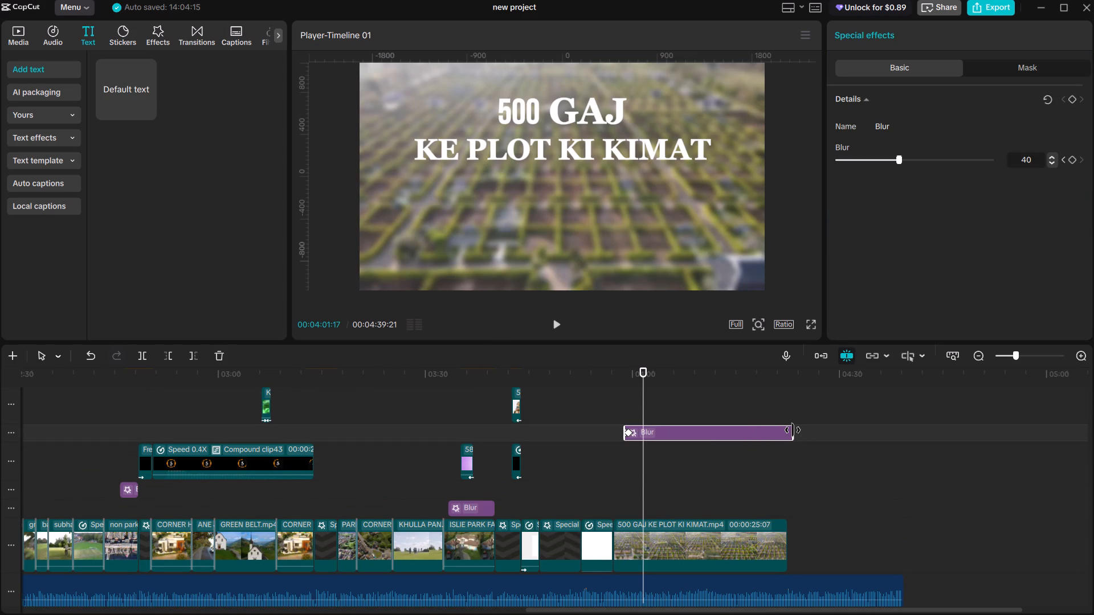
{"action": "left_click_drag", "start_coordinate": [793, 430], "coordinate": [784, 429]}
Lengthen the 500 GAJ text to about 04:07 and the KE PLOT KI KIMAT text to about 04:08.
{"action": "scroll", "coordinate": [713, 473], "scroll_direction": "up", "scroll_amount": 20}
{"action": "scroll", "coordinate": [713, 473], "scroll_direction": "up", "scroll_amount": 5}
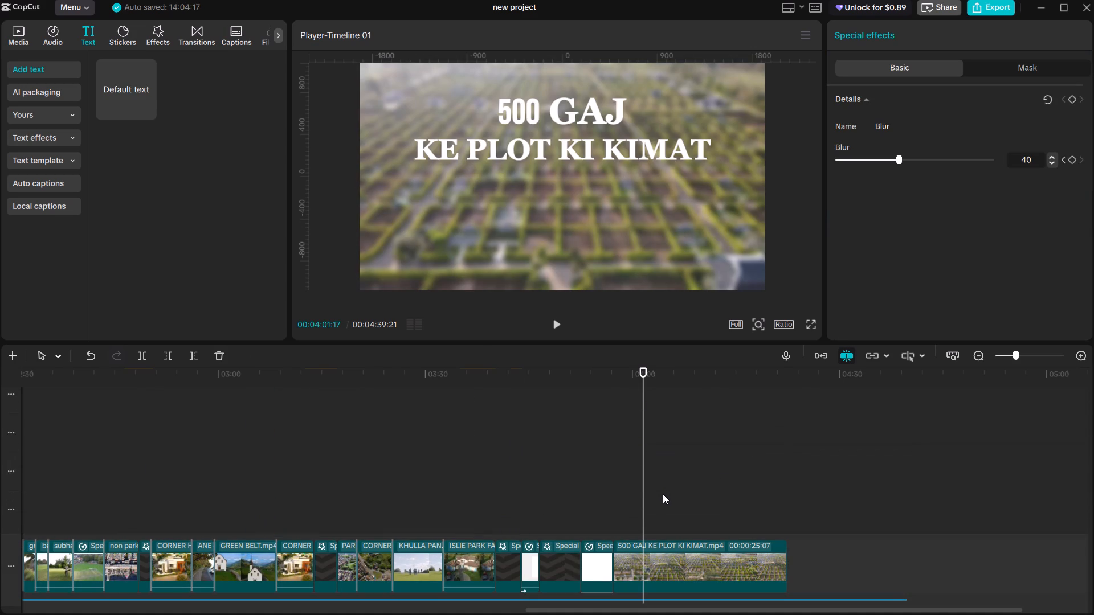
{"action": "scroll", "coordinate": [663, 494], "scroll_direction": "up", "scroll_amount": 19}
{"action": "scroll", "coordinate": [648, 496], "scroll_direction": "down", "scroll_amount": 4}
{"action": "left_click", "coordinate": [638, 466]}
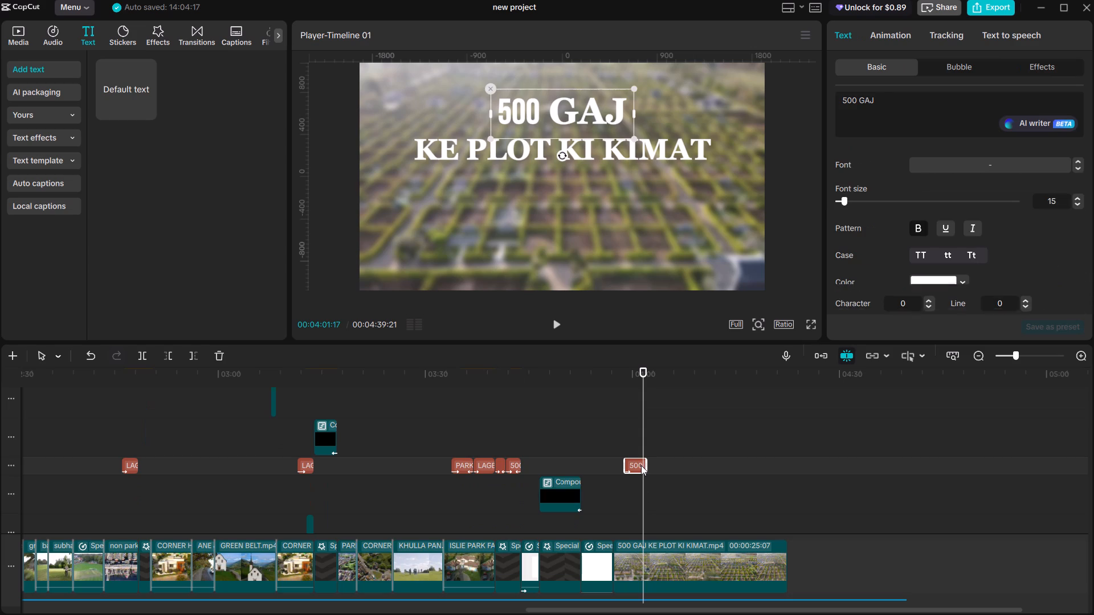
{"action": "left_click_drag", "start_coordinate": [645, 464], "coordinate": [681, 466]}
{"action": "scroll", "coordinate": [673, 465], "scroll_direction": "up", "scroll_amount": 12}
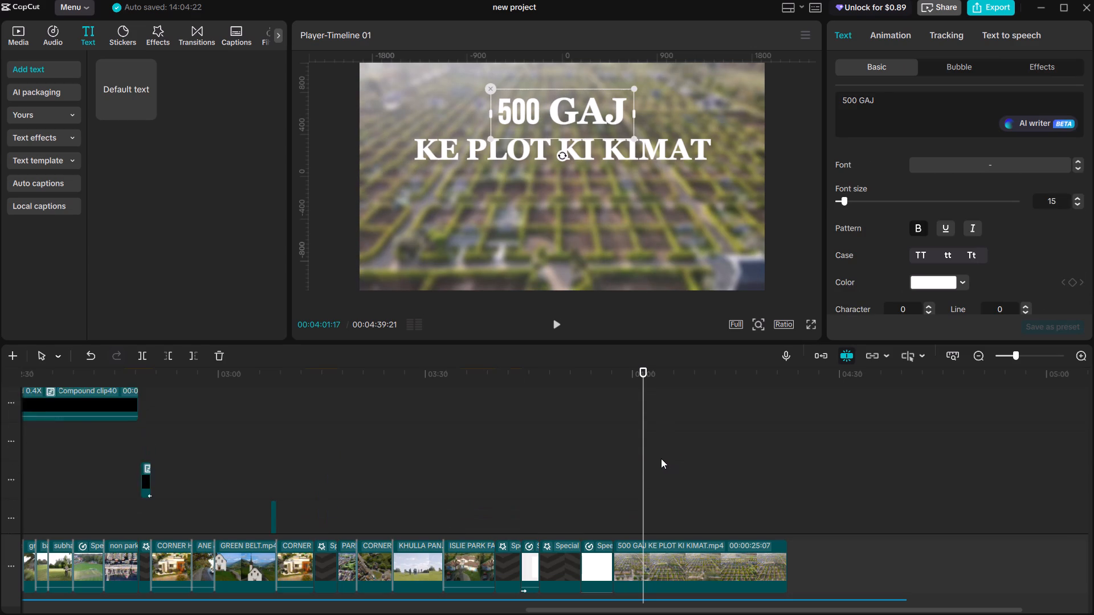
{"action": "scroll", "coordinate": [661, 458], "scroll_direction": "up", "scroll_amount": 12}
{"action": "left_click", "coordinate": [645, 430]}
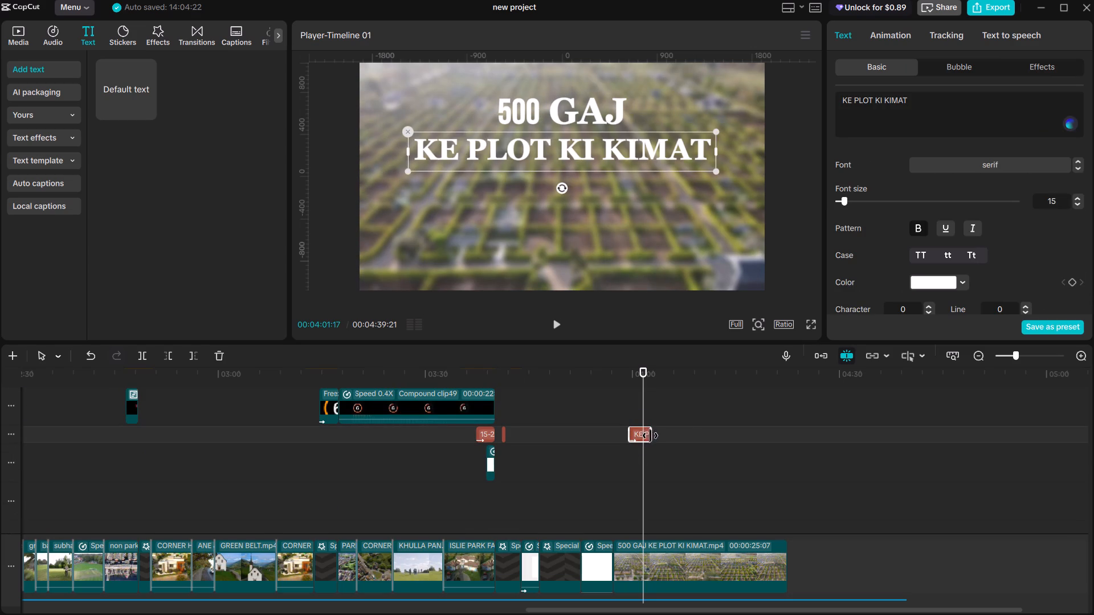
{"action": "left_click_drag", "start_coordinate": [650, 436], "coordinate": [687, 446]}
Play the 500 GAJ title passage from about 03:58 to 04:03:20 and recheck the audio around 04:01:15.
{"action": "left_click", "coordinate": [624, 493]}
{"action": "key", "text": "space"}
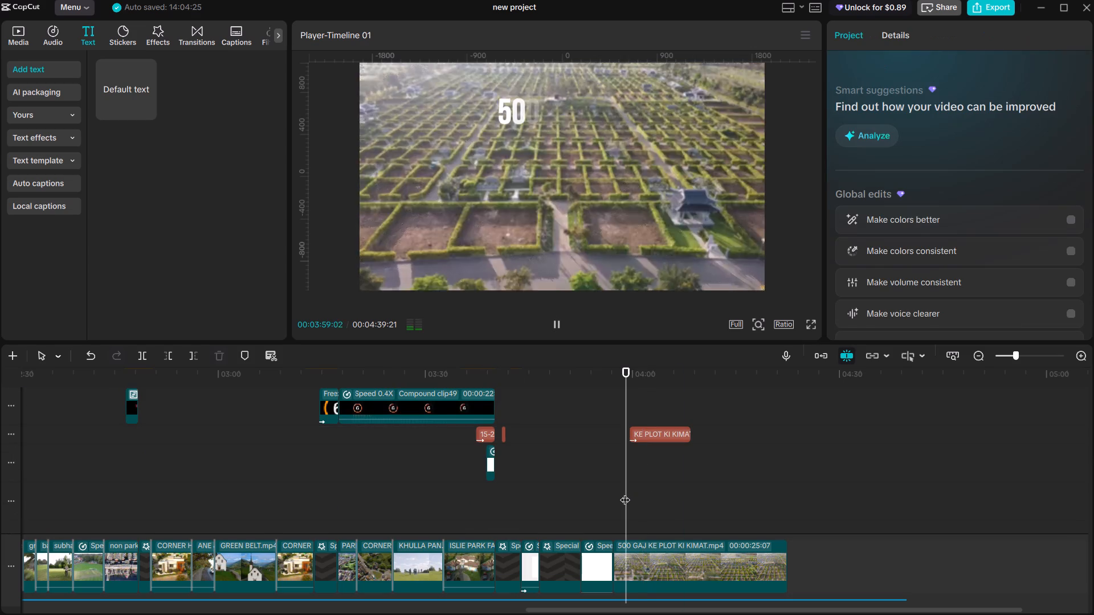
{"action": "key", "text": "space"}
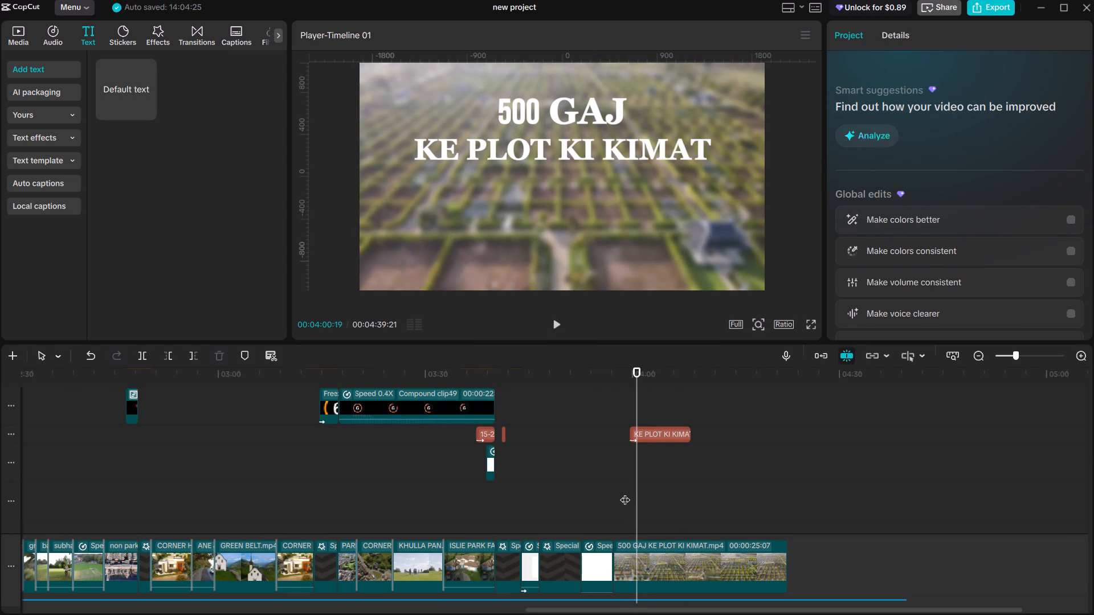
{"action": "key", "text": "space"}
{"action": "key", "text": "space"}
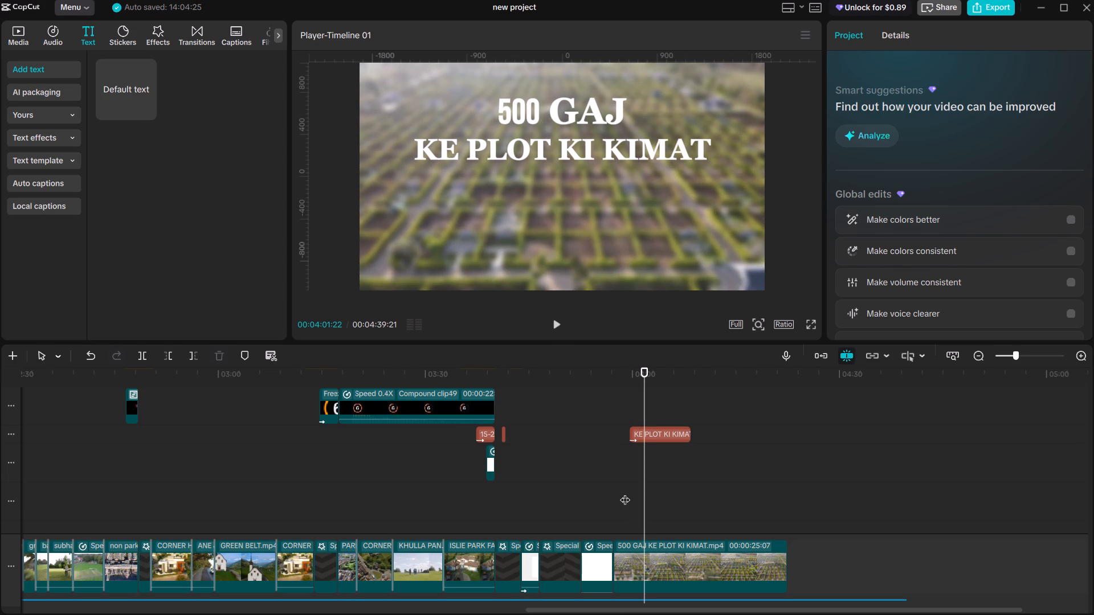
{"action": "key", "text": "space"}
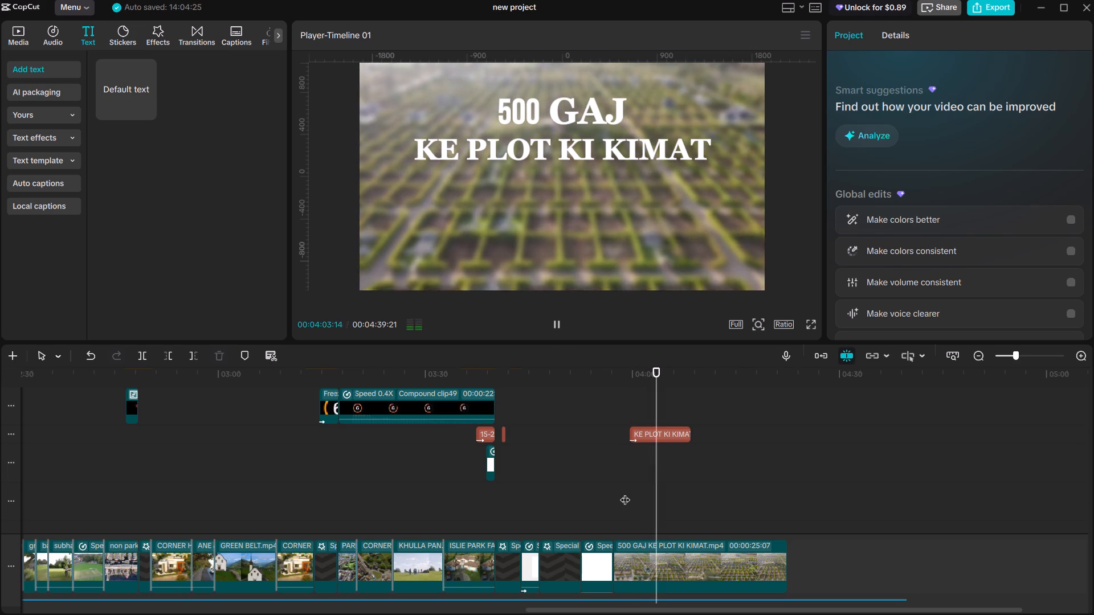
{"action": "key", "text": "space"}
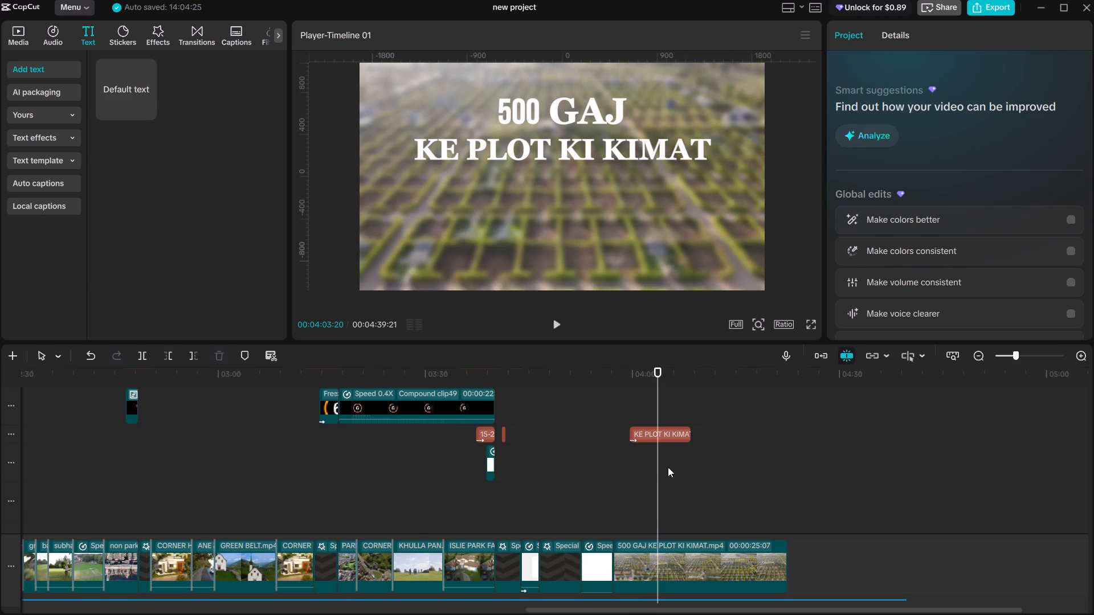
{"action": "left_click", "coordinate": [651, 457]}
{"action": "left_click_drag", "start_coordinate": [651, 457], "coordinate": [646, 454]}
{"action": "key", "text": "space"}
{"action": "key", "text": "space"}
{"action": "double_click", "coordinate": [646, 454]}
{"action": "key", "text": "space"}
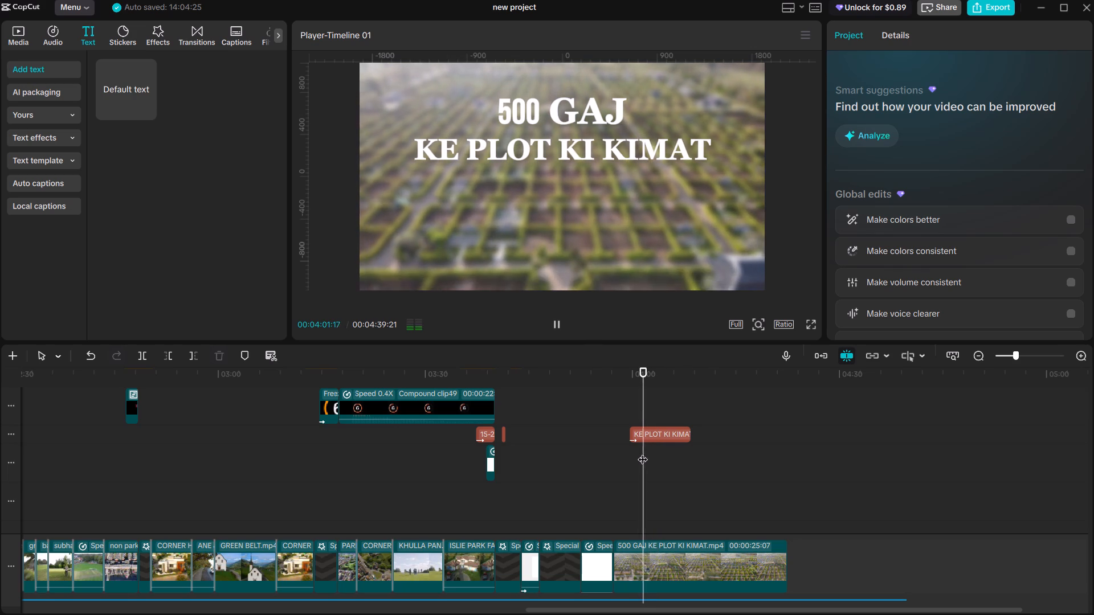
{"action": "left_click", "coordinate": [643, 452]}
{"action": "key", "text": "space"}
{"action": "left_click", "coordinate": [643, 452]}
Replay the passage after 04:01:15 against the audio waveform and park the playhead at 04:01:19.
{"action": "scroll", "coordinate": [648, 462], "scroll_direction": "down", "scroll_amount": 8}
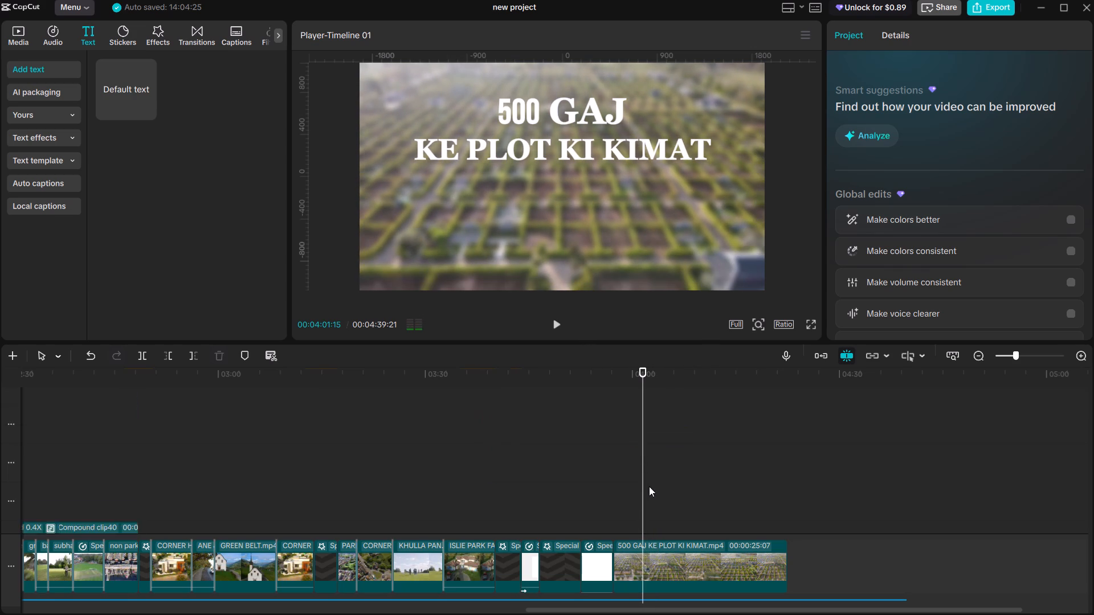
{"action": "scroll", "coordinate": [649, 486], "scroll_direction": "down", "scroll_amount": 20}
{"action": "scroll", "coordinate": [649, 486], "scroll_direction": "down", "scroll_amount": 20}
{"action": "scroll", "coordinate": [649, 486], "scroll_direction": "down", "scroll_amount": 20}
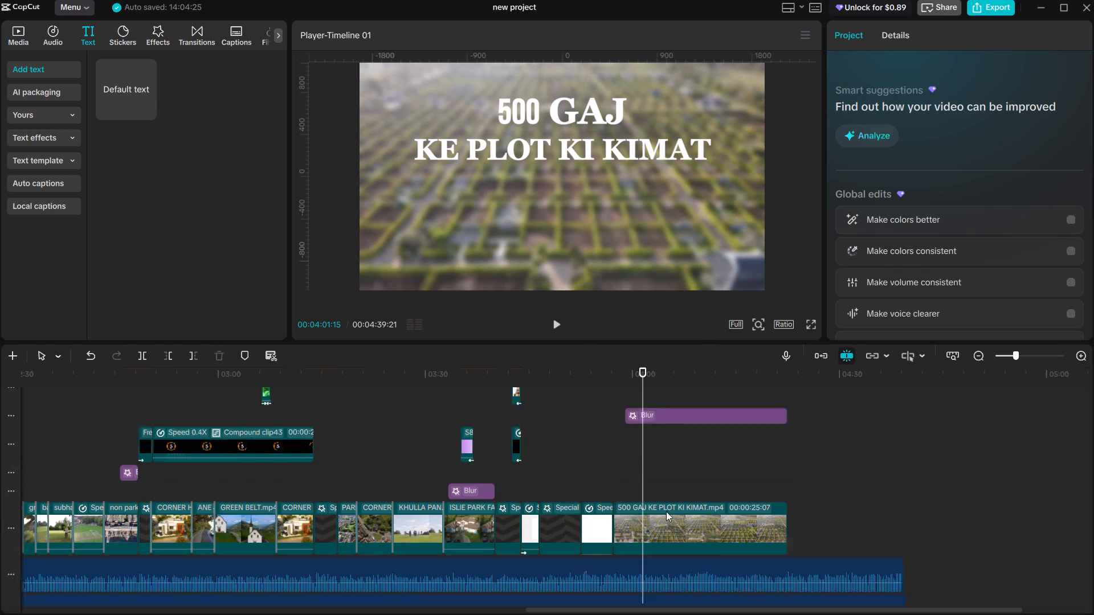
{"action": "scroll", "coordinate": [666, 511], "scroll_direction": "down", "scroll_amount": 8}
{"action": "scroll", "coordinate": [659, 511], "scroll_direction": "up", "scroll_amount": 20, "text": "ctrl"}
{"action": "scroll", "coordinate": [659, 511], "scroll_direction": "up", "scroll_amount": 14, "text": "ctrl"}
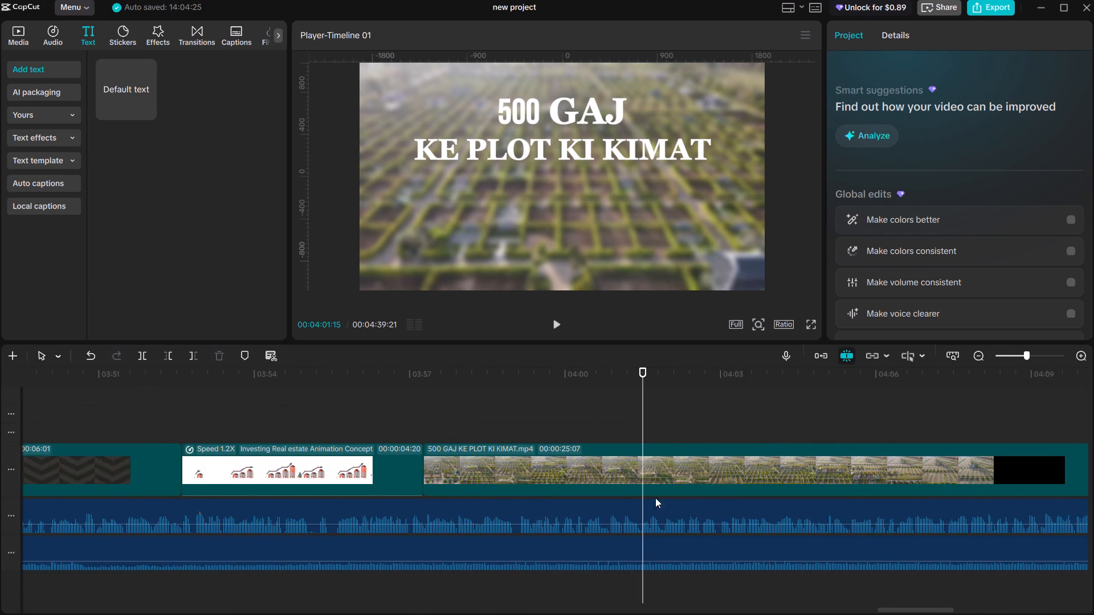
{"action": "key", "text": "space"}
{"action": "key", "text": "space"}
{"action": "scroll", "coordinate": [654, 425], "scroll_direction": "up", "scroll_amount": 2}
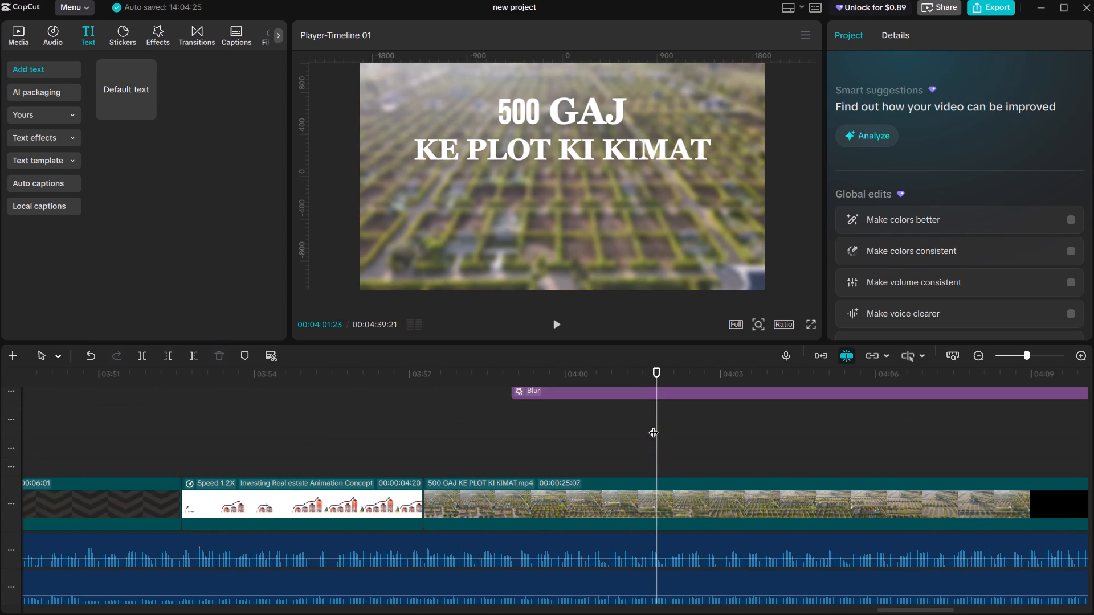
{"action": "scroll", "coordinate": [654, 439], "scroll_direction": "up", "scroll_amount": 17, "text": "ctrl"}
{"action": "left_click", "coordinate": [653, 446]}
{"action": "left_click_drag", "start_coordinate": [653, 446], "coordinate": [644, 440]}
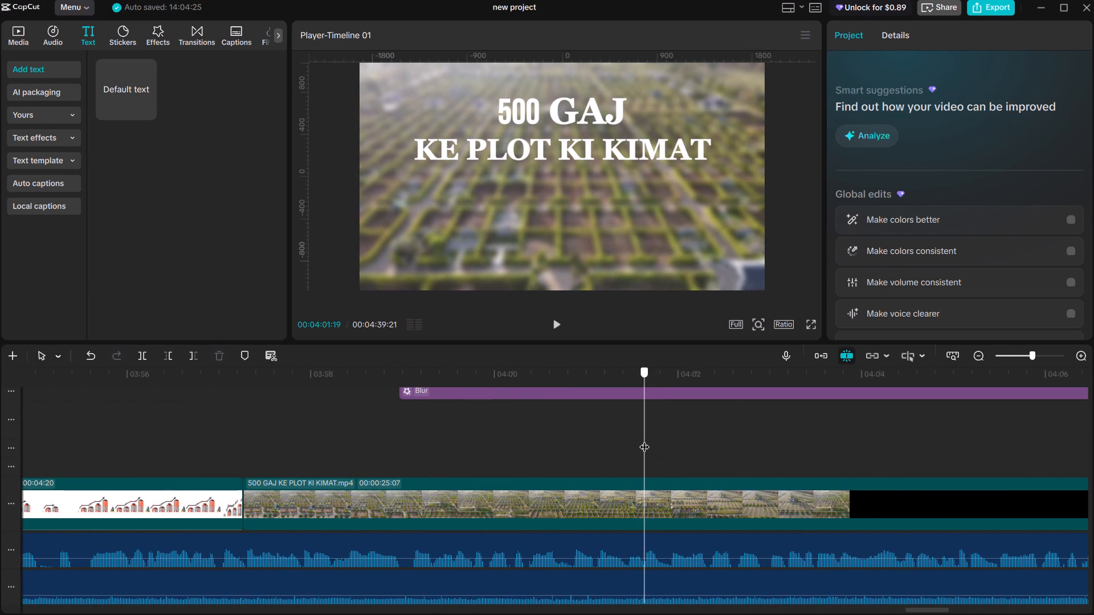
{"action": "left_click_drag", "start_coordinate": [644, 440], "coordinate": [643, 439]}
{"action": "key", "text": "space"}
{"action": "left_click", "coordinate": [643, 439]}
Combine the 500 GAJ and KE PLOT KI KIMAT texts into one compound clip.
{"action": "scroll", "coordinate": [644, 439], "scroll_direction": "down", "scroll_amount": 8}
{"action": "scroll", "coordinate": [646, 444], "scroll_direction": "up", "scroll_amount": 20}
{"action": "scroll", "coordinate": [646, 444], "scroll_direction": "up", "scroll_amount": 20}
{"action": "scroll", "coordinate": [646, 444], "scroll_direction": "up", "scroll_amount": 13}
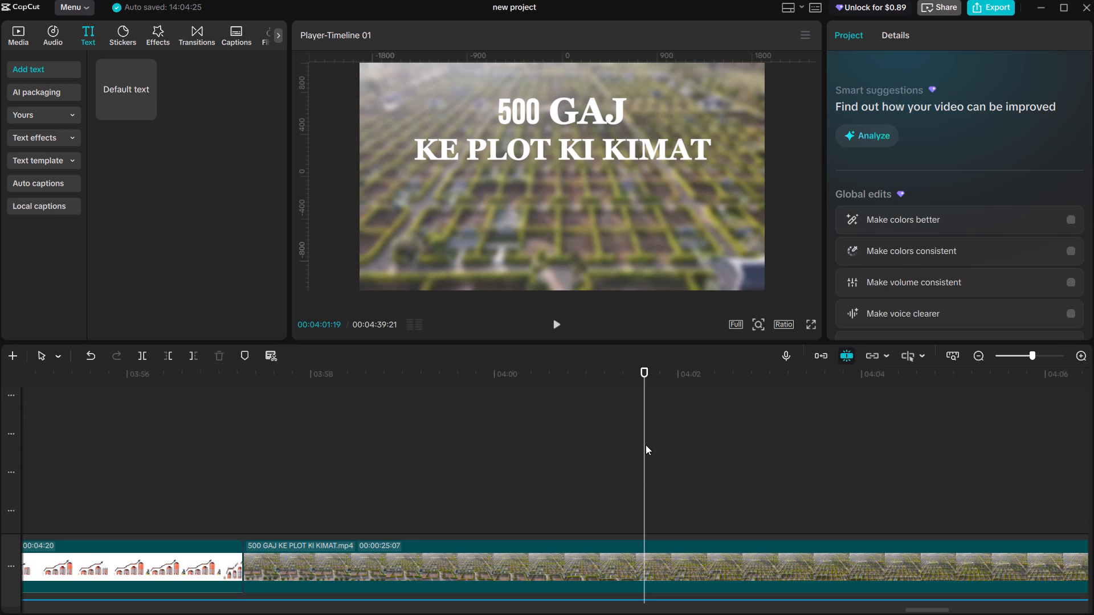
{"action": "scroll", "coordinate": [643, 453], "scroll_direction": "down", "scroll_amount": 9}
{"action": "scroll", "coordinate": [645, 454], "scroll_direction": "down", "scroll_amount": 12, "text": "ctrl"}
{"action": "left_click", "coordinate": [649, 437], "text": "ctrl"}
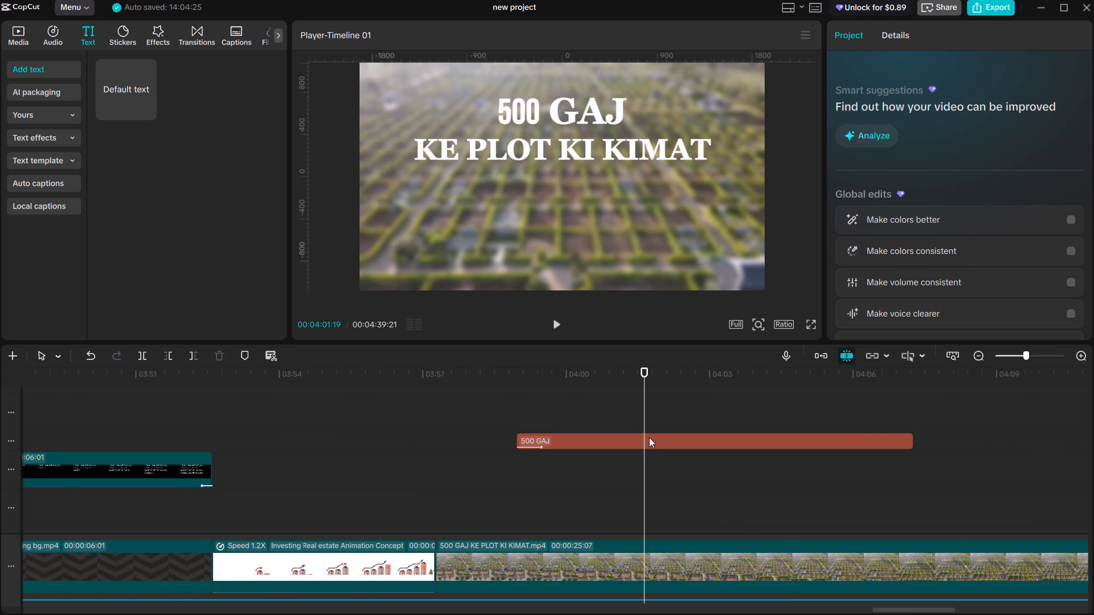
{"action": "scroll", "coordinate": [656, 438], "scroll_direction": "up", "scroll_amount": 7, "text": "ctrl"}
{"action": "scroll", "coordinate": [656, 442], "scroll_direction": "down", "scroll_amount": 8, "text": "ctrl"}
{"action": "scroll", "coordinate": [656, 443], "scroll_direction": "up", "scroll_amount": 8}
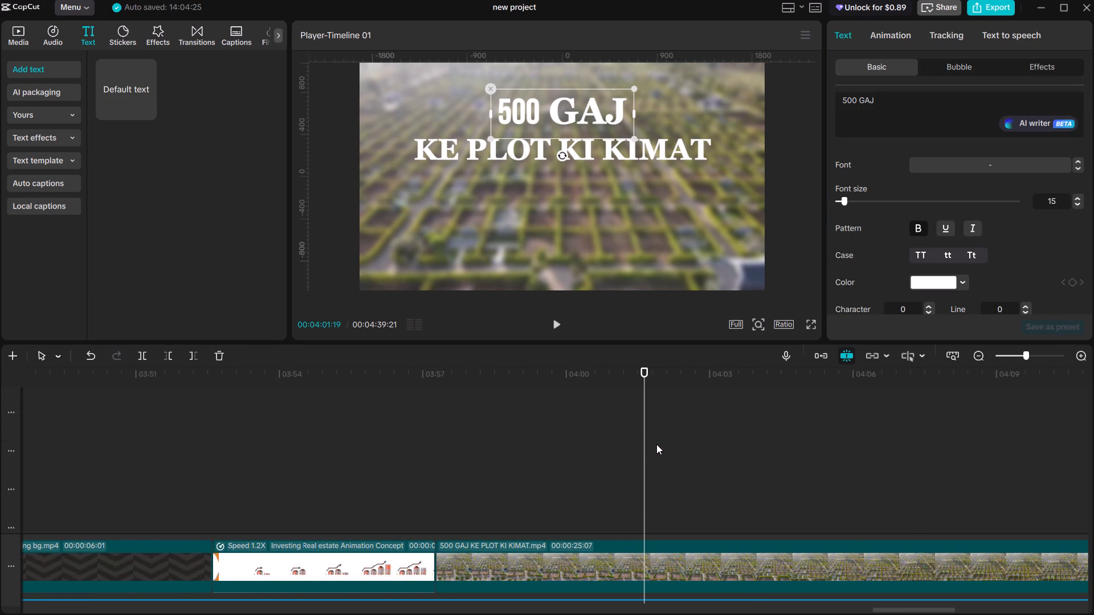
{"action": "scroll", "coordinate": [656, 444], "scroll_direction": "up", "scroll_amount": 13}
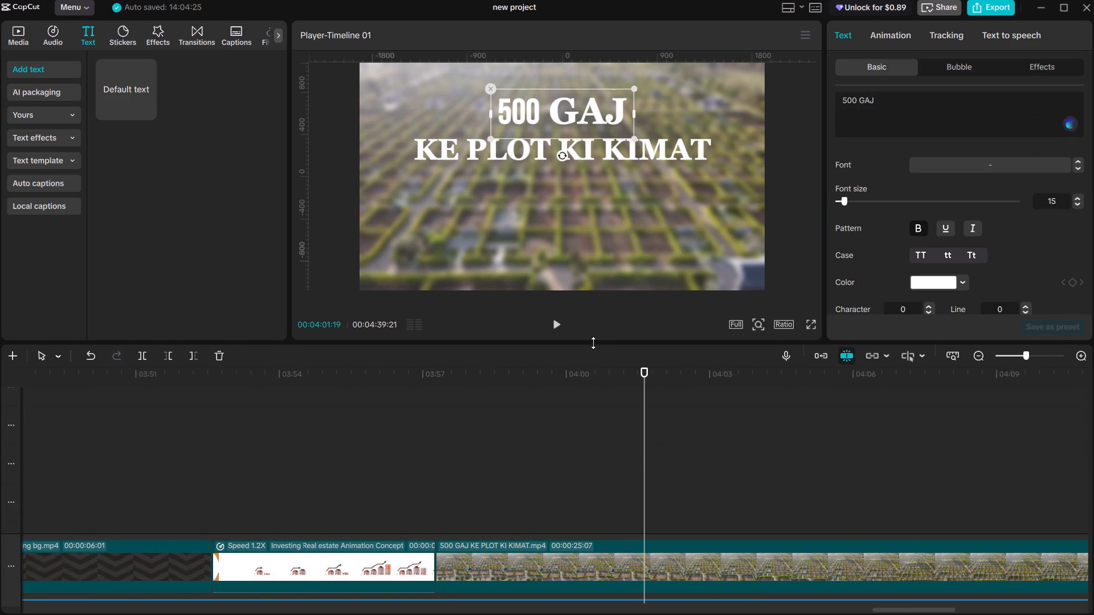
{"action": "left_click_drag", "start_coordinate": [593, 343], "coordinate": [658, 140]}
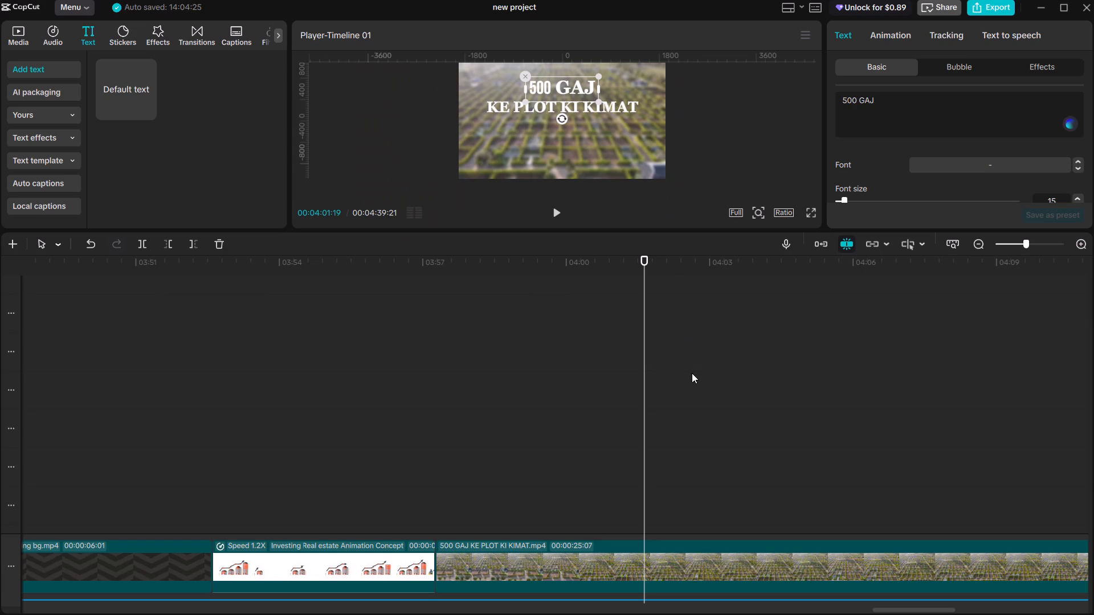
{"action": "scroll", "coordinate": [692, 373], "scroll_direction": "up", "scroll_amount": 10}
{"action": "left_click", "coordinate": [670, 359], "text": "ctrl"}
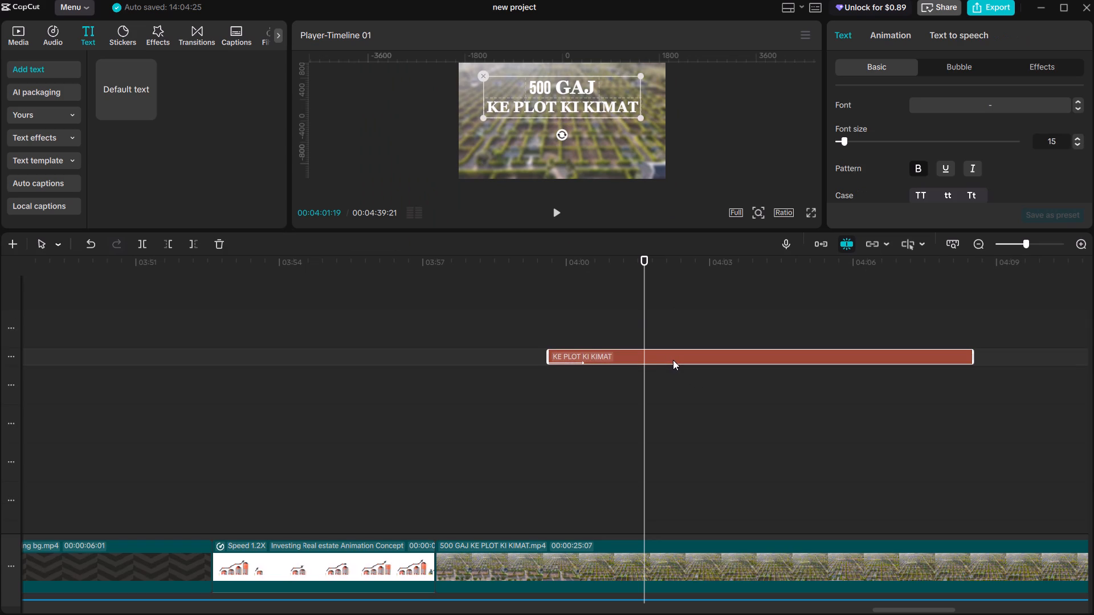
{"action": "key", "text": "alt+g"}
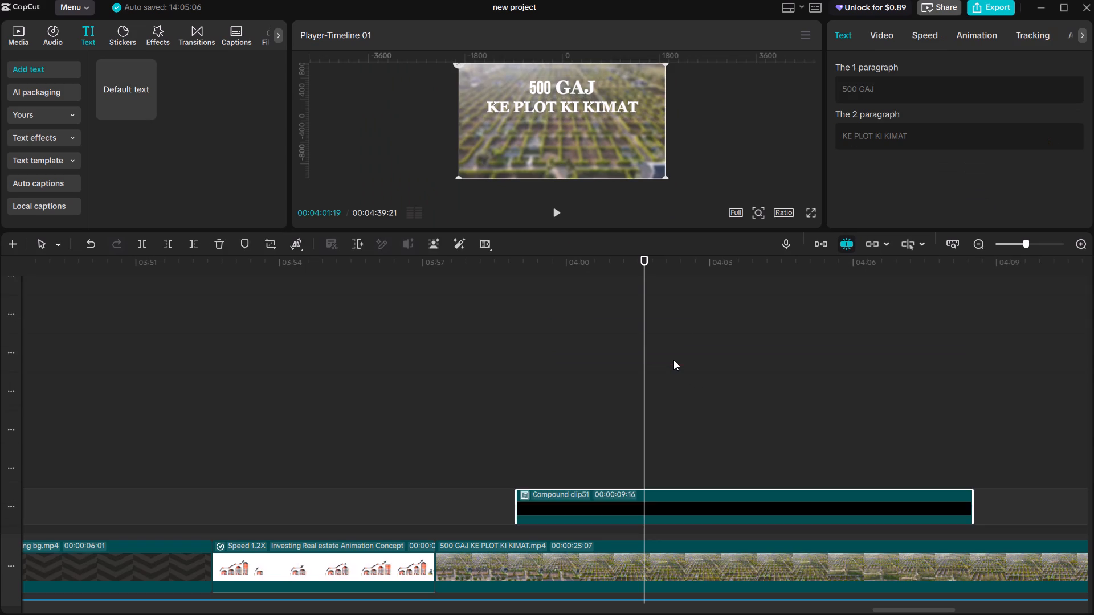
Trim the end of the titles' compound clip back to the playhead at 04:01:19, for a duration of 00:00:02:20.
{"action": "scroll", "coordinate": [674, 371], "scroll_direction": "down", "scroll_amount": 20}
{"action": "scroll", "coordinate": [674, 371], "scroll_direction": "down", "scroll_amount": 20}
{"action": "scroll", "coordinate": [674, 371], "scroll_direction": "down", "scroll_amount": 6}
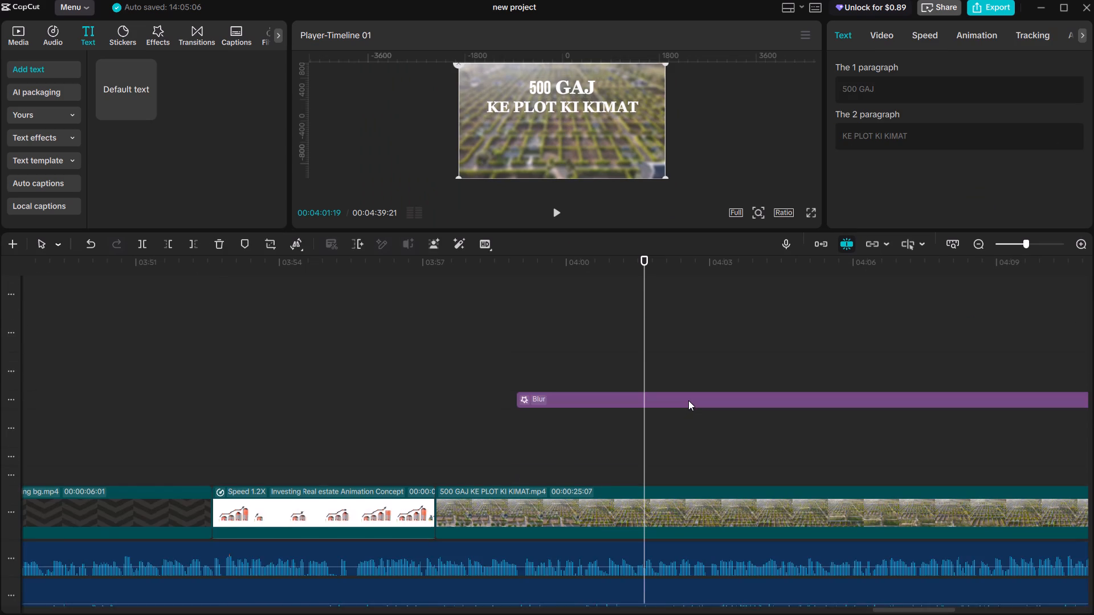
{"action": "scroll", "coordinate": [688, 400], "scroll_direction": "down", "scroll_amount": 6}
{"action": "scroll", "coordinate": [688, 400], "scroll_direction": "up", "scroll_amount": 20}
{"action": "scroll", "coordinate": [688, 400], "scroll_direction": "up", "scroll_amount": 20}
{"action": "scroll", "coordinate": [688, 400], "scroll_direction": "up", "scroll_amount": 20}
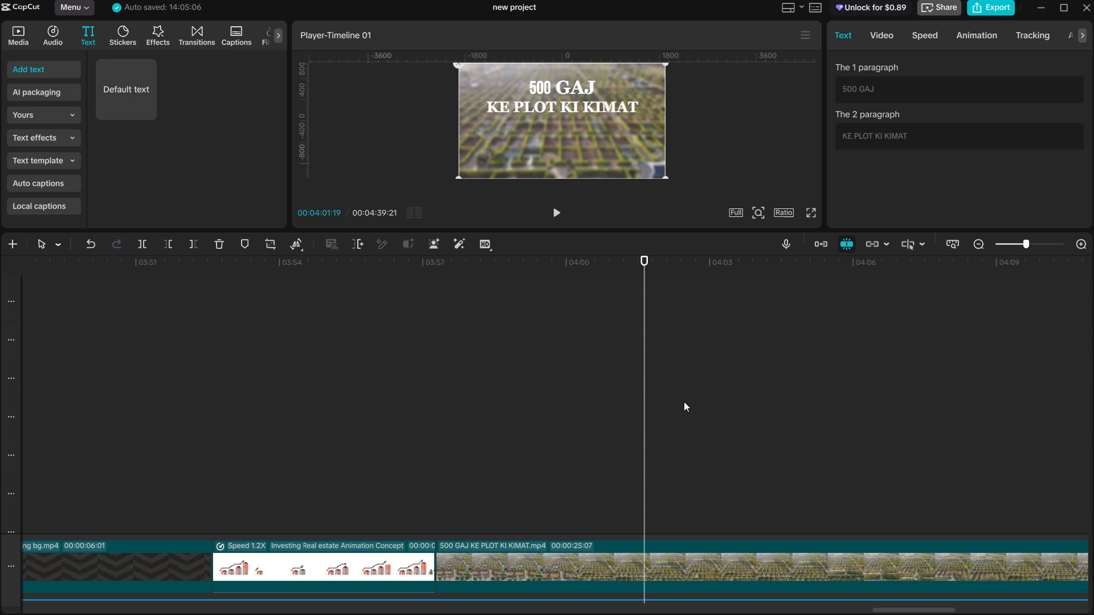
{"action": "scroll", "coordinate": [684, 401], "scroll_direction": "up", "scroll_amount": 15}
{"action": "scroll", "coordinate": [660, 419], "scroll_direction": "down", "scroll_amount": 20}
{"action": "scroll", "coordinate": [660, 419], "scroll_direction": "down", "scroll_amount": 4}
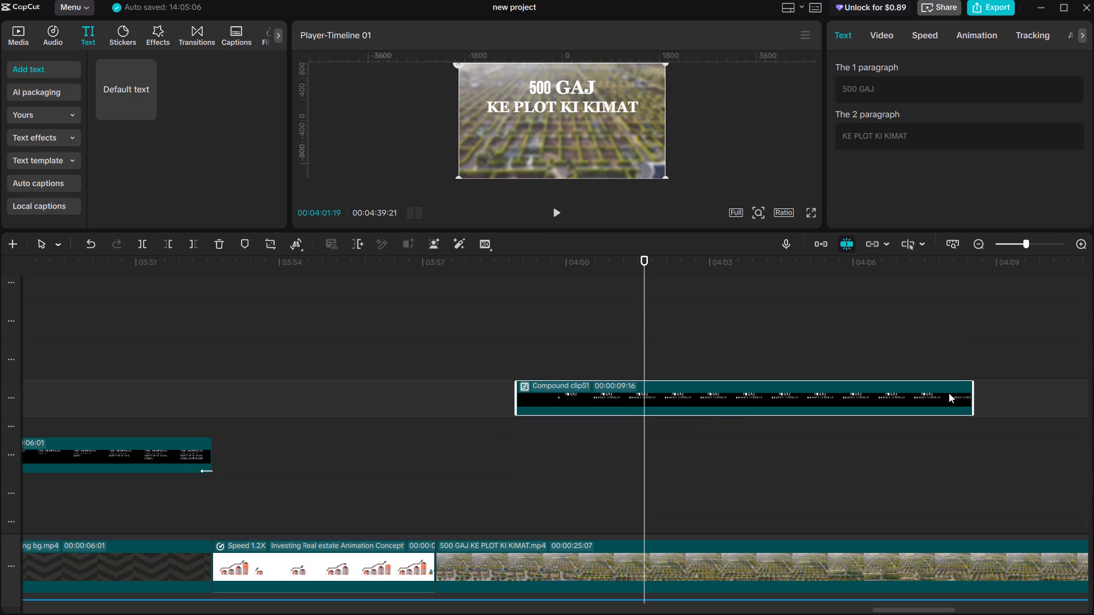
{"action": "left_click_drag", "start_coordinate": [974, 395], "coordinate": [640, 405]}
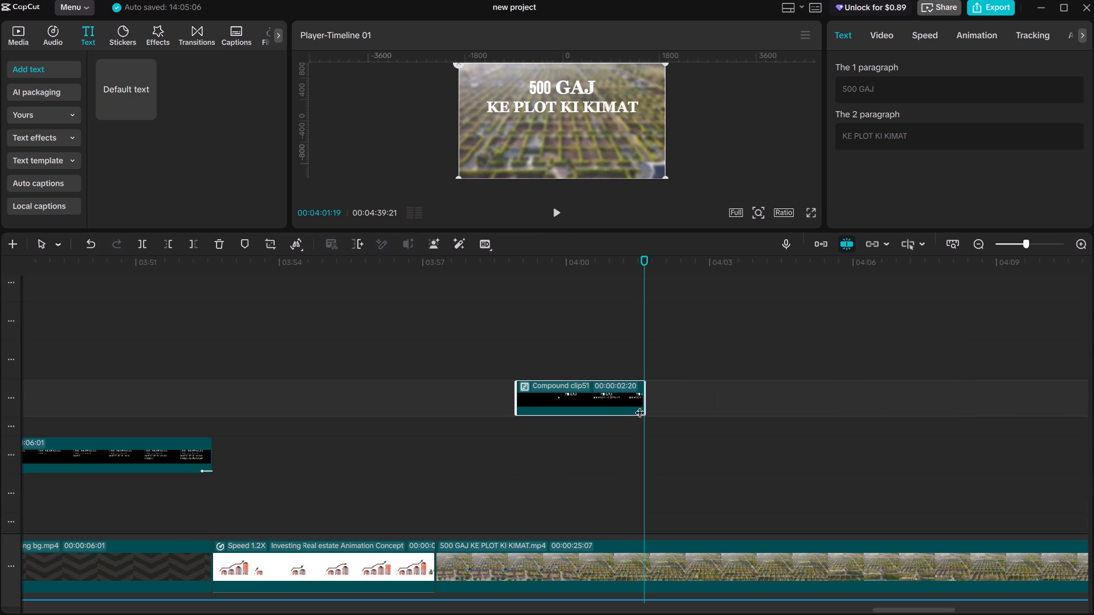
Apply the Fade Out exit animation to the titles' compound clip.
{"action": "left_click", "coordinate": [966, 42]}
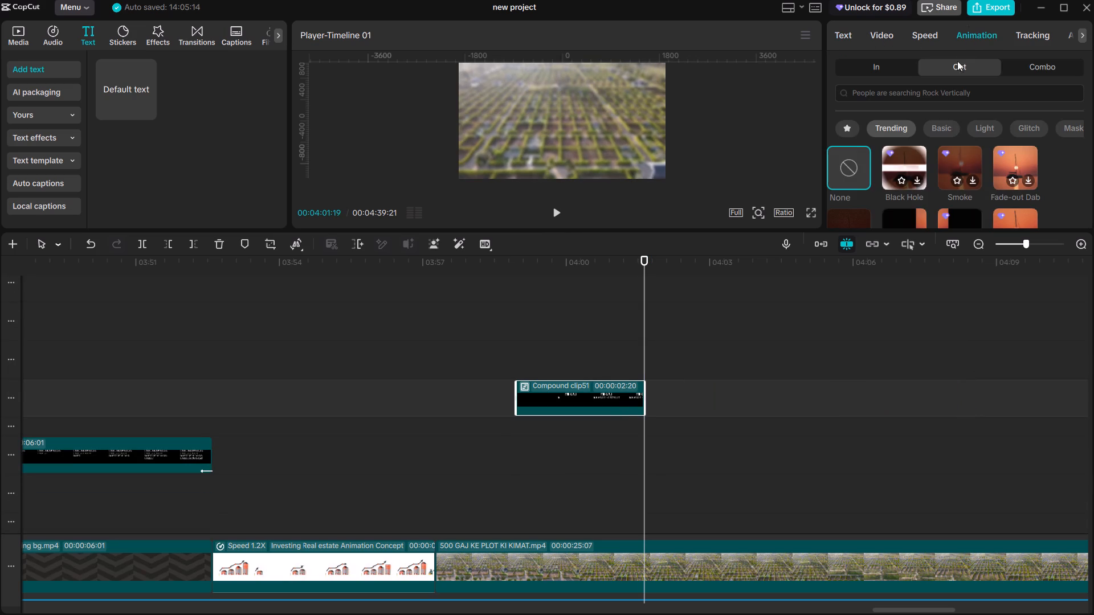
{"action": "scroll", "coordinate": [892, 116], "scroll_direction": "down", "scroll_amount": 2}
{"action": "scroll", "coordinate": [864, 181], "scroll_direction": "down", "scroll_amount": 2}
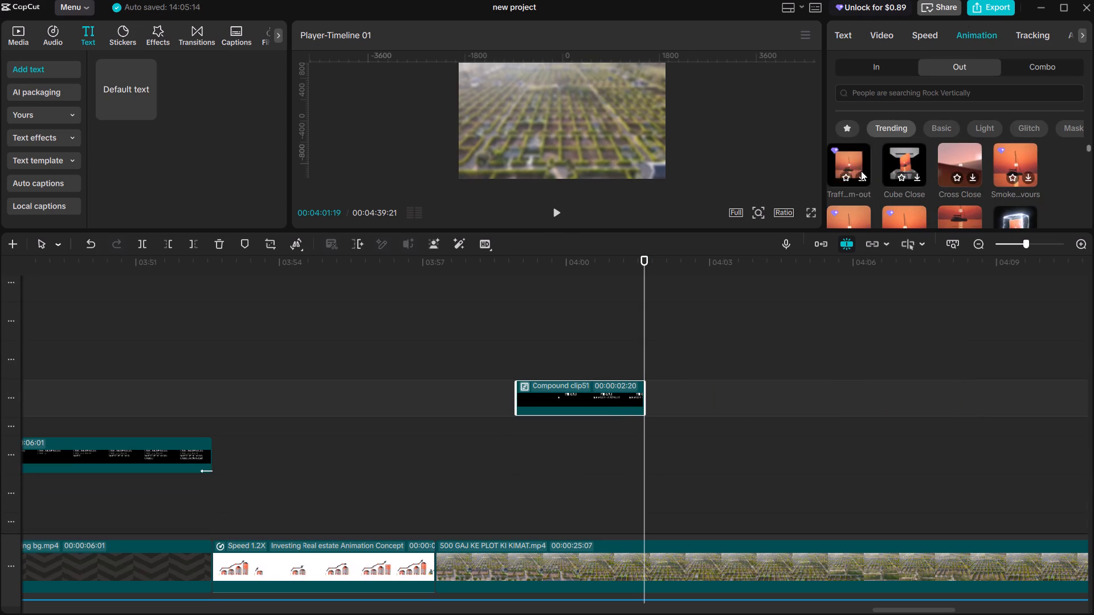
{"action": "scroll", "coordinate": [862, 168], "scroll_direction": "up", "scroll_amount": 2}
{"action": "scroll", "coordinate": [1069, 155], "scroll_direction": "down", "scroll_amount": 1}
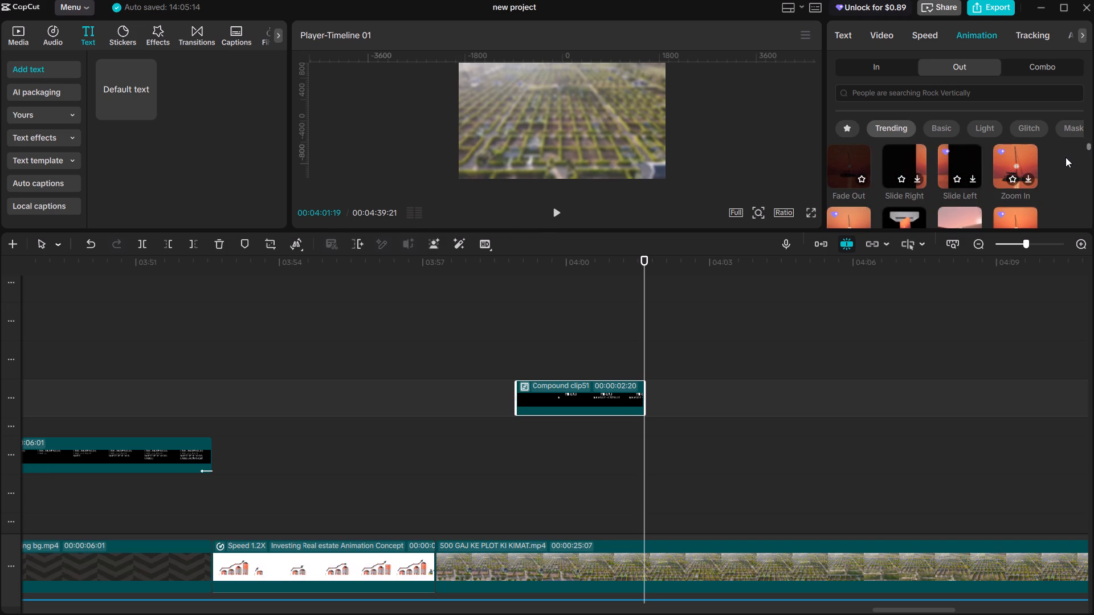
{"action": "left_click", "coordinate": [848, 166]}
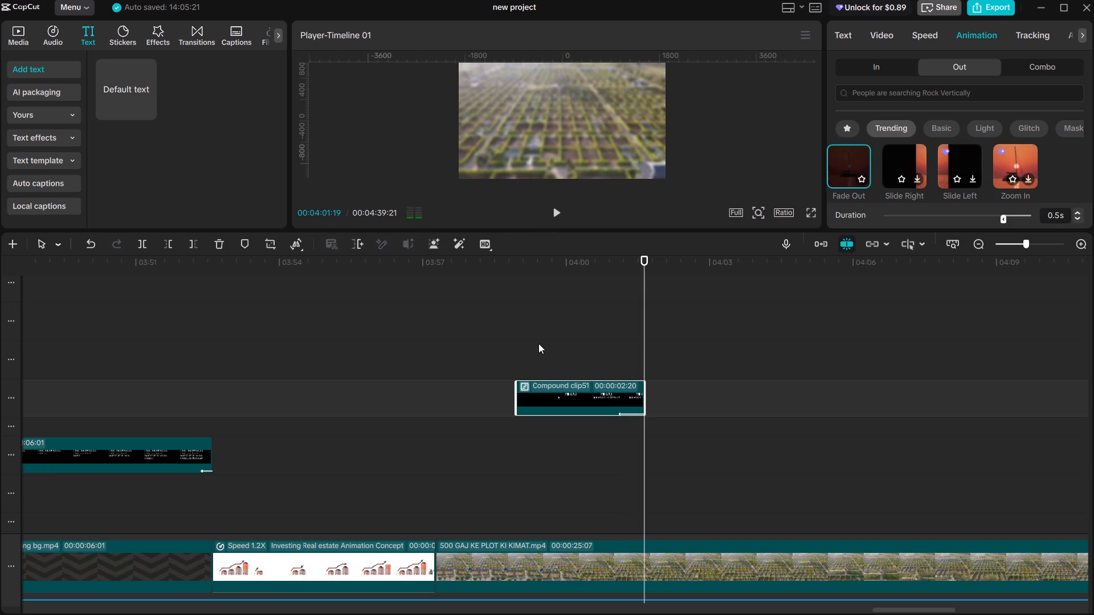
Play back the compound title passage through about 04:02 to check its fade-out against the audio.
{"action": "left_click", "coordinate": [538, 343]}
{"action": "key", "text": "space"}
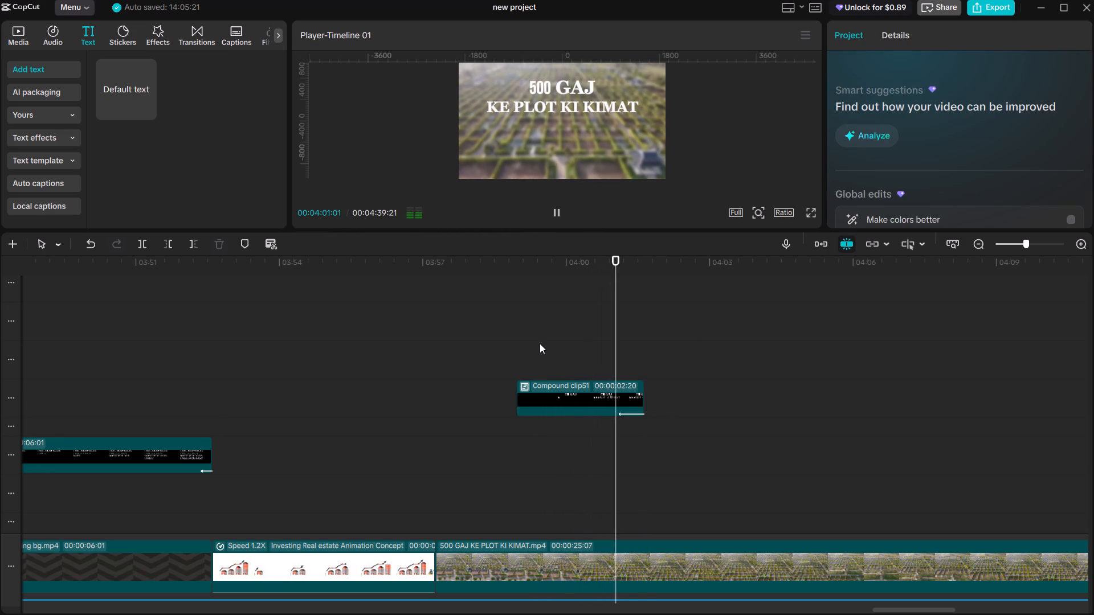
{"action": "key", "text": "space"}
{"action": "left_click", "coordinate": [606, 345]}
{"action": "key", "text": "space"}
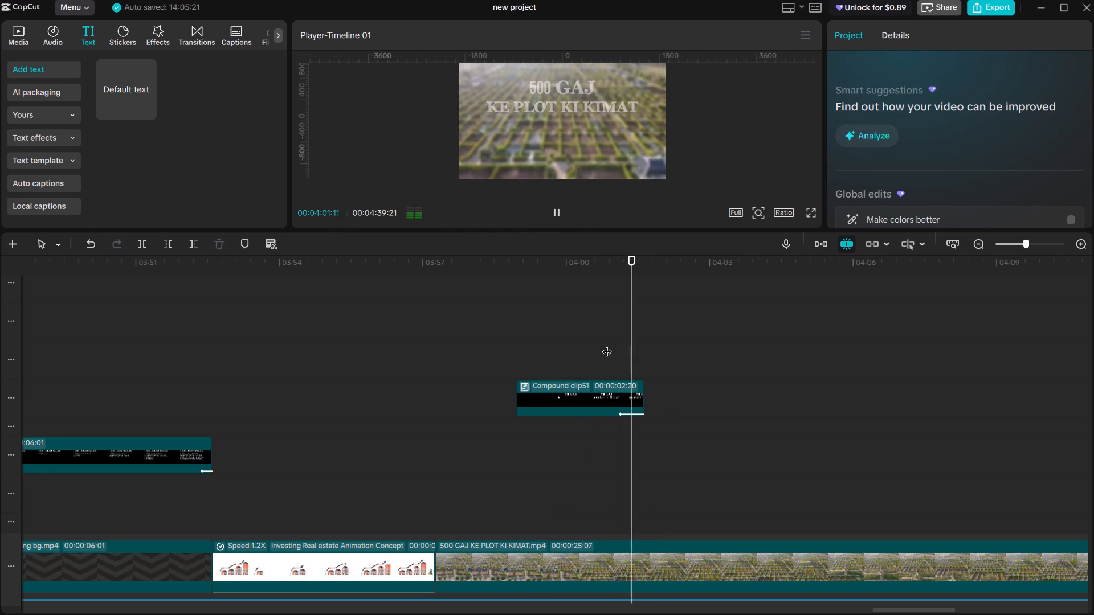
{"action": "double_click", "coordinate": [638, 350]}
{"action": "key", "text": "space"}
{"action": "left_click", "coordinate": [641, 352]}
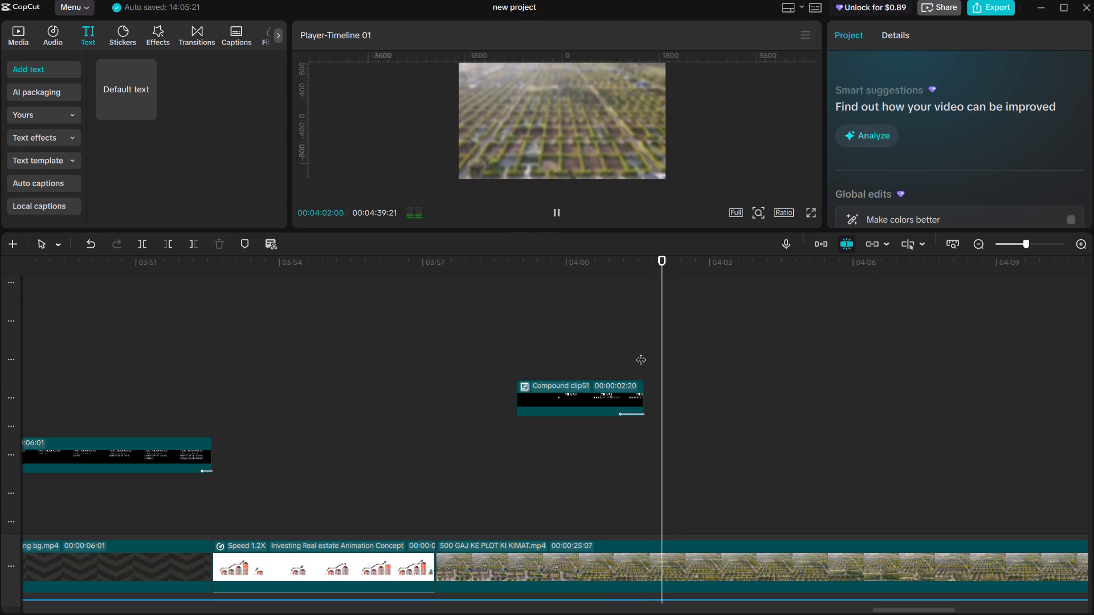
Add a default text at 04:01:19, right after the titles' compound clip, and replace its wording with OR DUSRE.
{"action": "left_click", "coordinate": [142, 113]}
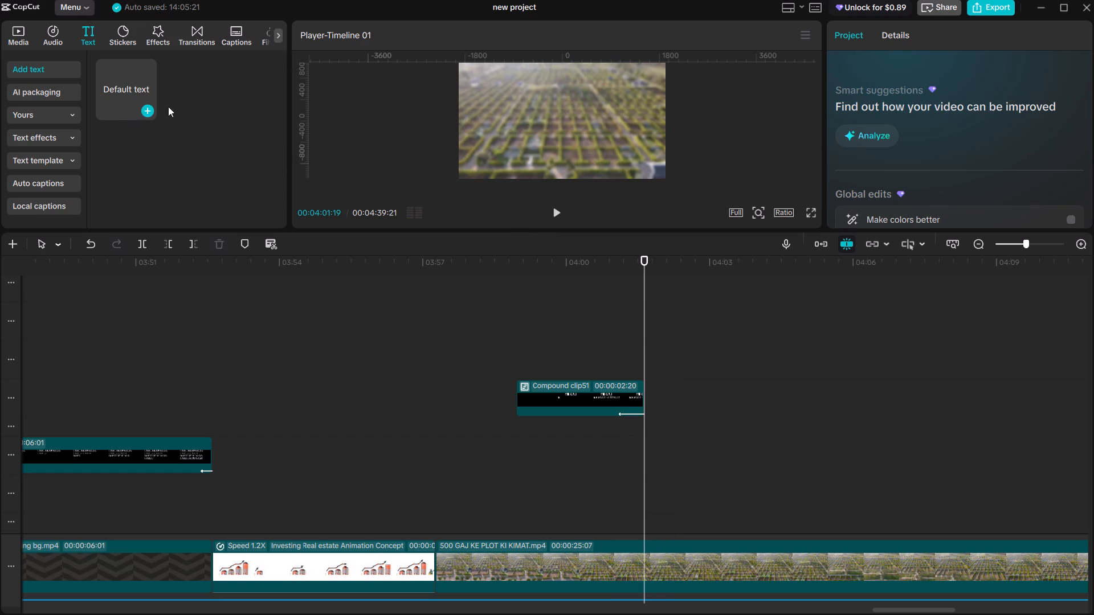
{"action": "left_click", "coordinate": [905, 111]}
{"action": "key", "text": "ctrl+a"}
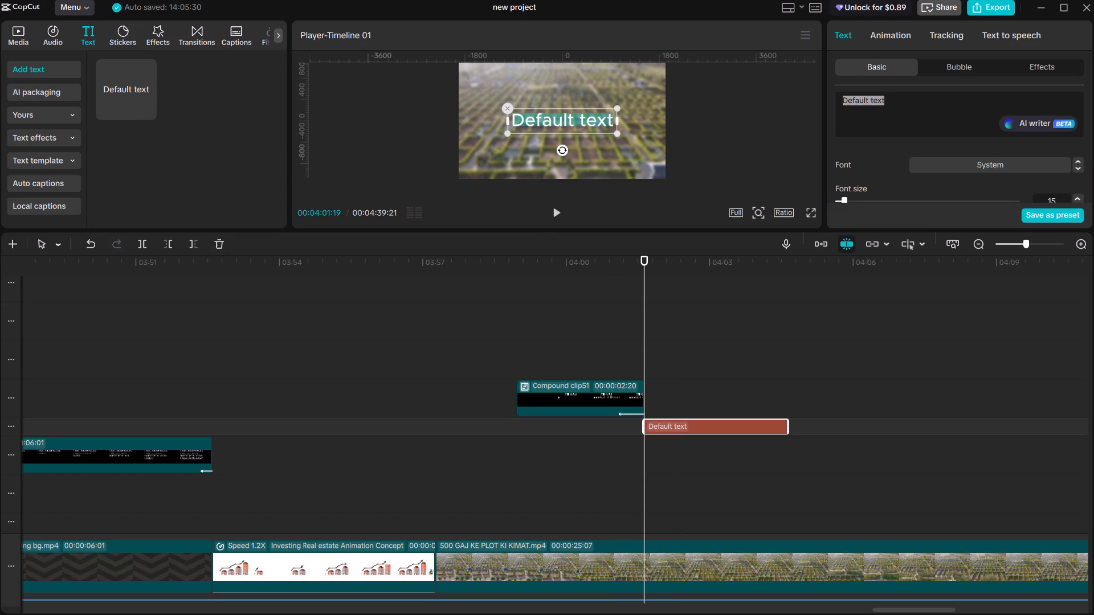
{"action": "type", "text": "OR DU"}
{"action": "type", "text": "SRE"}
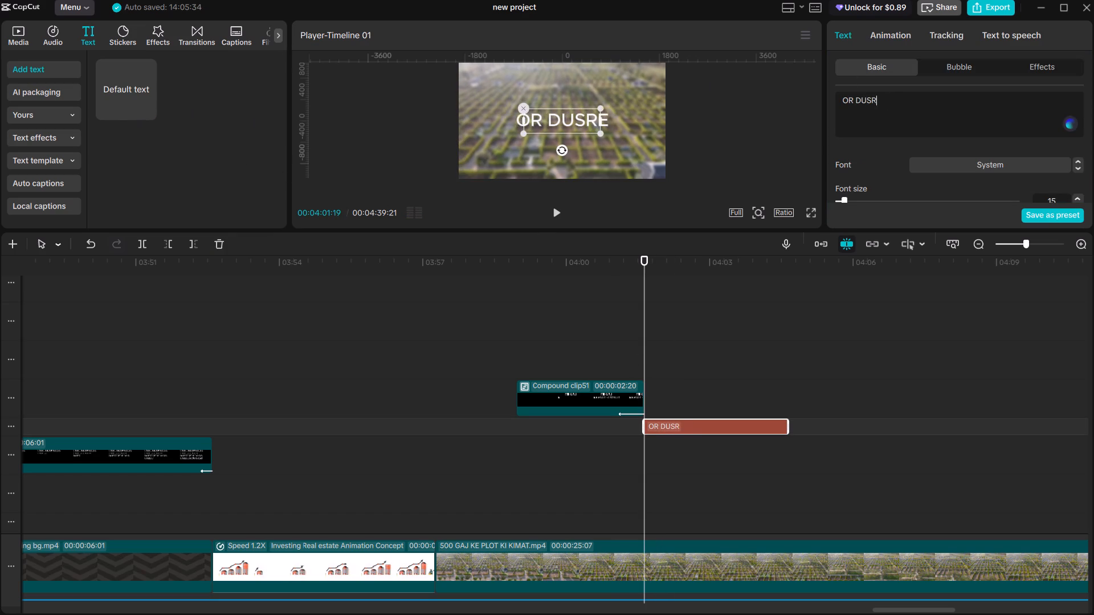
{"action": "key", "text": "space"}
{"action": "key", "text": "space"}
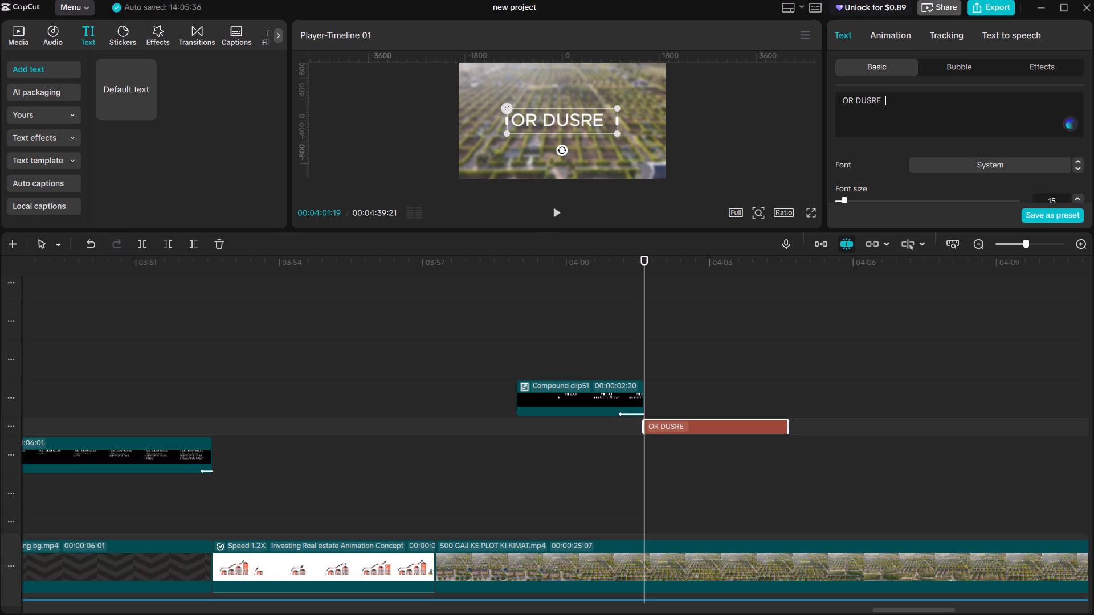
{"action": "key", "text": "BackSpace"}
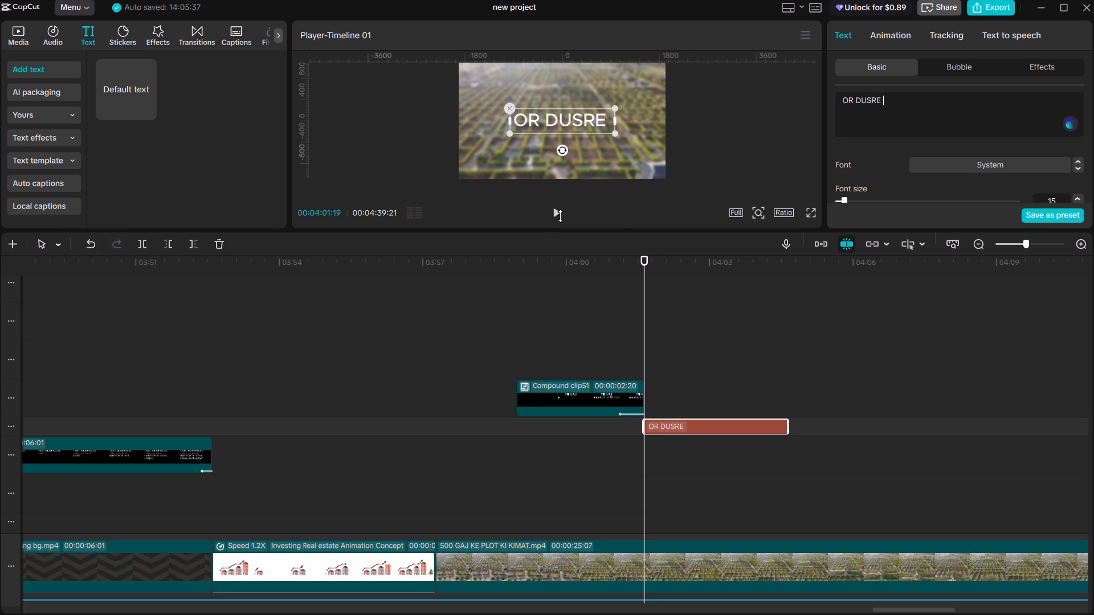
Listen to the narration from 04:01:19 and extend the text to OR DUSRE PLOT ME with UPAR BATAE GYE on a second line.
{"action": "left_click", "coordinate": [559, 216]}
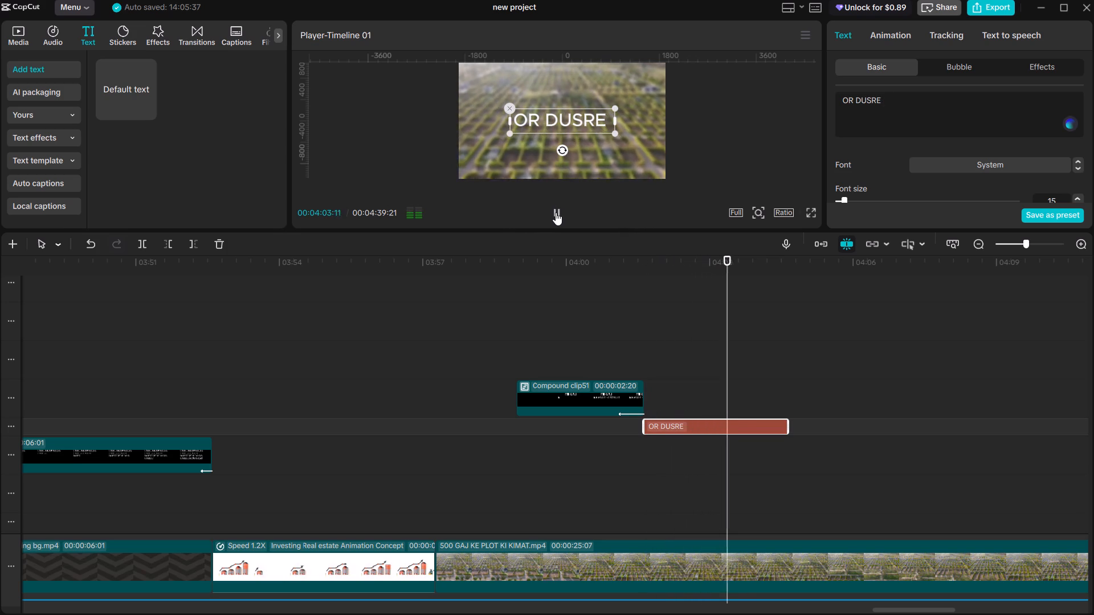
{"action": "left_click", "coordinate": [556, 213]}
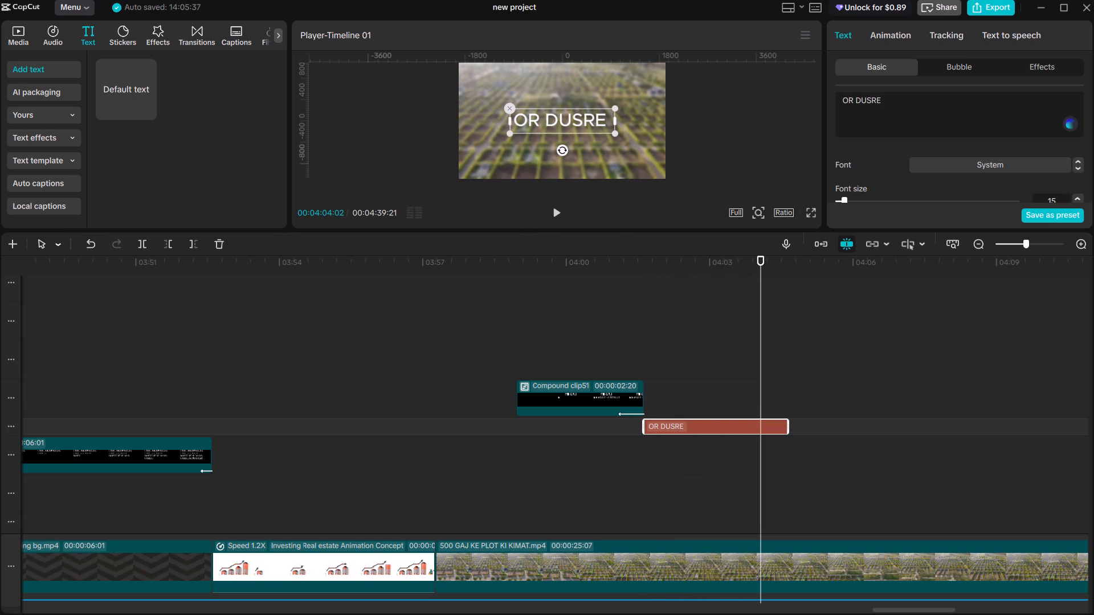
{"action": "left_click", "coordinate": [889, 101]}
{"action": "type", "text": "PLOT ME"}
{"action": "key", "text": "space"}
{"action": "type", "text": "UPA"}
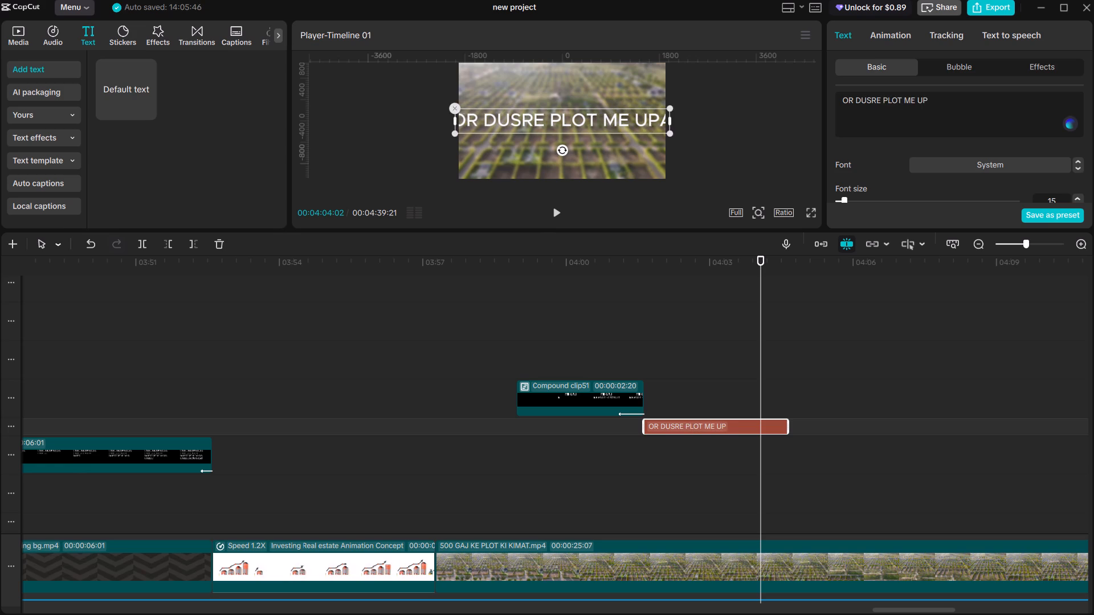
{"action": "key", "text": "BackSpace"}
{"action": "key", "text": "BackSpace"}
{"action": "key", "text": "BackSpace"}
{"action": "key", "text": "BackSpace"}
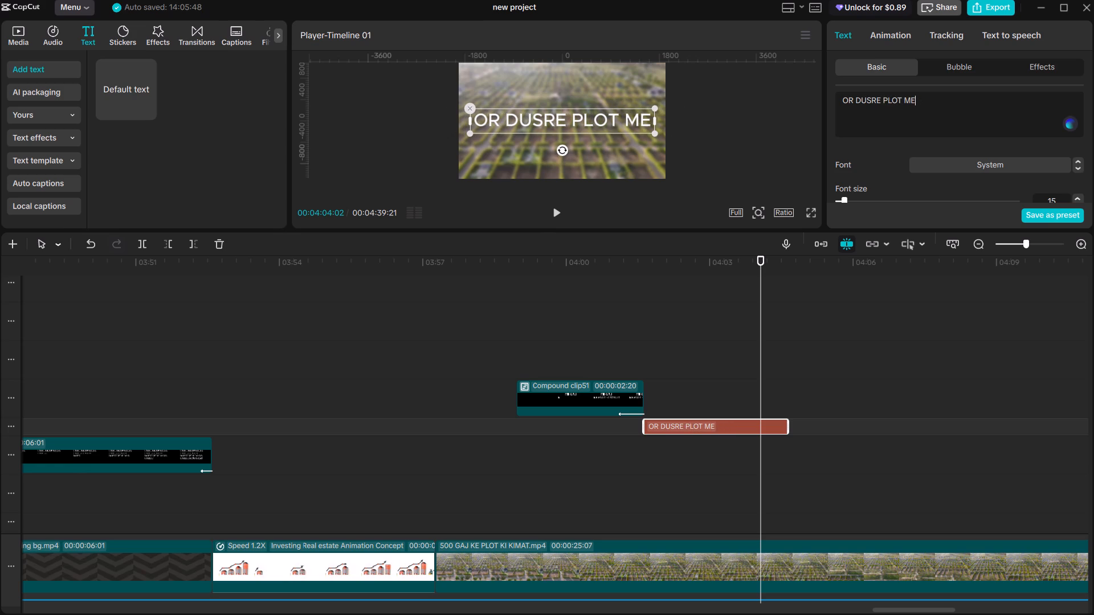
{"action": "key", "text": "Return"}
{"action": "type", "text": "UPAR"}
{"action": "key", "text": "space"}
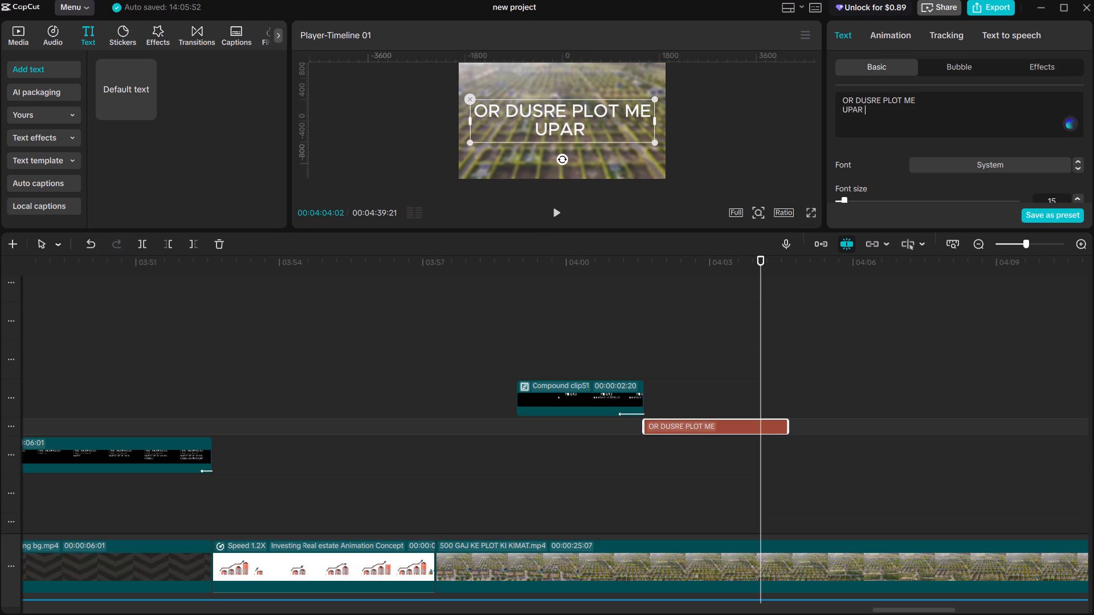
{"action": "type", "text": "BATAE"}
{"action": "key", "text": "space"}
{"action": "type", "text": "GYE"}
{"action": "key", "text": "space"}
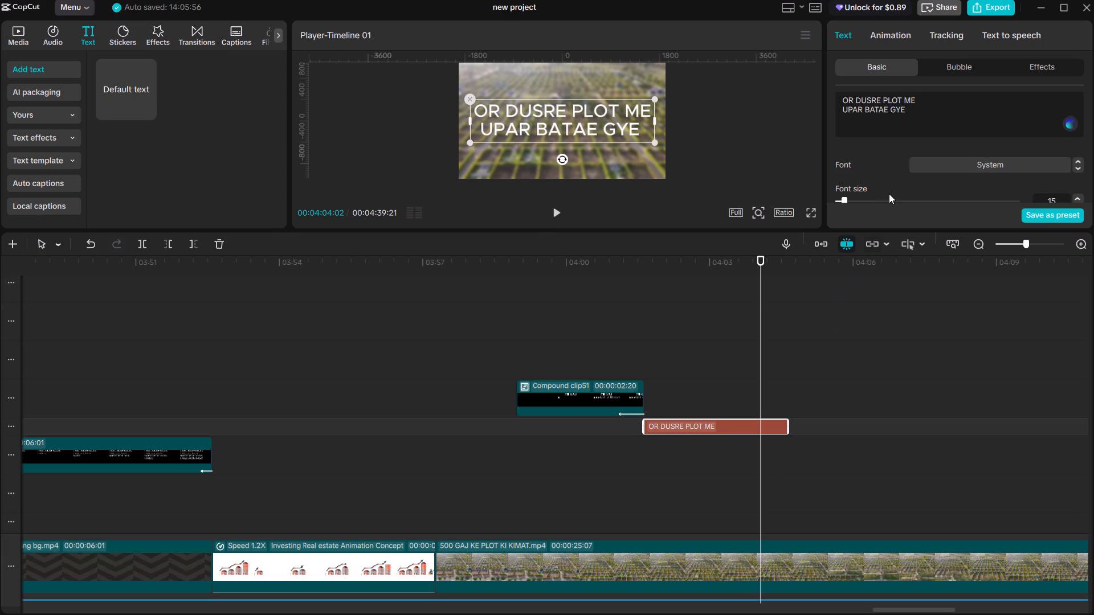
{"action": "key", "text": "BackSpace"}
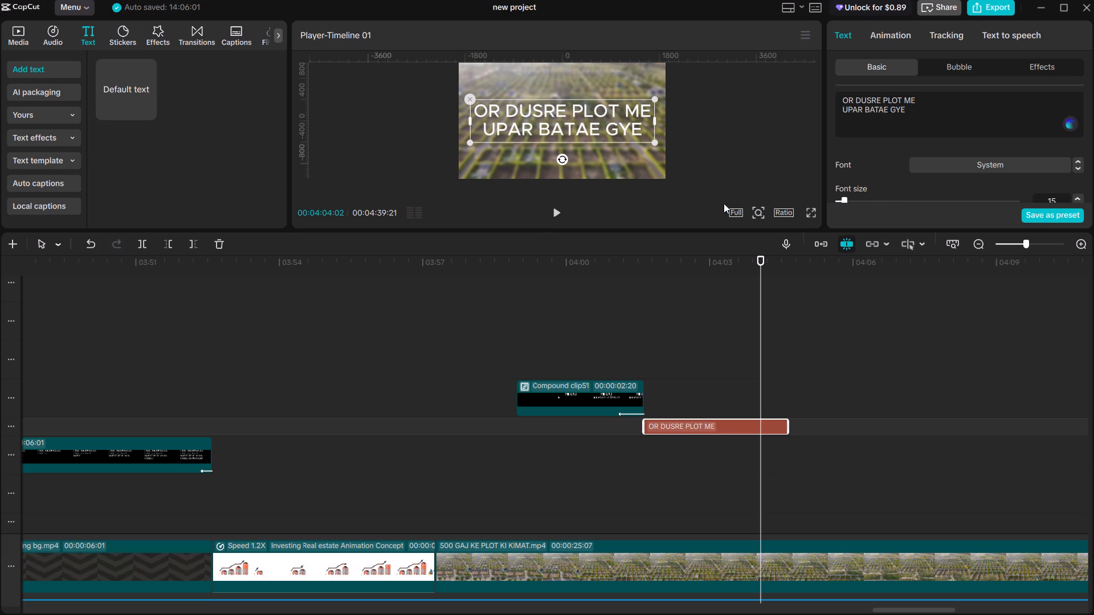
Set the font of the OR DUSRE PLOT ME text to the favourite Serif.
{"action": "left_click", "coordinate": [969, 165]}
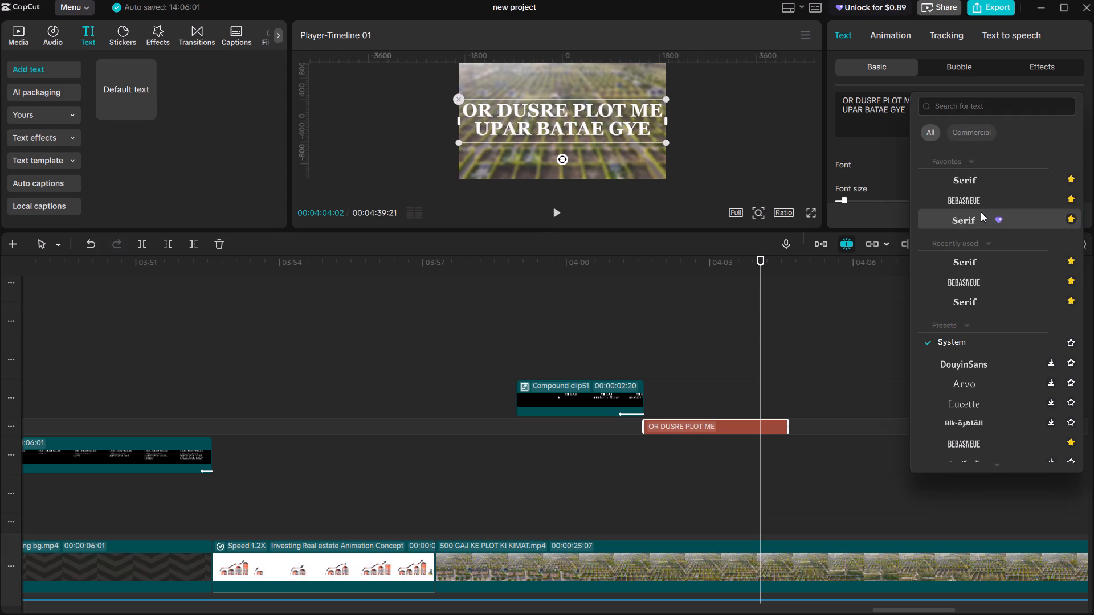
{"action": "left_click", "coordinate": [977, 177]}
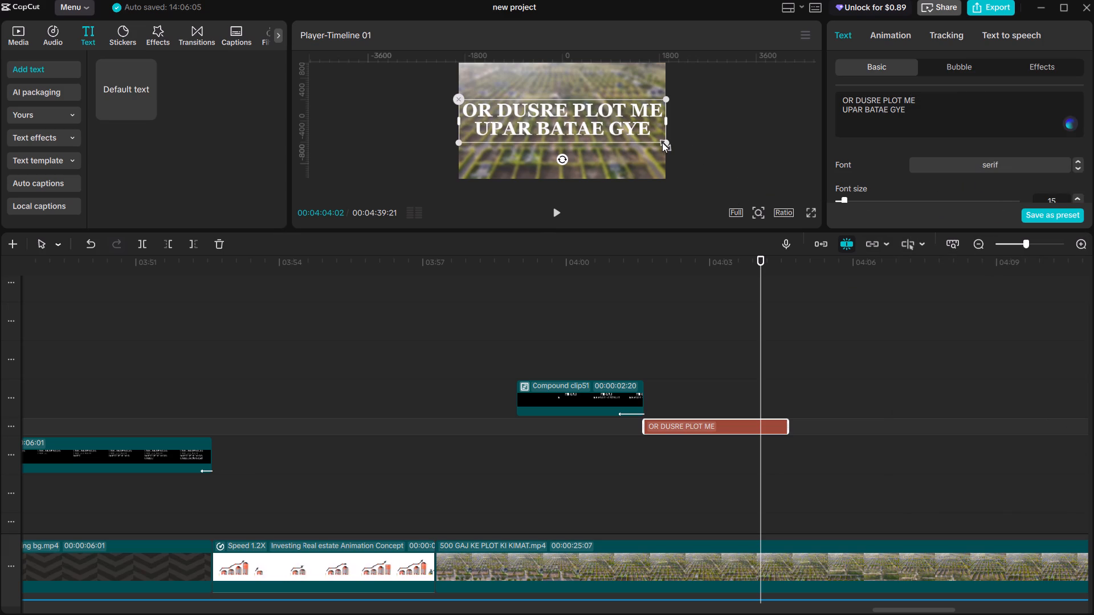
Scale the OR DUSRE PLOT ME text down slightly and place it horizontally centred in the upper half of the frame.
{"action": "left_click_drag", "start_coordinate": [662, 142], "coordinate": [650, 133]}
{"action": "left_click_drag", "start_coordinate": [615, 125], "coordinate": [613, 112]}
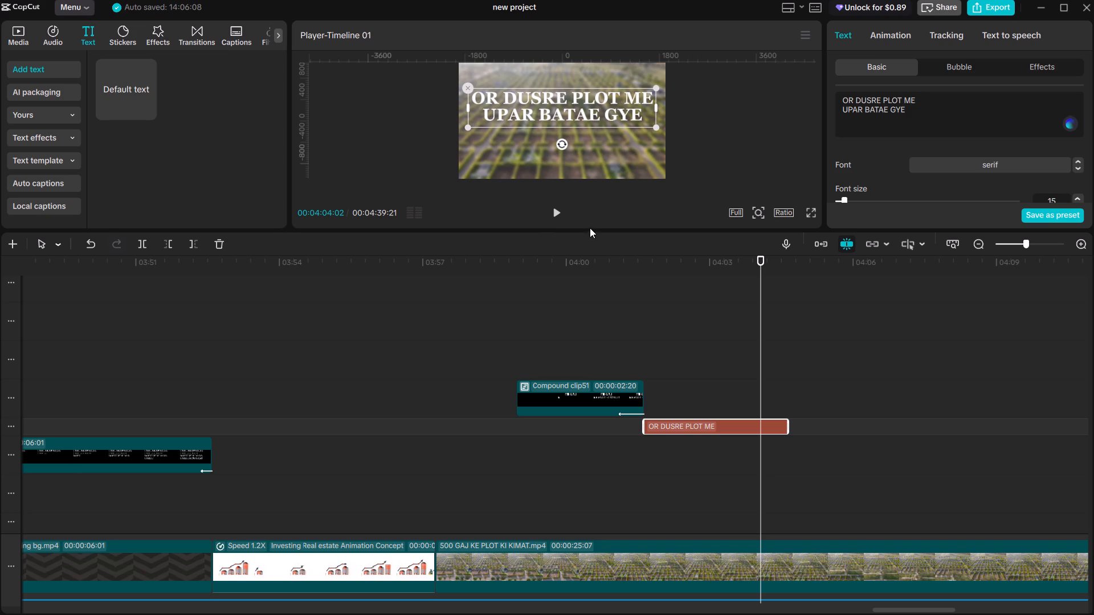
{"action": "left_click_drag", "start_coordinate": [590, 230], "coordinate": [557, 475]}
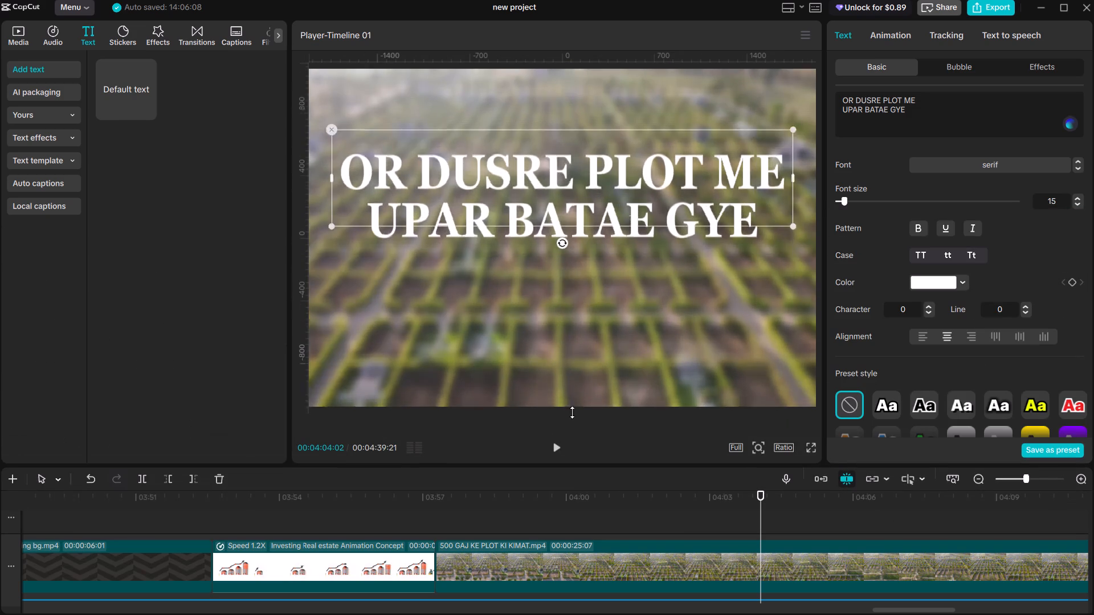
{"action": "left_click_drag", "start_coordinate": [595, 220], "coordinate": [591, 233]}
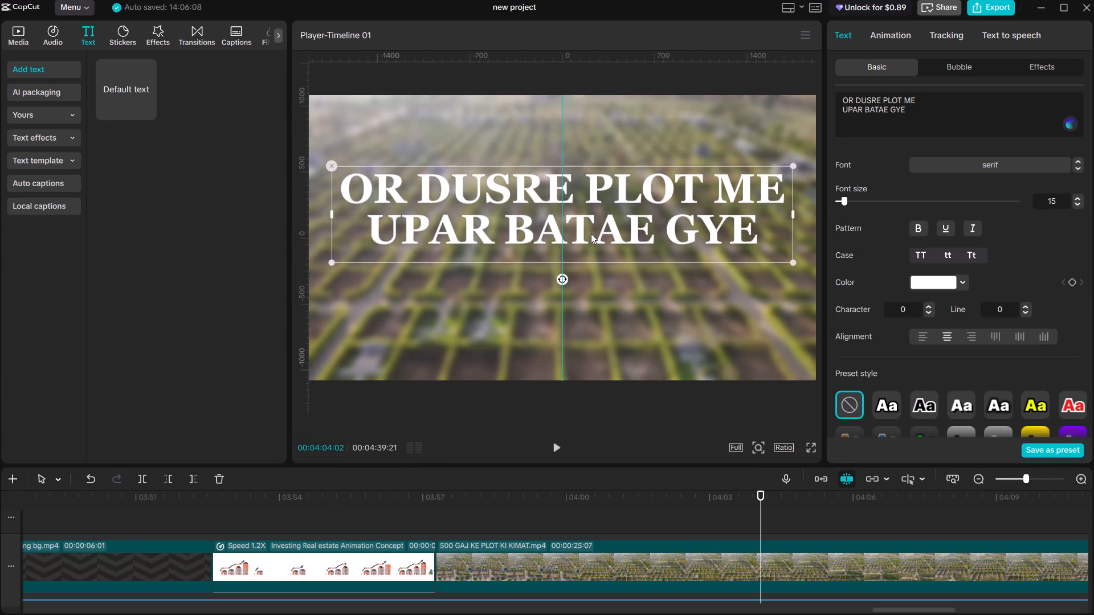
{"action": "left_click_drag", "start_coordinate": [591, 233], "coordinate": [598, 212]}
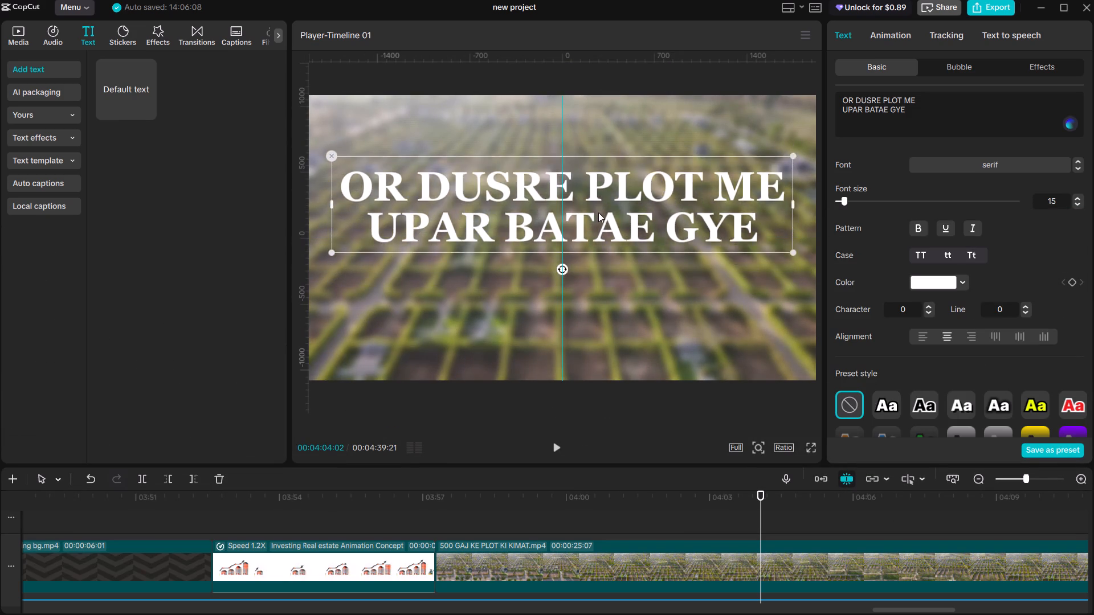
{"action": "left_click_drag", "start_coordinate": [598, 212], "coordinate": [598, 200]}
{"action": "scroll", "coordinate": [696, 257], "scroll_direction": "down", "scroll_amount": 15}
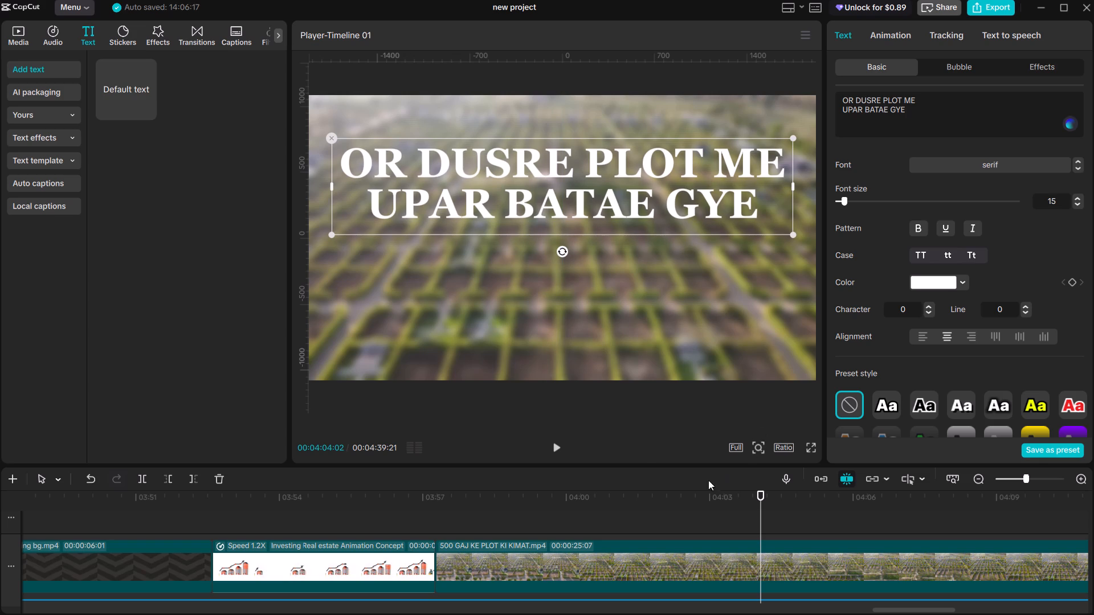
{"action": "left_click_drag", "start_coordinate": [637, 466], "coordinate": [647, 345]}
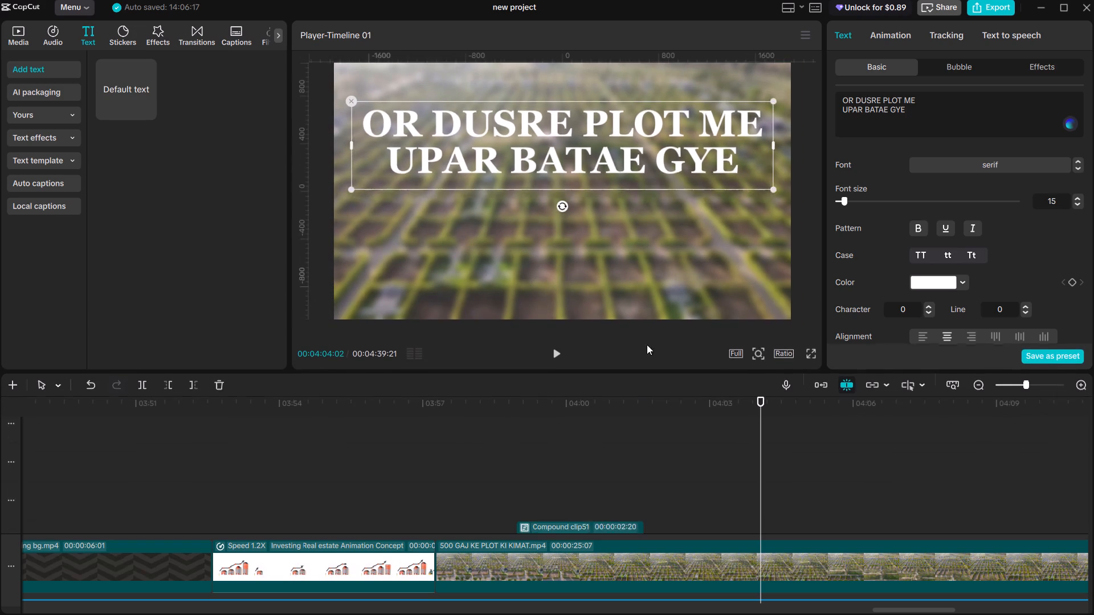
{"action": "left_click_drag", "start_coordinate": [647, 345], "coordinate": [658, 288]}
Play back the change from the compound titles to the OR DUSRE text and apply the Type 1 entrance animation to that text.
{"action": "left_click", "coordinate": [599, 387]}
{"action": "key", "text": "space"}
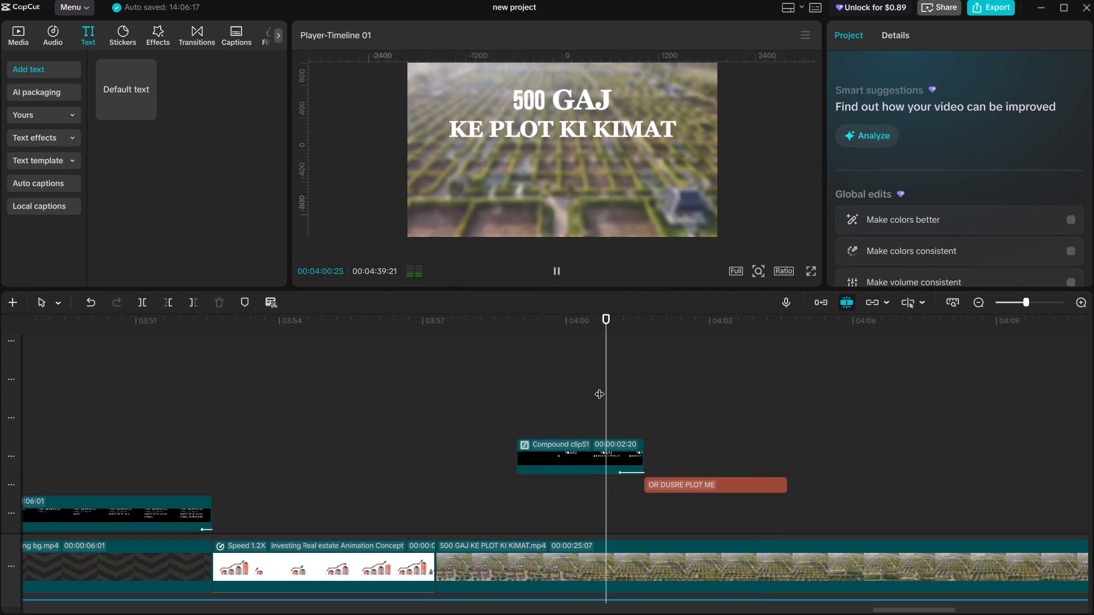
{"action": "key", "text": "space"}
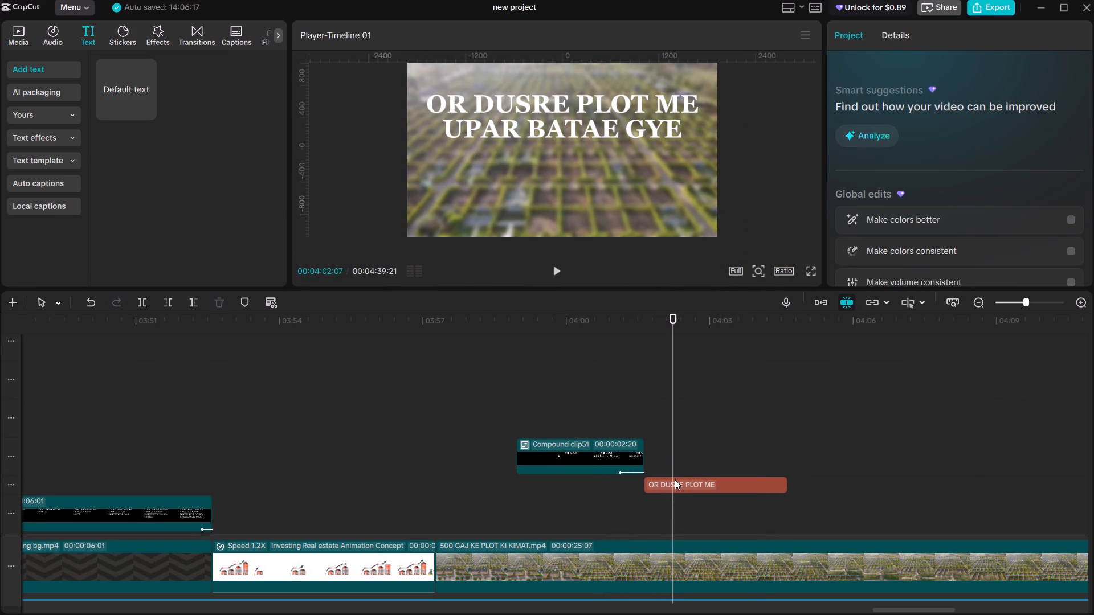
{"action": "left_click", "coordinate": [675, 479]}
{"action": "left_click", "coordinate": [652, 423]}
{"action": "left_click_drag", "start_coordinate": [651, 421], "coordinate": [644, 416]}
{"action": "left_click", "coordinate": [685, 482]}
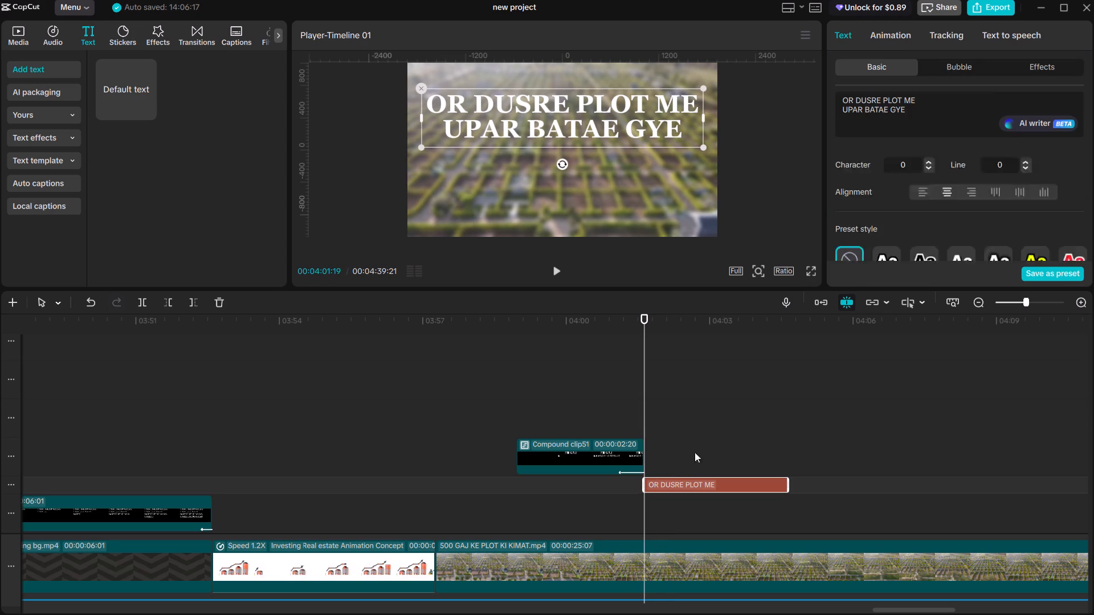
{"action": "left_click", "coordinate": [904, 40]}
{"action": "left_click", "coordinate": [906, 162]}
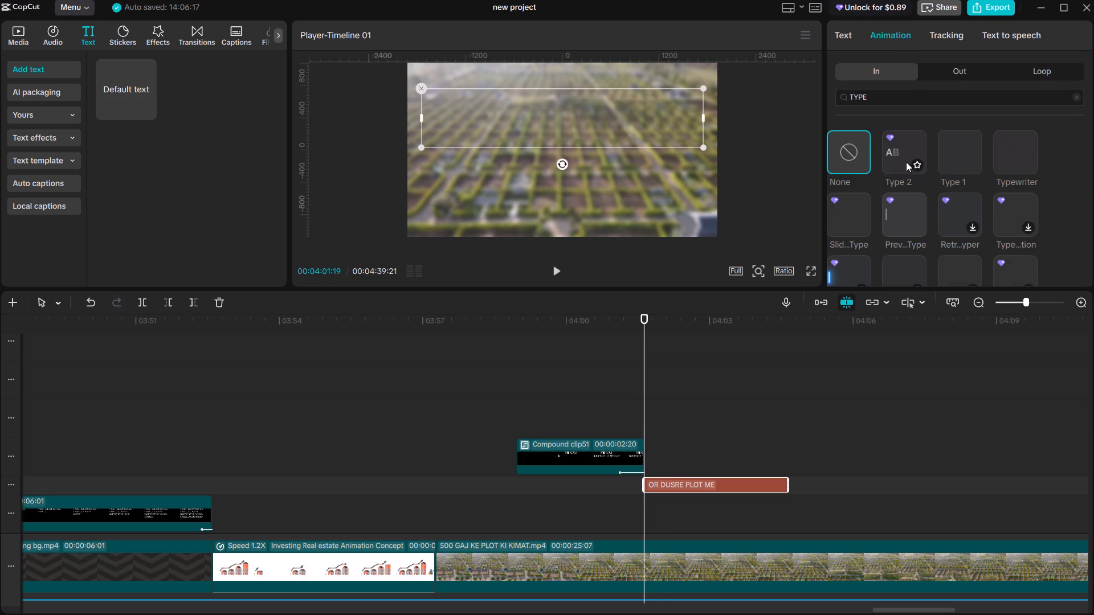
{"action": "left_click", "coordinate": [953, 153]}
{"action": "key", "text": "space"}
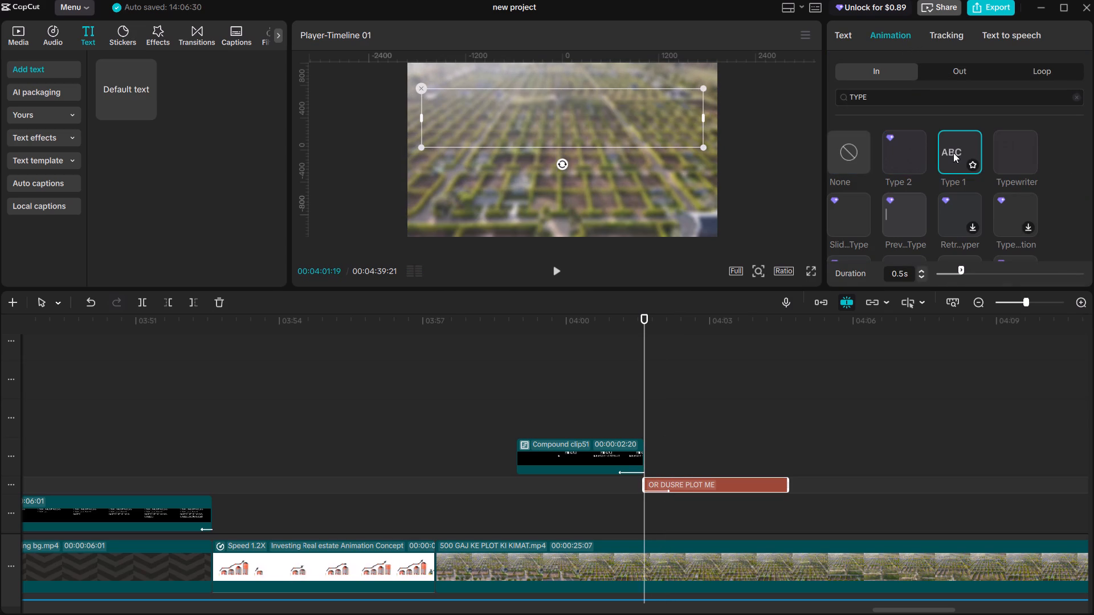
{"action": "left_click", "coordinate": [953, 154]}
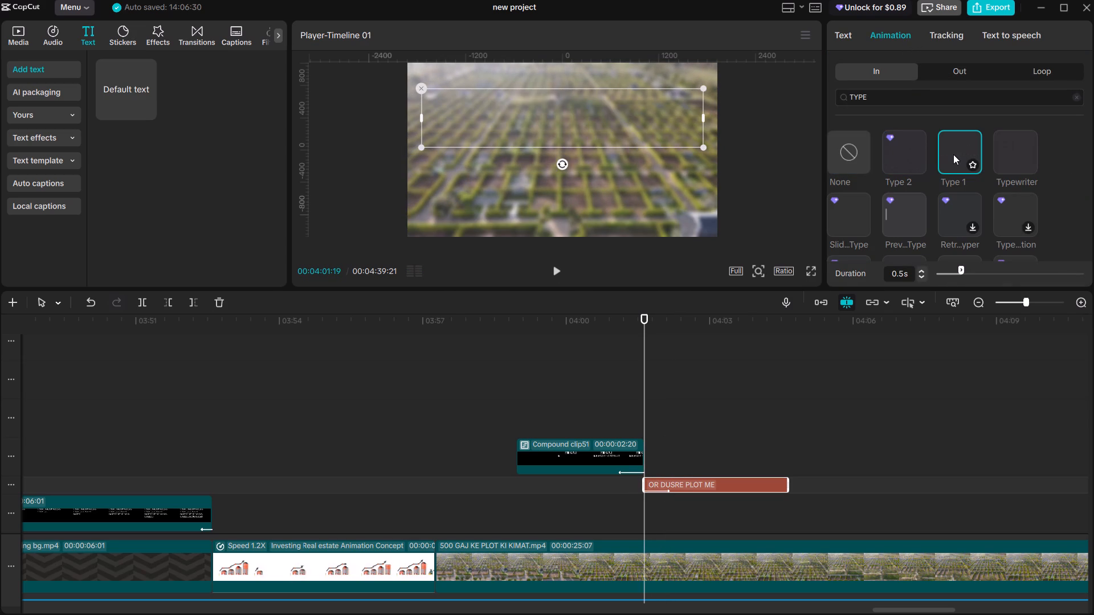
{"action": "key", "text": "space"}
{"action": "key", "text": "space"}
{"action": "left_click", "coordinate": [953, 154]}
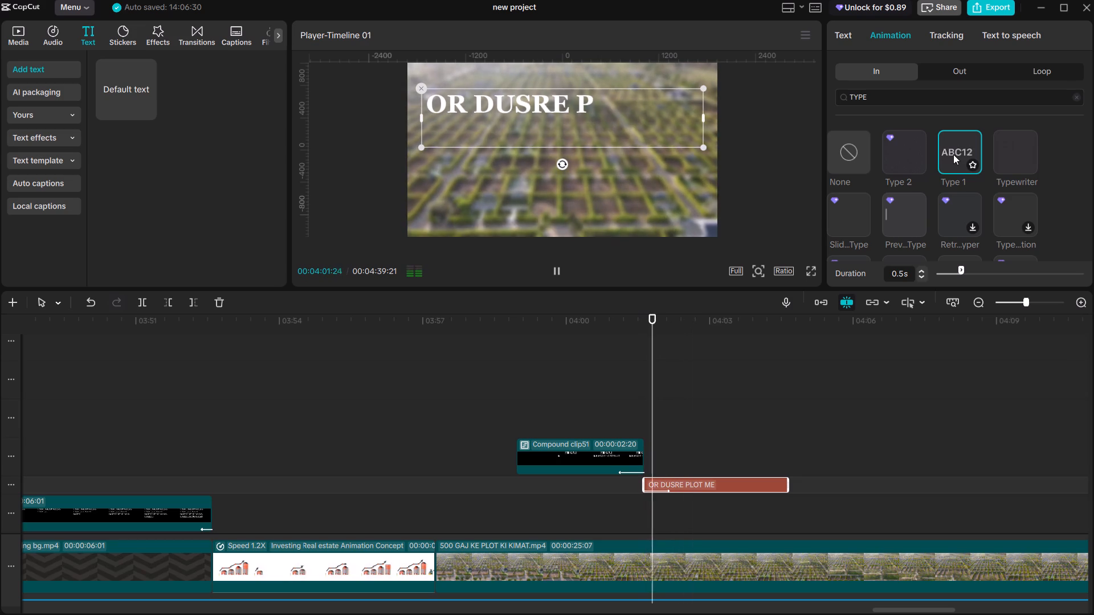
{"action": "key", "text": "space"}
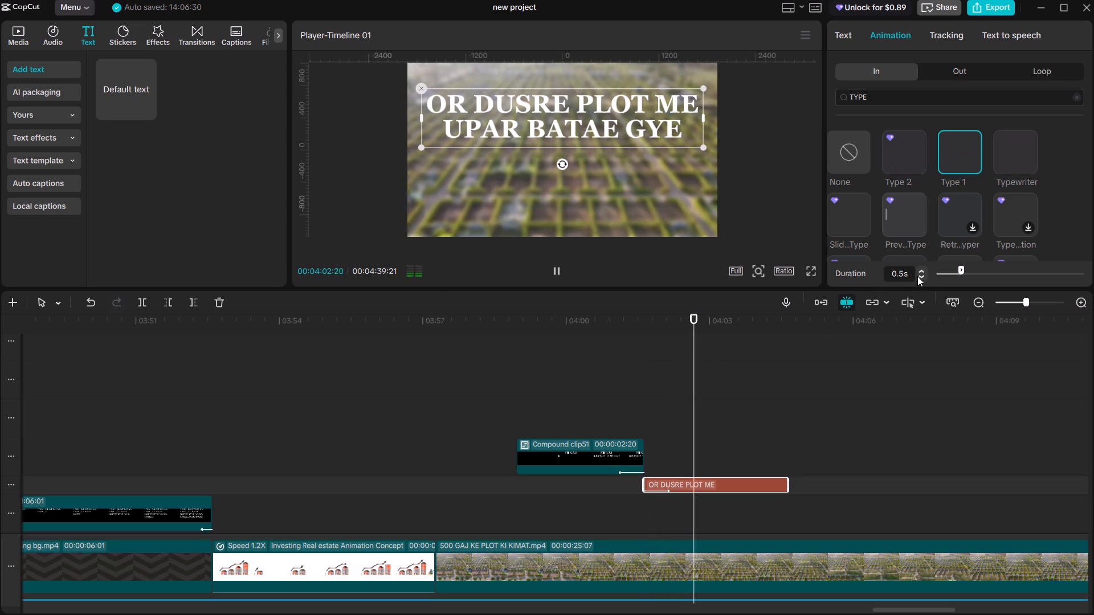
Set the Type 1 animation's duration to 1.1 s and play the text through to check it against the audio.
{"action": "triple_click", "coordinate": [921, 270]}
{"action": "triple_click", "coordinate": [921, 270]}
{"action": "key", "text": "space"}
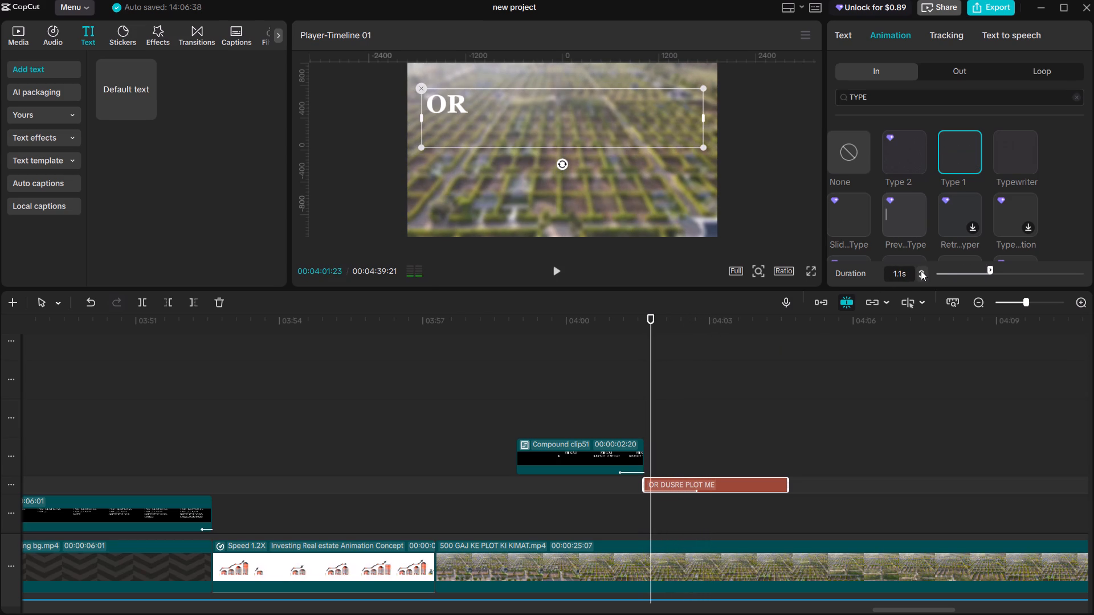
{"action": "key", "text": "space"}
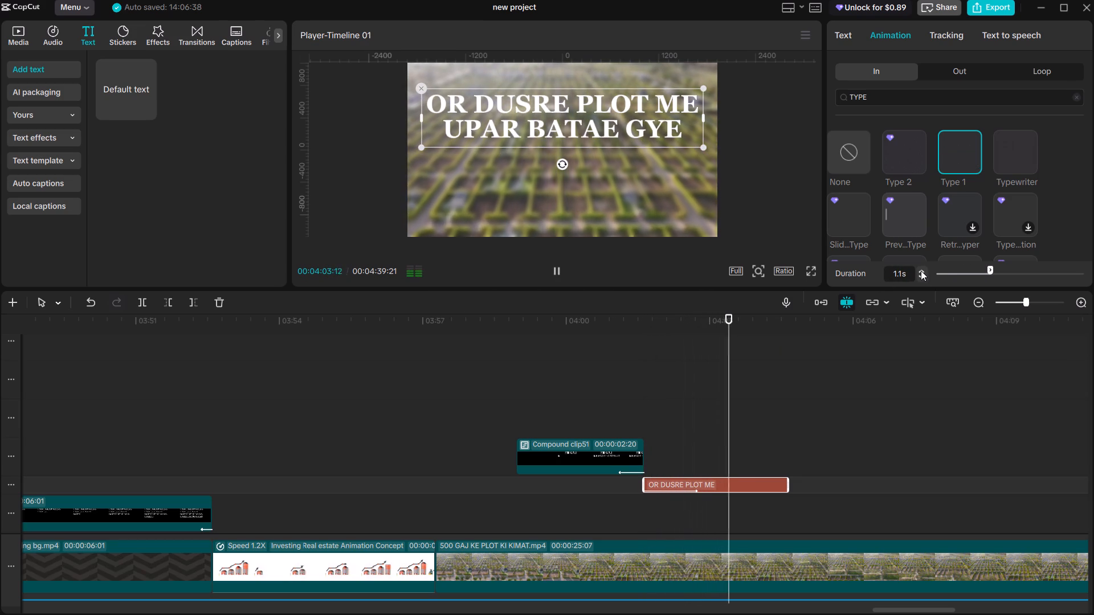
{"action": "key", "text": "space"}
{"action": "key", "text": "space"}
{"action": "key", "text": "space"}
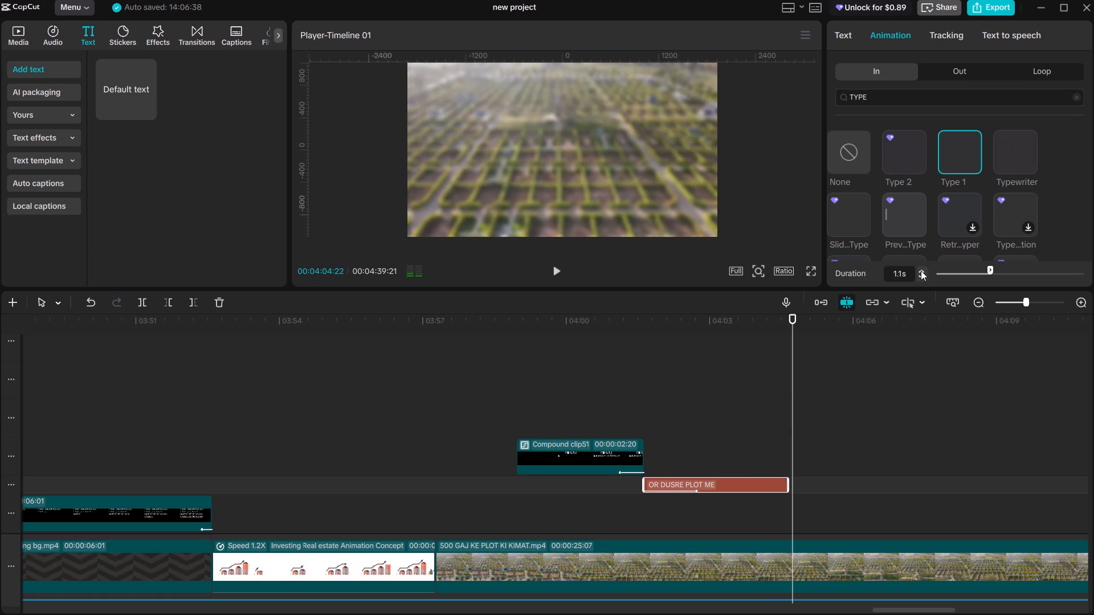
Replay the end of the OR DUSRE PLOT ME text repeatedly to check its typing speed and end point against the audio.
{"action": "left_click", "coordinate": [720, 420]}
{"action": "key", "text": "space"}
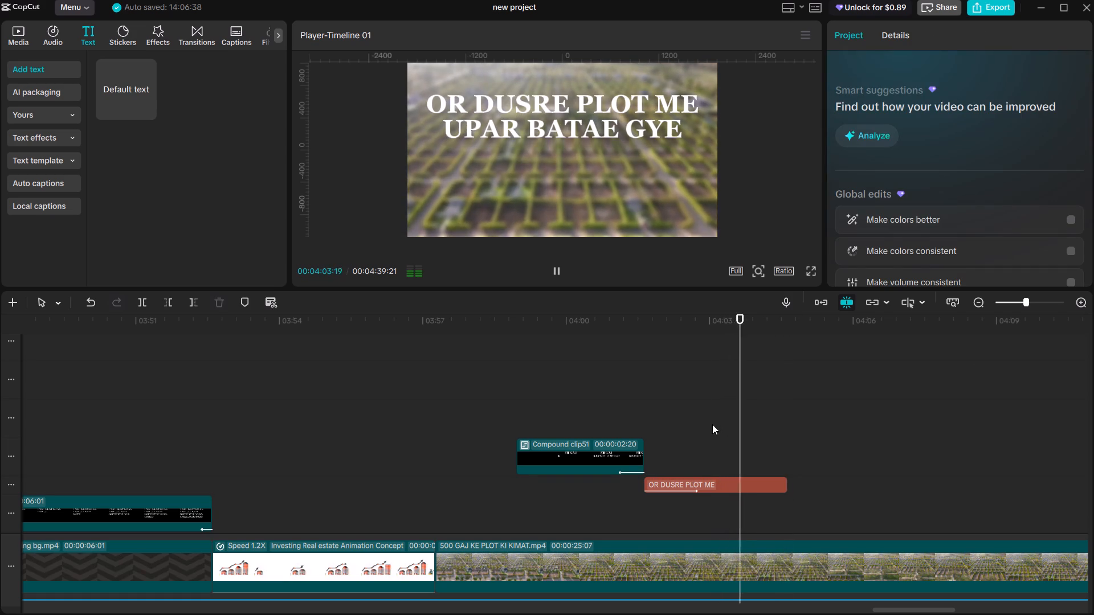
{"action": "left_click", "coordinate": [712, 425]}
{"action": "left_click_drag", "start_coordinate": [712, 425], "coordinate": [697, 437]}
{"action": "key", "text": "space"}
{"action": "key", "text": "space"}
{"action": "key", "text": "space"}
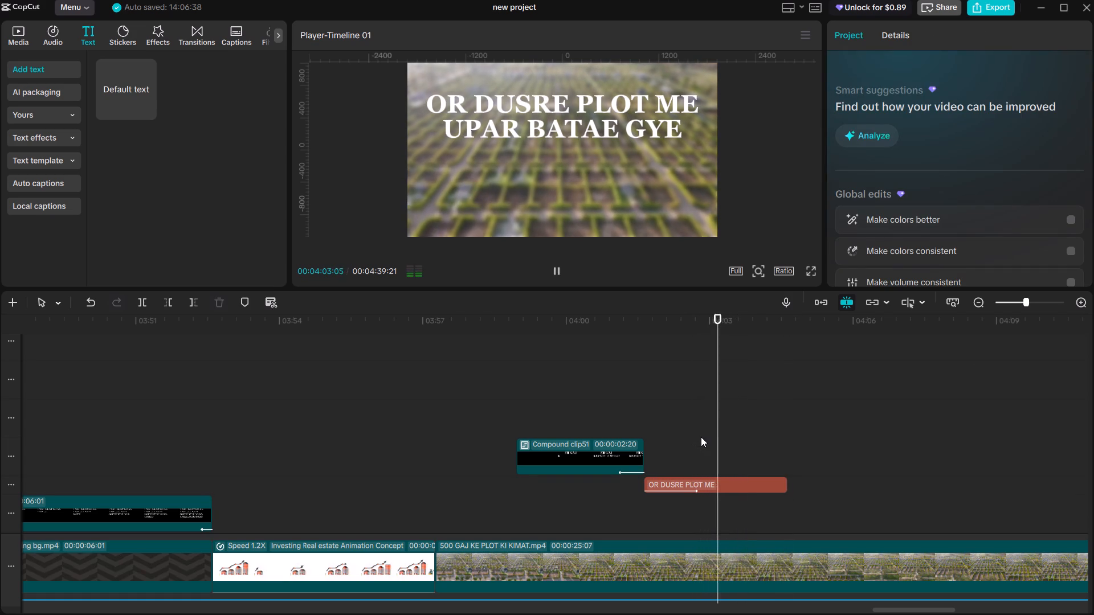
{"action": "key", "text": "space"}
{"action": "key", "text": "space"}
{"action": "key", "text": "space"}
{"action": "key", "text": "space"}
{"action": "key", "text": "space"}
{"action": "key", "text": "space"}
{"action": "key", "text": "space"}
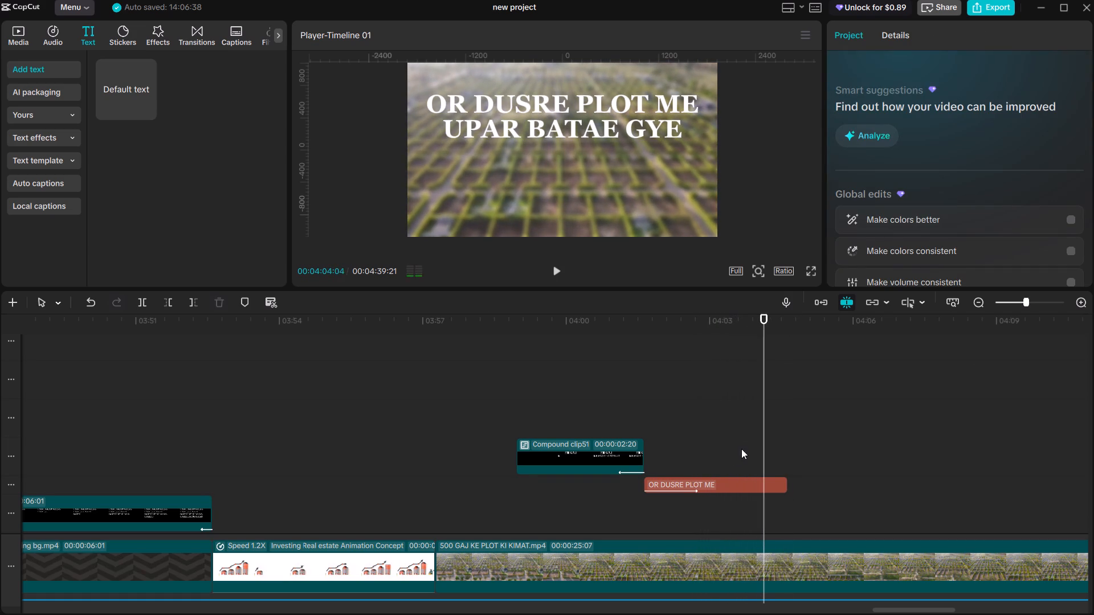
{"action": "left_click", "coordinate": [749, 452]}
{"action": "key", "text": "space"}
{"action": "left_click", "coordinate": [750, 452]}
{"action": "left_click", "coordinate": [741, 453]}
{"action": "key", "text": "space"}
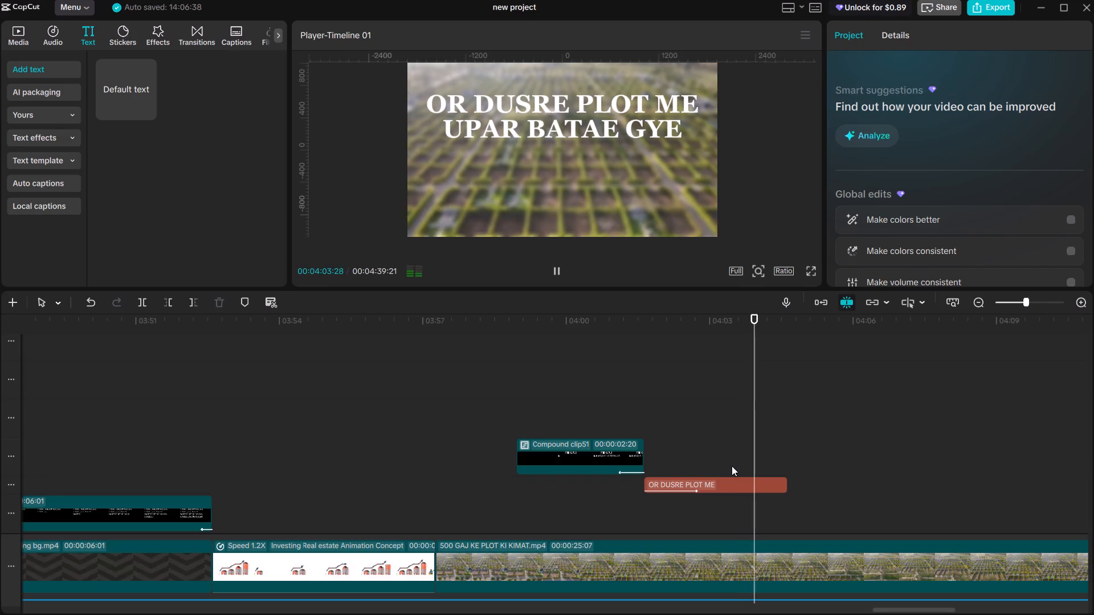
{"action": "key", "text": "space"}
{"action": "left_click", "coordinate": [736, 455]}
Set the Type 1 entrance animation's duration on the OR DUSRE PLOT ME text to 2.0 s.
{"action": "left_click", "coordinate": [730, 484]}
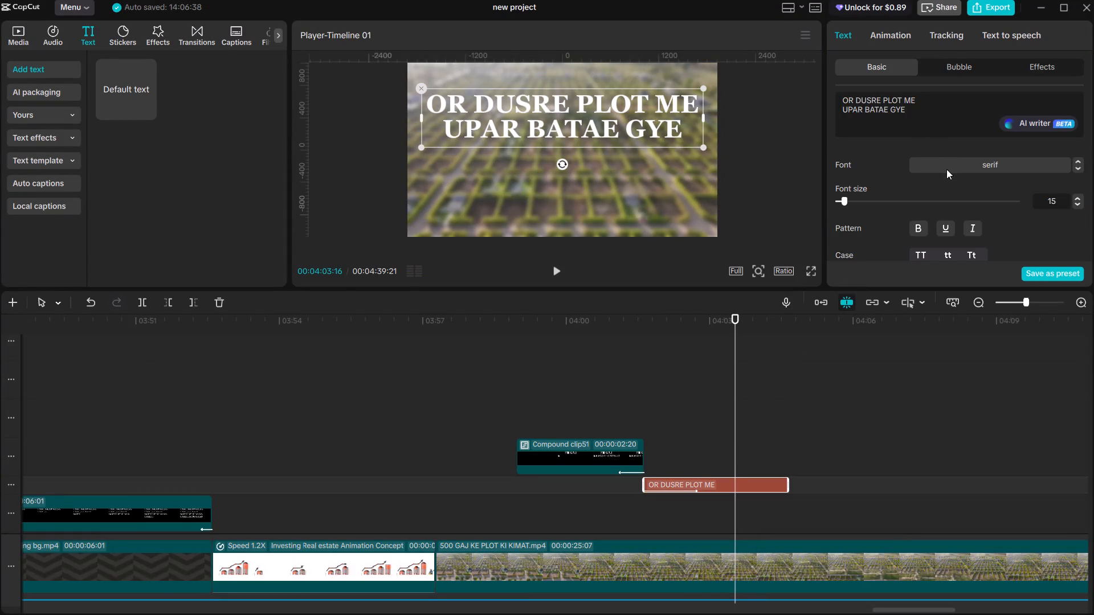
{"action": "left_click", "coordinate": [893, 39]}
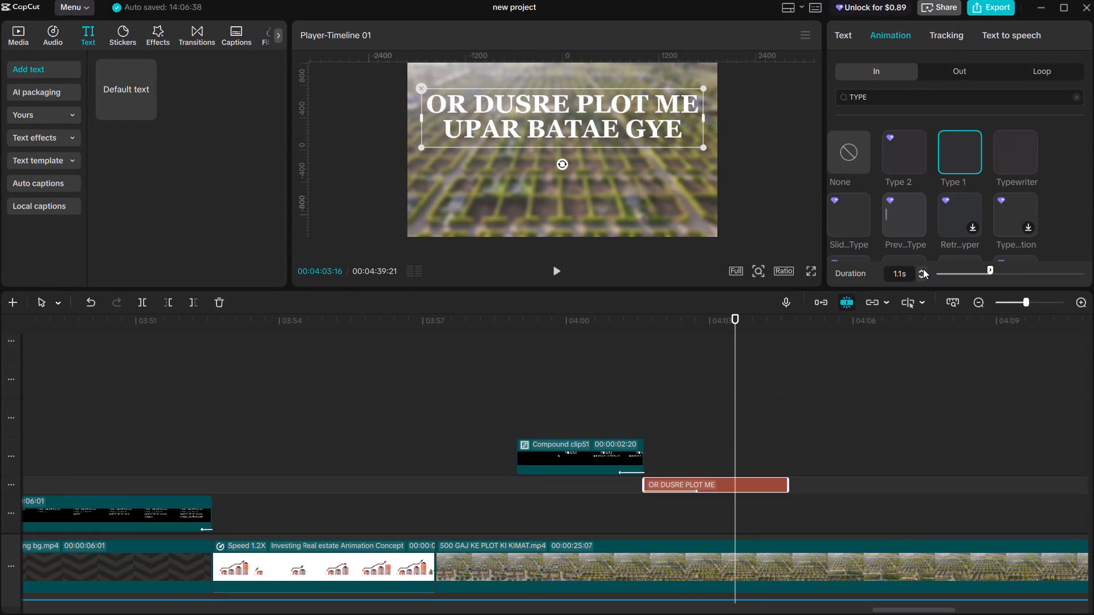
{"action": "triple_click", "coordinate": [920, 270]}
{"action": "triple_click", "coordinate": [920, 271]}
{"action": "triple_click", "coordinate": [920, 271]}
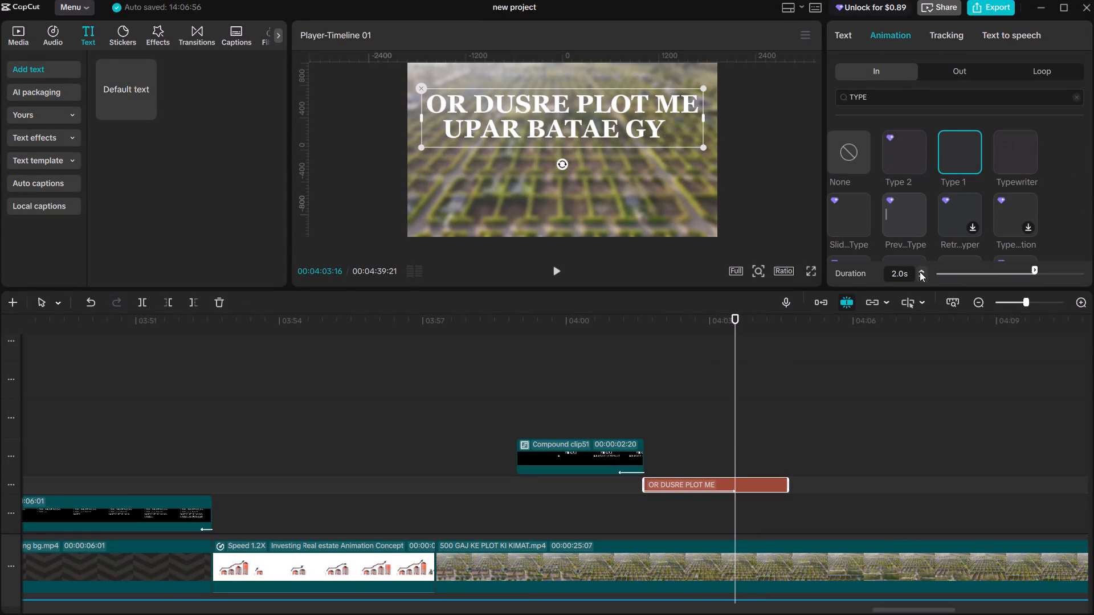
Play back the OR DUSRE PLOT ME text with its slower animation and find where its spoken line ends.
{"action": "left_click", "coordinate": [628, 398]}
{"action": "key", "text": "space"}
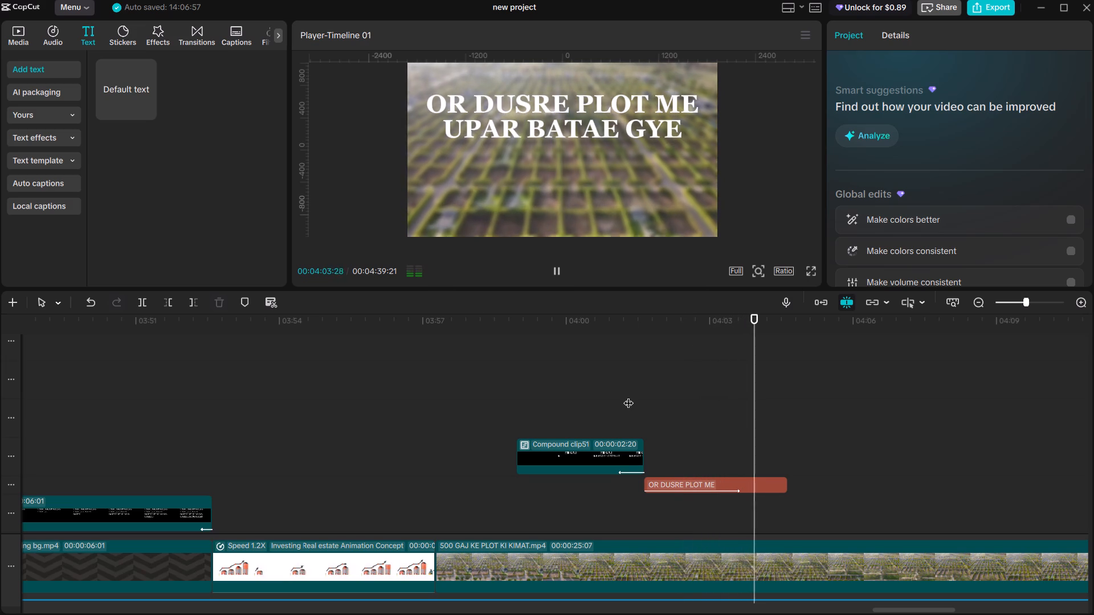
{"action": "left_click", "coordinate": [734, 431]}
{"action": "left_click_drag", "start_coordinate": [734, 431], "coordinate": [736, 437]}
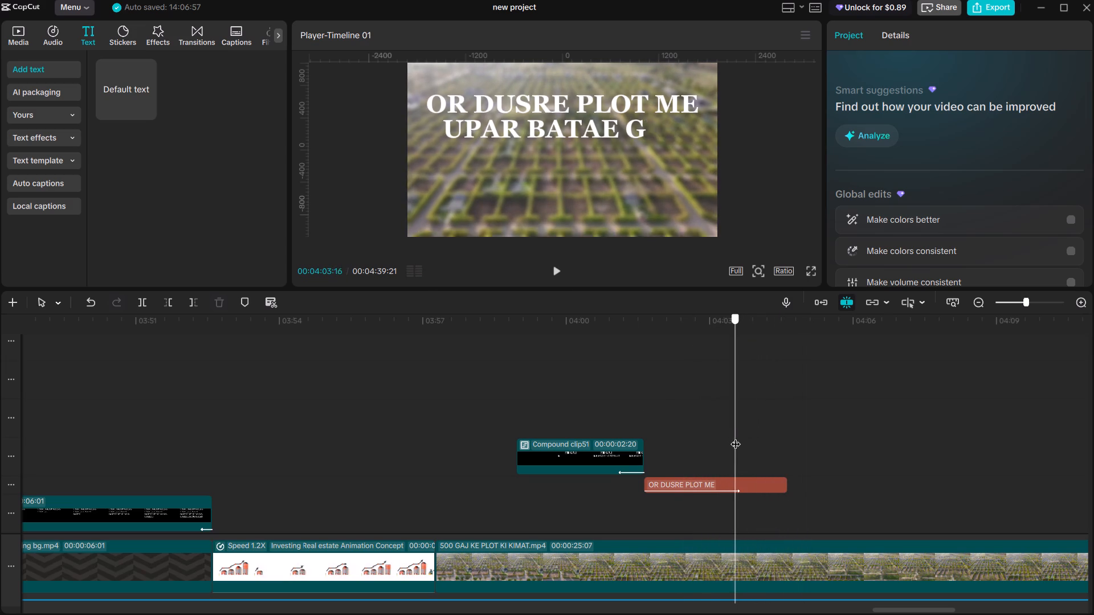
{"action": "left_click_drag", "start_coordinate": [736, 437], "coordinate": [739, 442]}
{"action": "key", "text": "space"}
{"action": "double_click", "coordinate": [741, 443]}
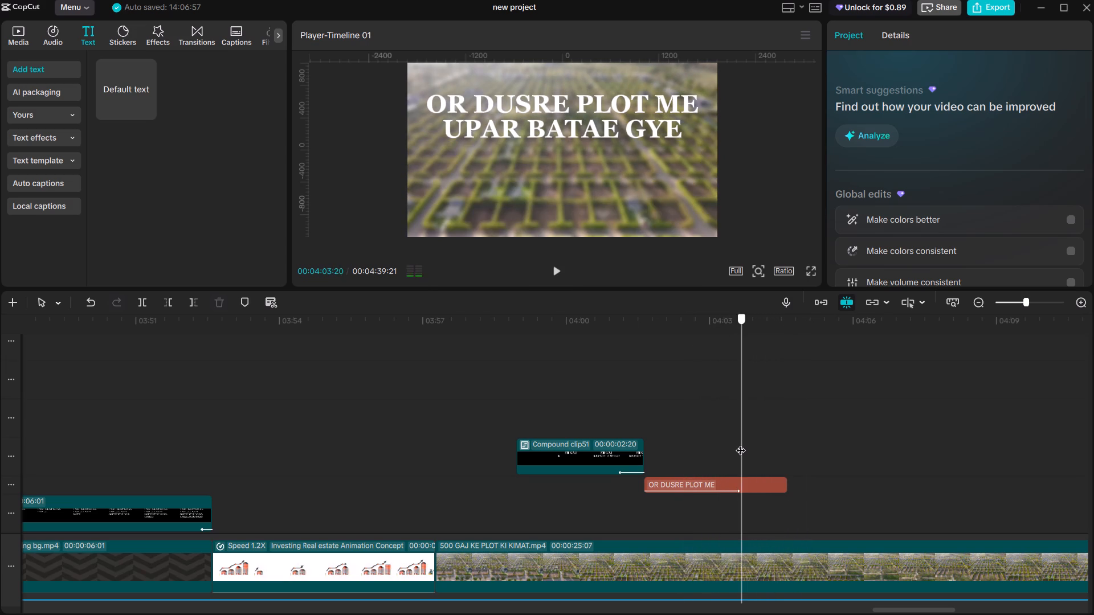
{"action": "key", "text": "space"}
{"action": "key", "text": "space"}
Split the OR DUSRE PLOT ME text at 00:04:03:26 and delete the part after the cut.
{"action": "scroll", "coordinate": [752, 454], "scroll_direction": "down", "scroll_amount": 14}
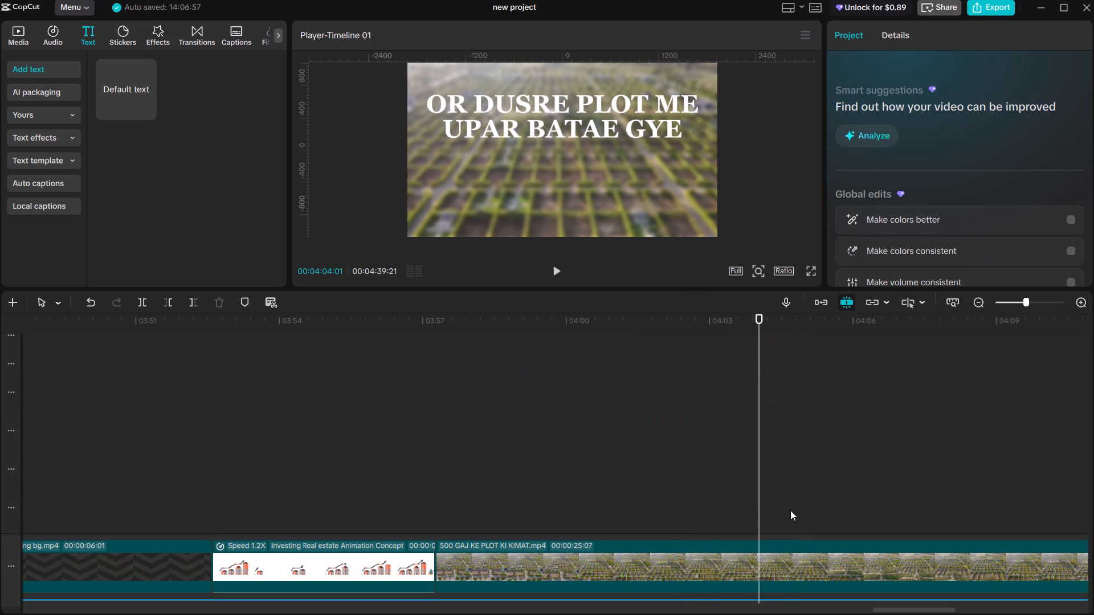
{"action": "scroll", "coordinate": [790, 510], "scroll_direction": "down", "scroll_amount": 20}
{"action": "scroll", "coordinate": [790, 510], "scroll_direction": "down", "scroll_amount": 12}
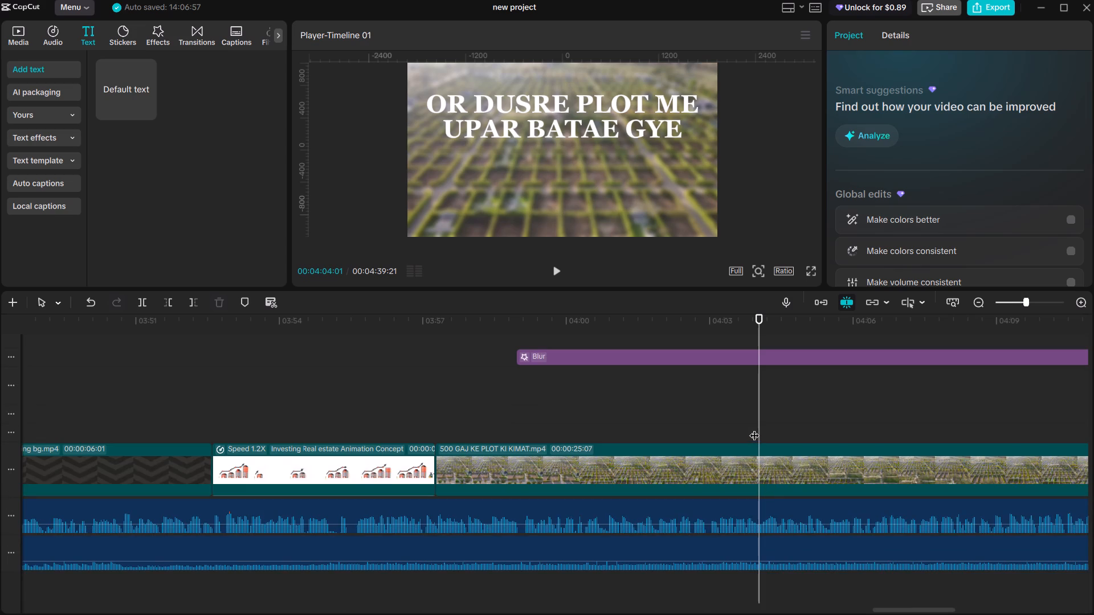
{"action": "scroll", "coordinate": [754, 428], "scroll_direction": "up", "scroll_amount": 14, "text": "ctrl"}
{"action": "double_click", "coordinate": [745, 427]}
{"action": "key", "text": "space"}
{"action": "left_click", "coordinate": [745, 427]}
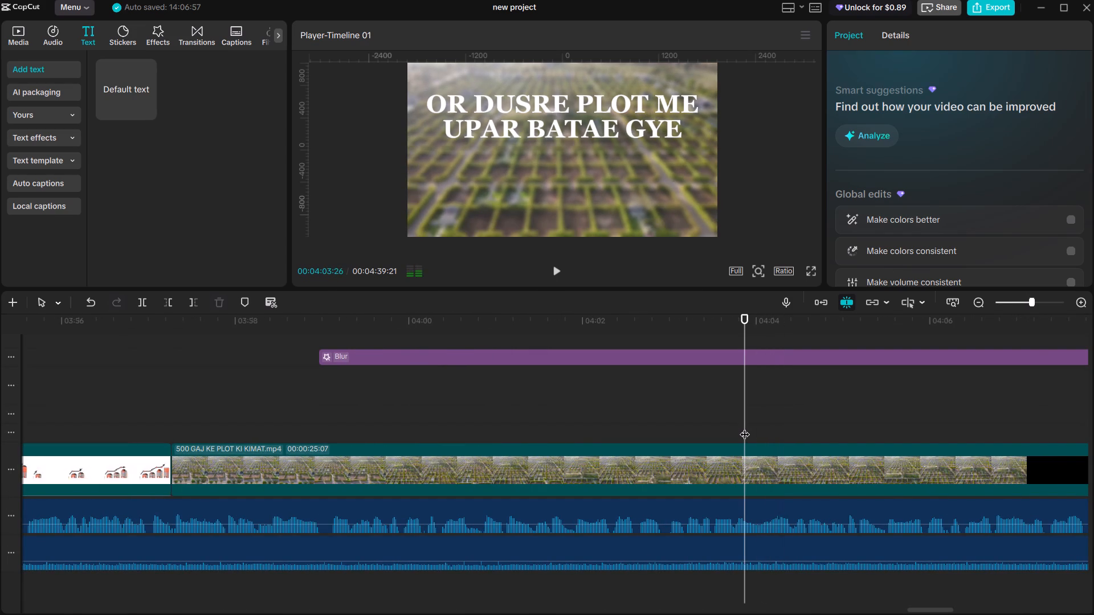
{"action": "scroll", "coordinate": [765, 446], "scroll_direction": "up", "scroll_amount": 20}
{"action": "scroll", "coordinate": [765, 446], "scroll_direction": "up", "scroll_amount": 20}
{"action": "scroll", "coordinate": [765, 446], "scroll_direction": "up", "scroll_amount": 7}
{"action": "scroll", "coordinate": [761, 445], "scroll_direction": "down", "scroll_amount": 8}
{"action": "scroll", "coordinate": [761, 420], "scroll_direction": "down", "scroll_amount": 6, "text": "ctrl"}
{"action": "left_click", "coordinate": [756, 373]}
{"action": "key", "text": "ctrl+b"}
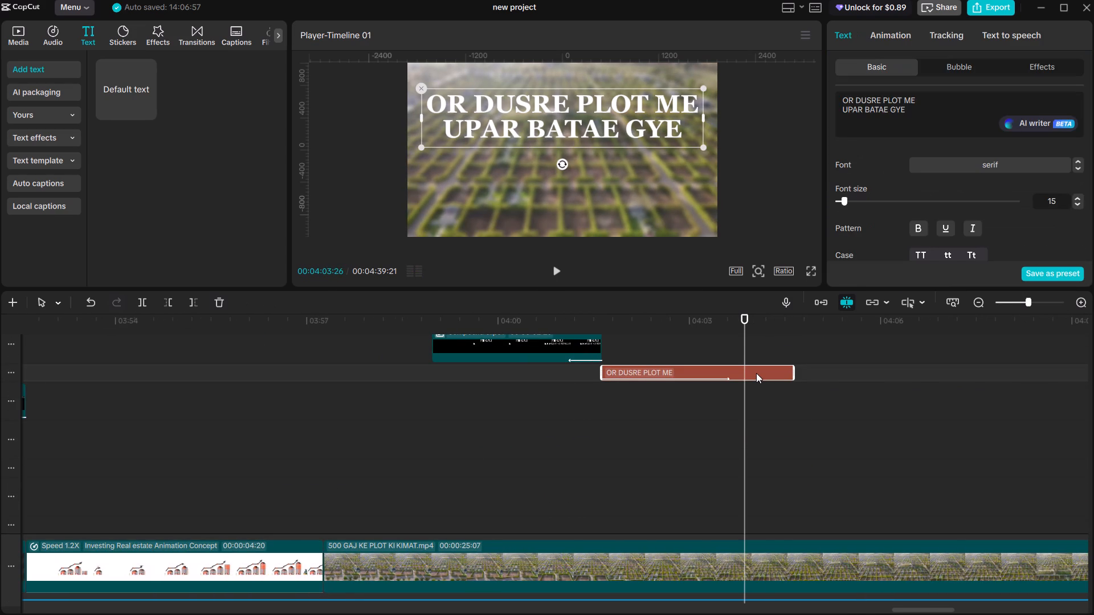
{"action": "key", "text": "BackSpace"}
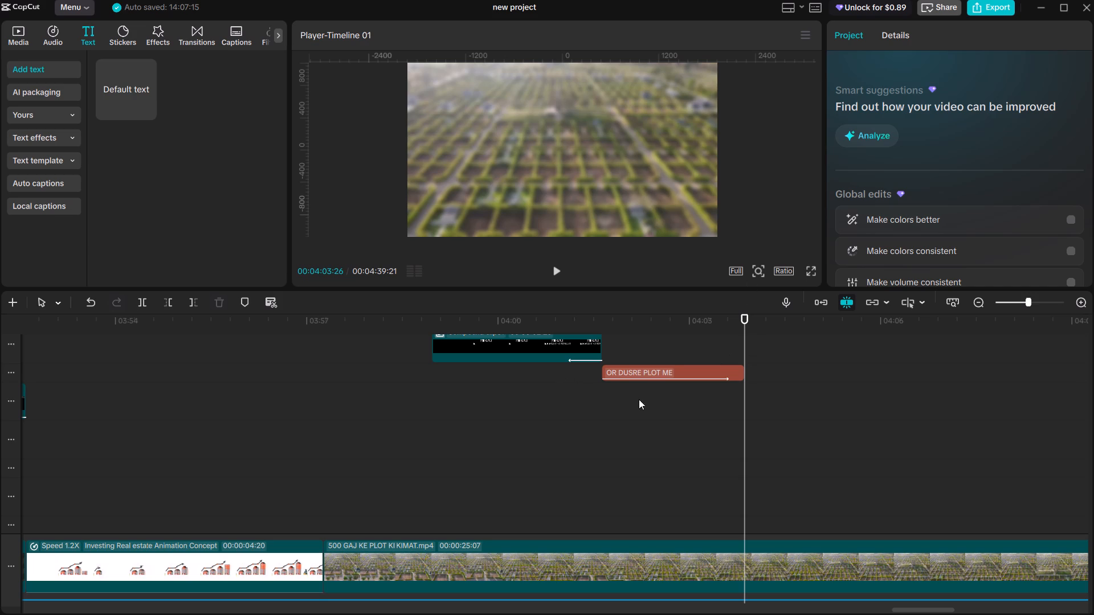
Play the footage just after the trimmed OR DUSRE PLOT ME text to hear the next spoken line.
{"action": "left_click", "coordinate": [703, 408]}
{"action": "key", "text": "space"}
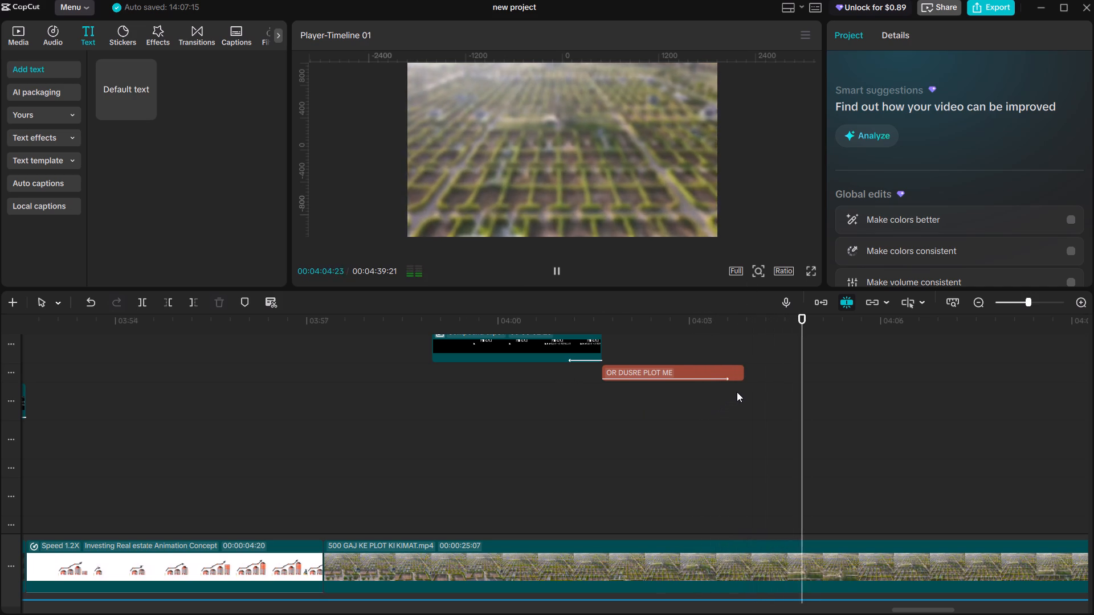
{"action": "left_click", "coordinate": [736, 392]}
{"action": "left_click_drag", "start_coordinate": [736, 392], "coordinate": [741, 396]}
{"action": "key", "text": "space"}
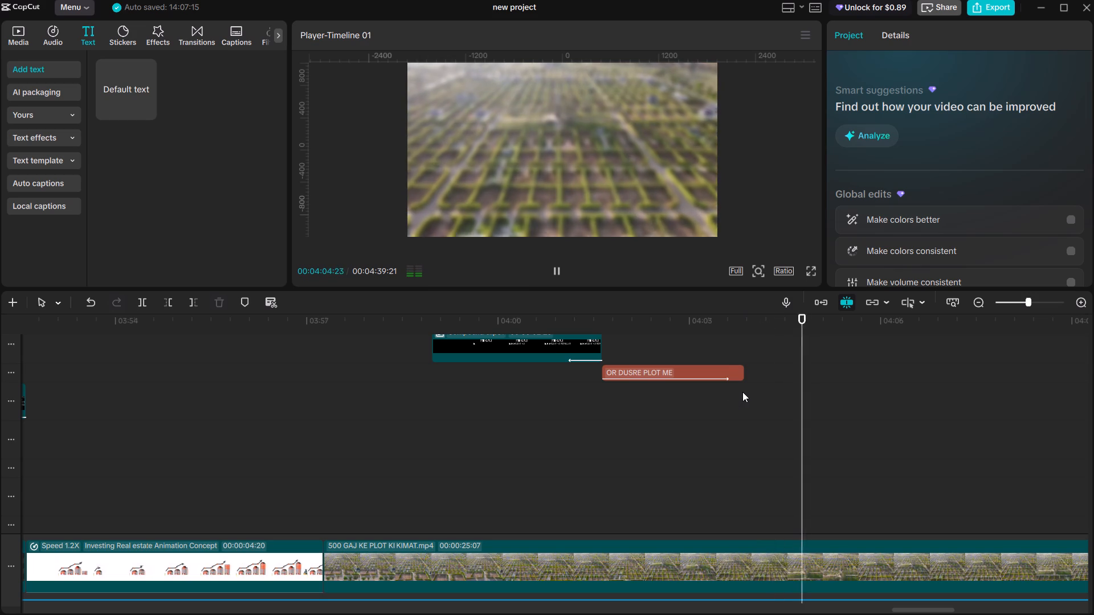
{"action": "left_click", "coordinate": [742, 392]}
Look through the early part of the video, playing the sections after the KOI text and at the JO MOHALI ME title.
{"action": "scroll", "coordinate": [387, 433], "scroll_direction": "down", "scroll_amount": 20, "text": "ctrl"}
{"action": "scroll", "coordinate": [387, 433], "scroll_direction": "down", "scroll_amount": 17, "text": "ctrl"}
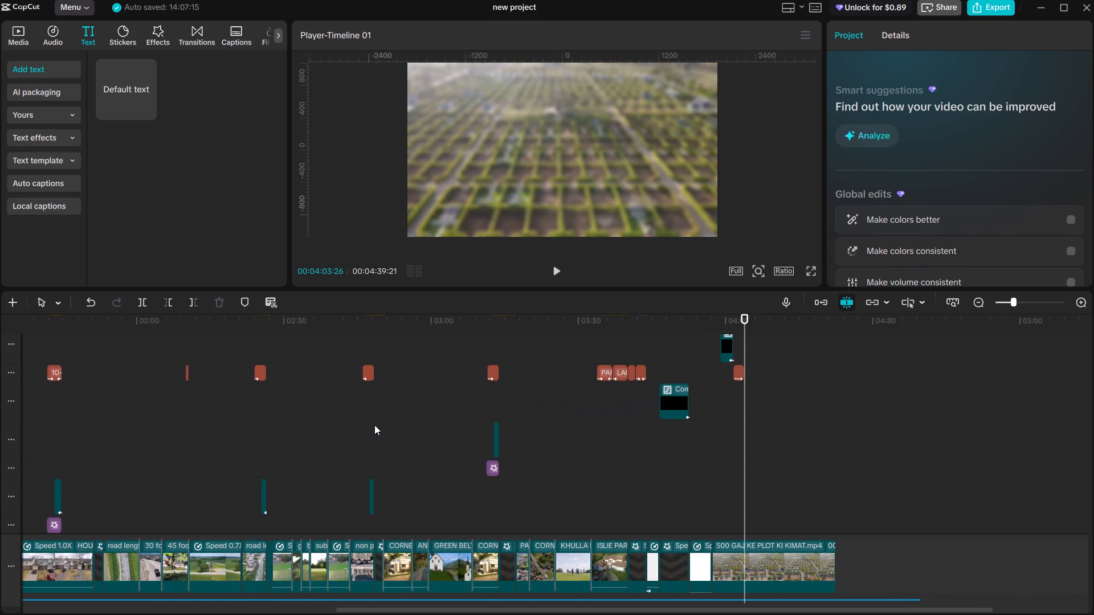
{"action": "scroll", "coordinate": [373, 424], "scroll_direction": "down", "scroll_amount": 11, "text": "ctrl"}
{"action": "left_click", "coordinate": [83, 454]}
{"action": "left_click_drag", "start_coordinate": [83, 454], "coordinate": [79, 454]}
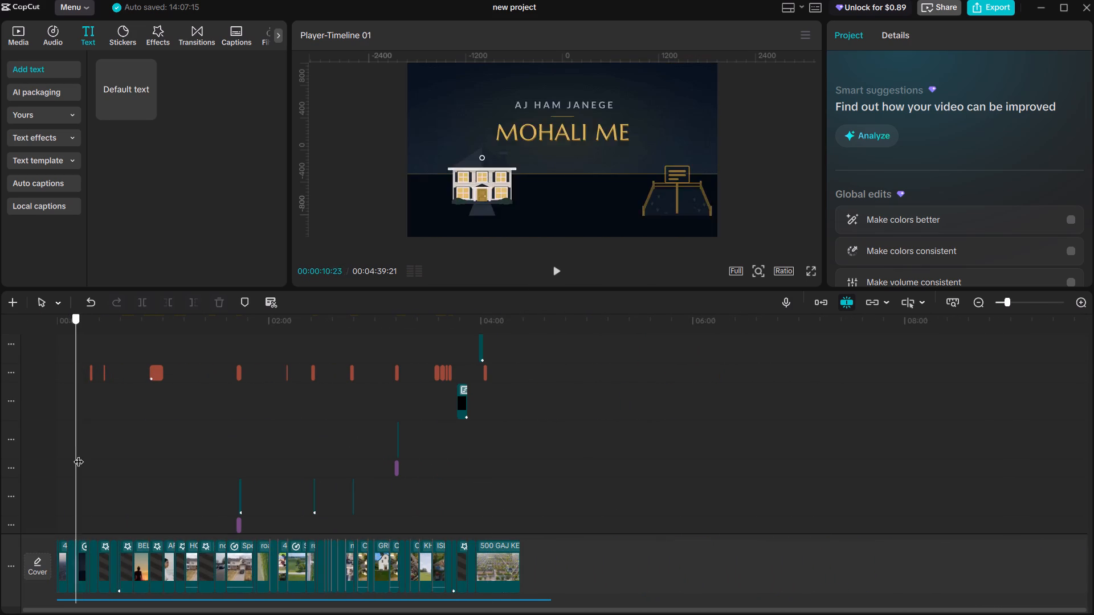
{"action": "left_click_drag", "start_coordinate": [79, 454], "coordinate": [106, 465]}
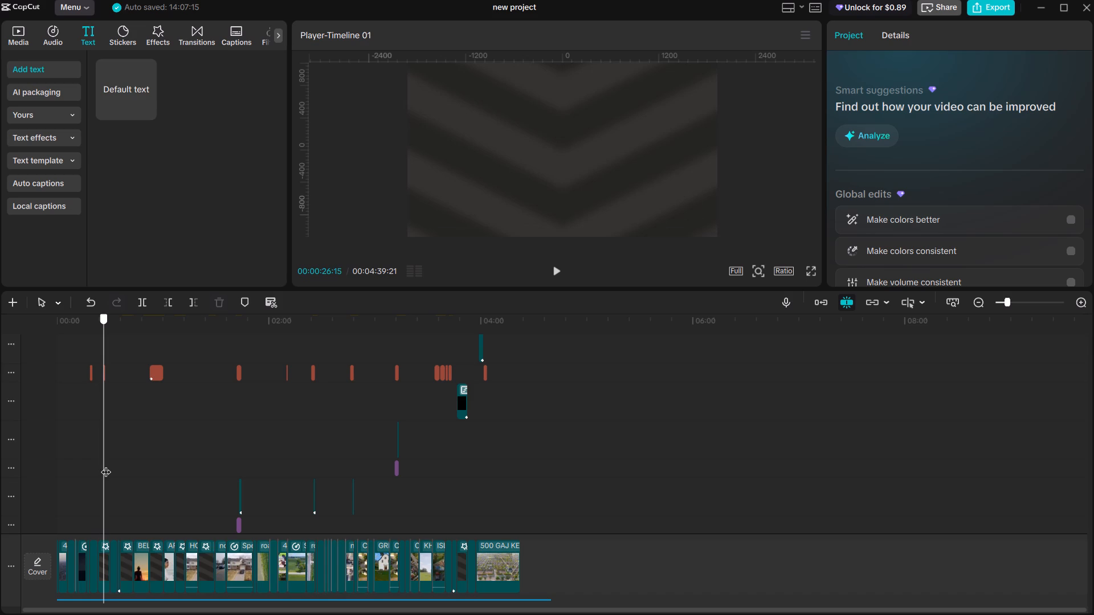
{"action": "left_click_drag", "start_coordinate": [106, 465], "coordinate": [107, 465]}
{"action": "scroll", "coordinate": [110, 470], "scroll_direction": "up", "scroll_amount": 8, "text": "alt"}
{"action": "scroll", "coordinate": [109, 474], "scroll_direction": "up", "scroll_amount": 20}
{"action": "scroll", "coordinate": [109, 474], "scroll_direction": "up", "scroll_amount": 3}
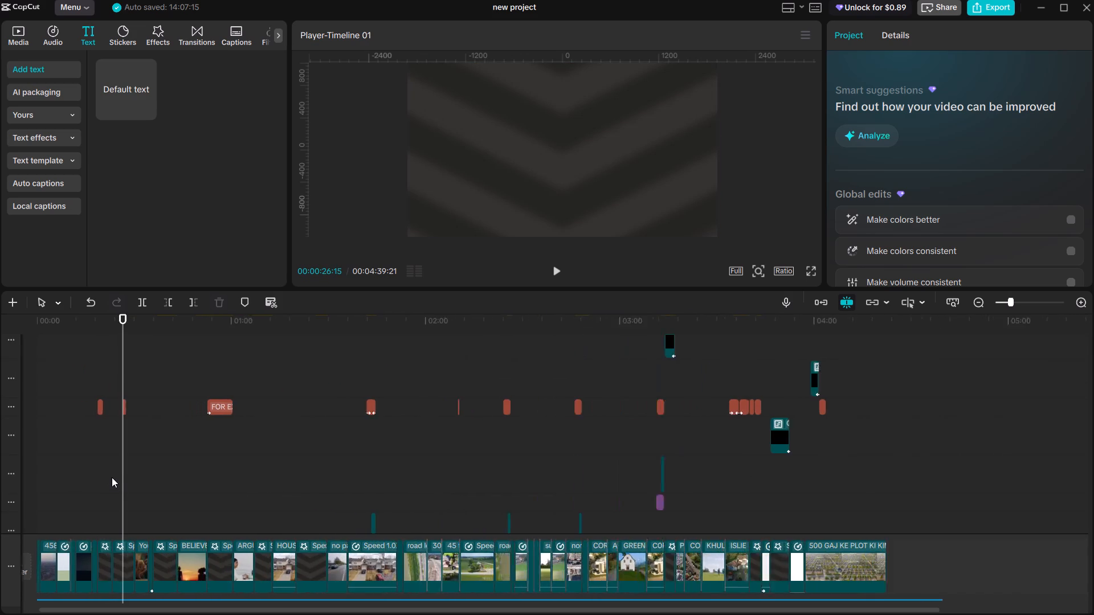
{"action": "scroll", "coordinate": [112, 477], "scroll_direction": "up", "scroll_amount": 19}
{"action": "scroll", "coordinate": [115, 473], "scroll_direction": "up", "scroll_amount": 6, "text": "ctrl"}
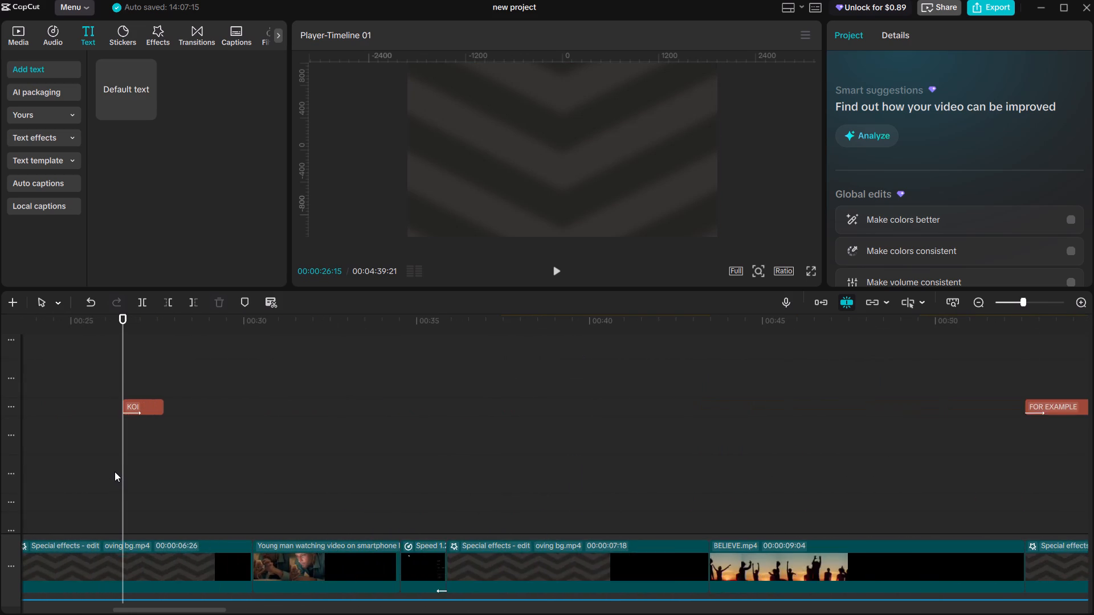
{"action": "scroll", "coordinate": [115, 471], "scroll_direction": "up", "scroll_amount": 2, "text": "ctrl"}
{"action": "key", "text": "space"}
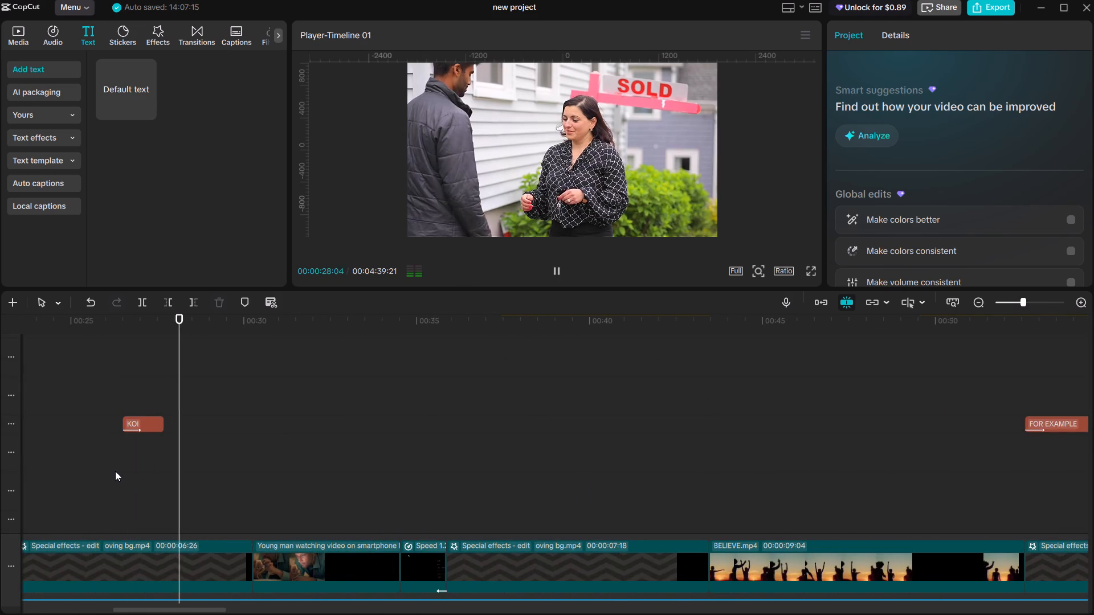
{"action": "left_click", "coordinate": [455, 479]}
{"action": "key", "text": "space"}
{"action": "left_click", "coordinate": [451, 479]}
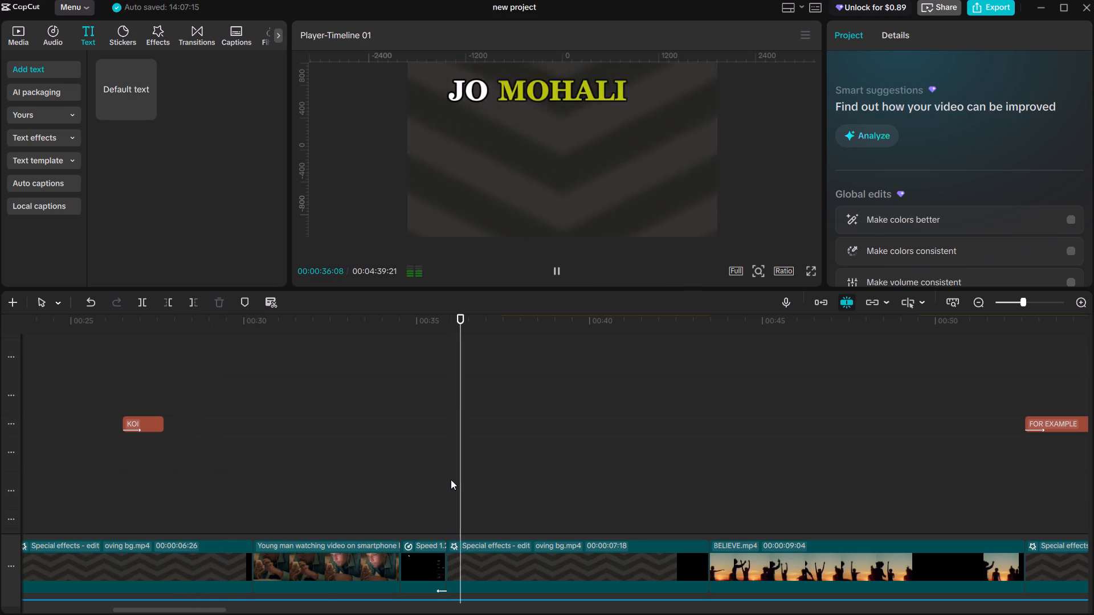
{"action": "key", "text": "space"}
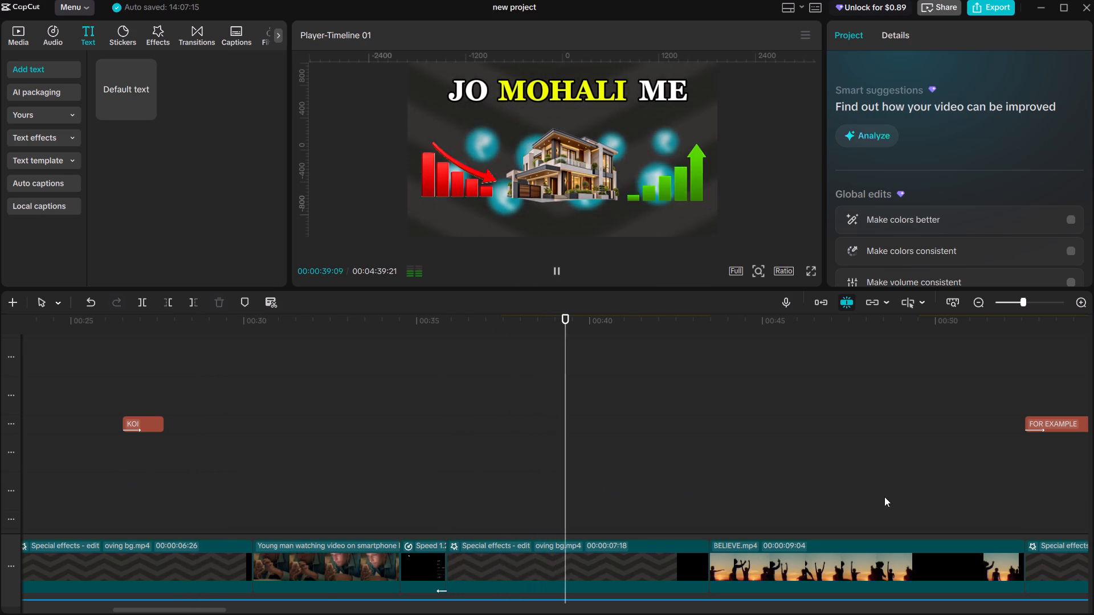
{"action": "key", "text": "space"}
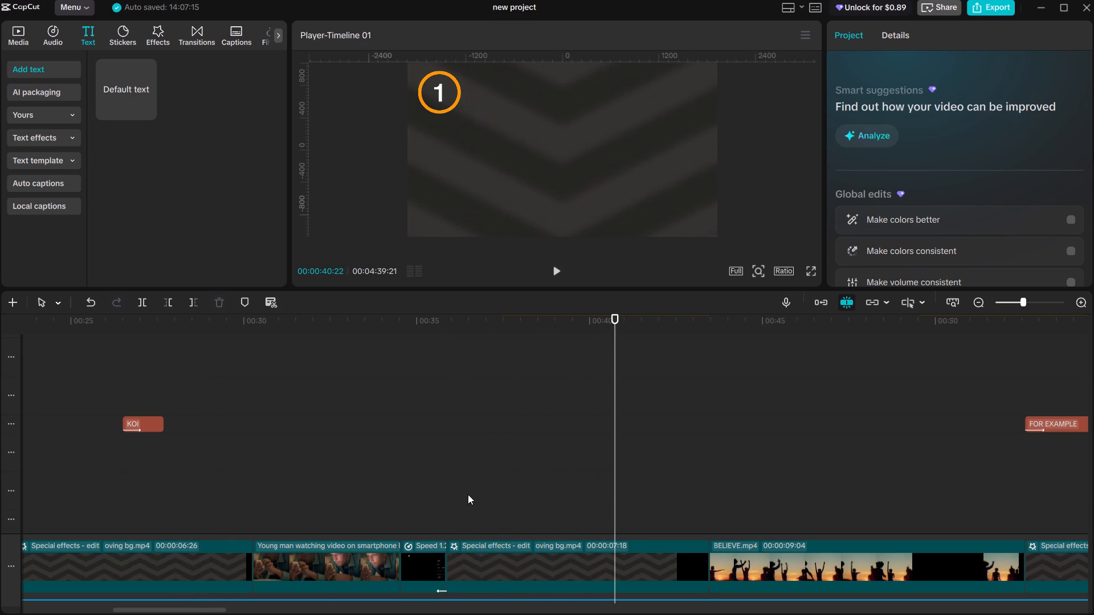
Look through the start of the video and play the section from about 00:00:17:04 to locate the FACTORS list title.
{"action": "scroll", "coordinate": [417, 490], "scroll_direction": "down", "scroll_amount": 16, "text": "alt"}
{"action": "scroll", "coordinate": [327, 487], "scroll_direction": "up", "scroll_amount": 2, "text": "alt"}
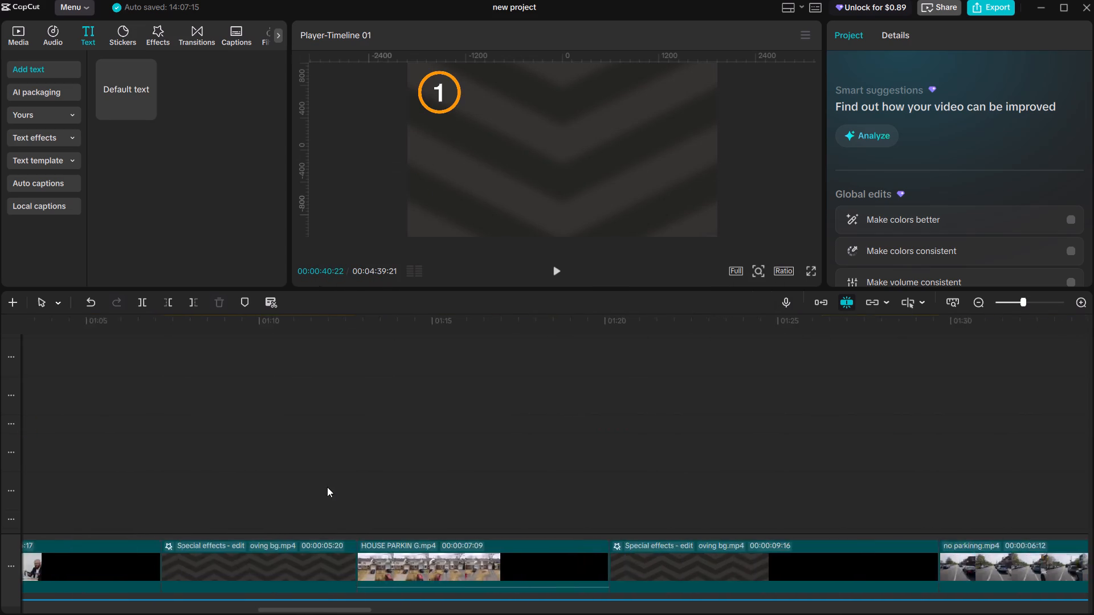
{"action": "scroll", "coordinate": [327, 487], "scroll_direction": "up", "scroll_amount": 20, "text": "alt"}
{"action": "scroll", "coordinate": [327, 487], "scroll_direction": "up", "scroll_amount": 14, "text": "alt"}
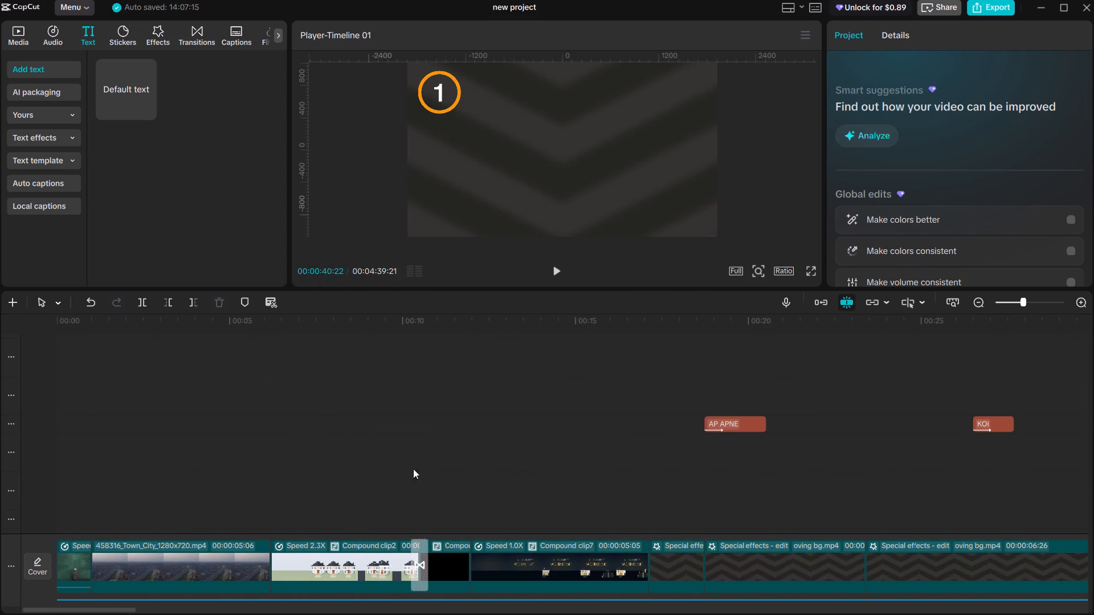
{"action": "left_click", "coordinate": [452, 462]}
{"action": "left_click_drag", "start_coordinate": [434, 465], "coordinate": [424, 465]}
{"action": "left_click", "coordinate": [431, 465]}
{"action": "left_click", "coordinate": [426, 468]}
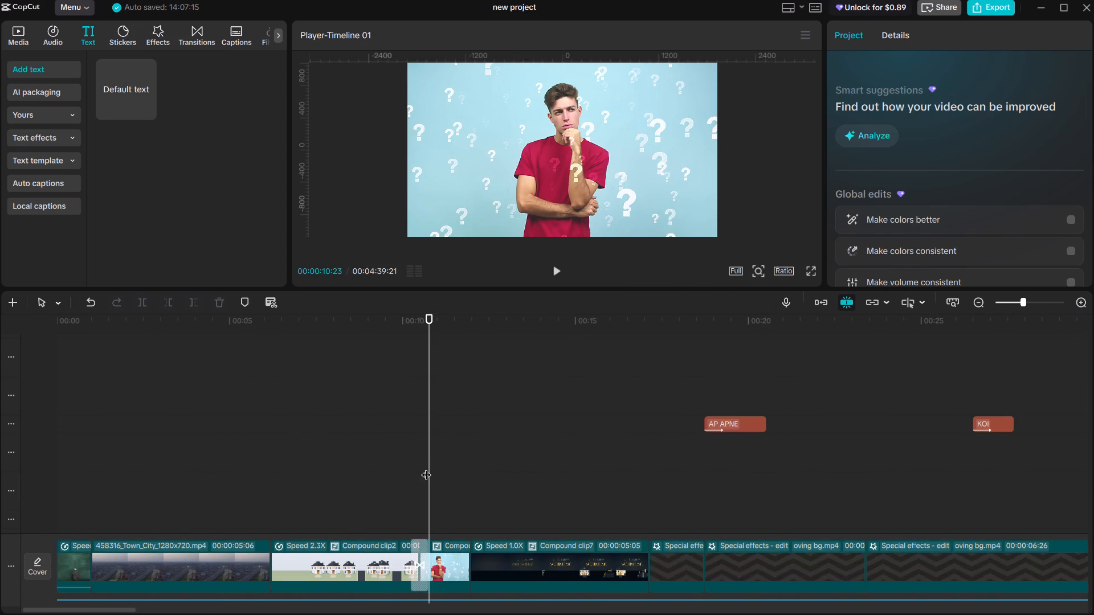
{"action": "left_click_drag", "start_coordinate": [428, 468], "coordinate": [646, 520]}
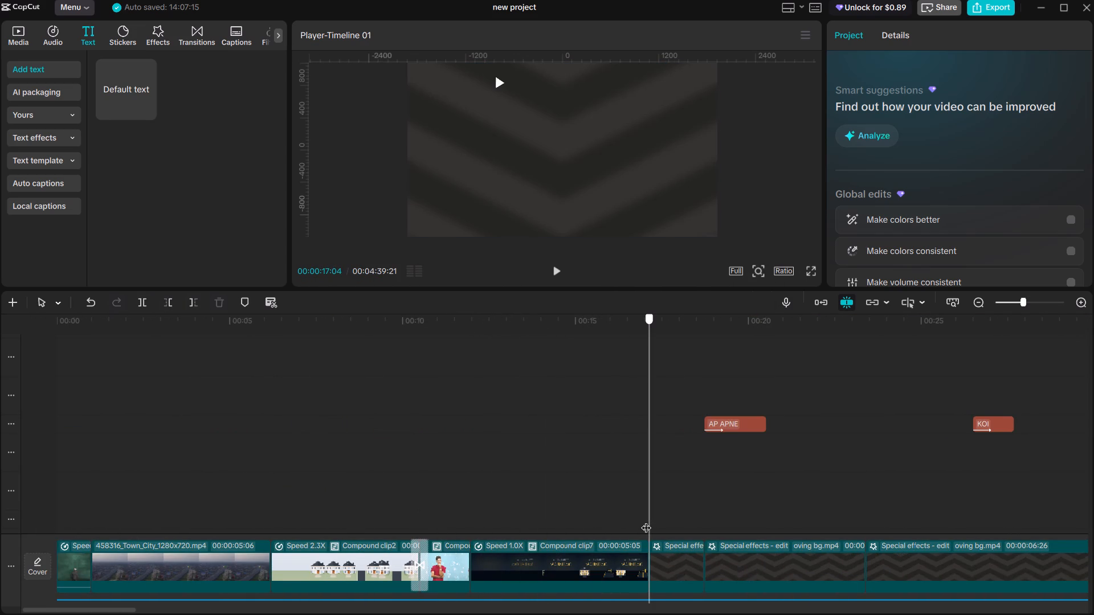
{"action": "left_click_drag", "start_coordinate": [646, 520], "coordinate": [644, 516]}
{"action": "key", "text": "space"}
{"action": "key", "text": "space"}
{"action": "key", "text": "space"}
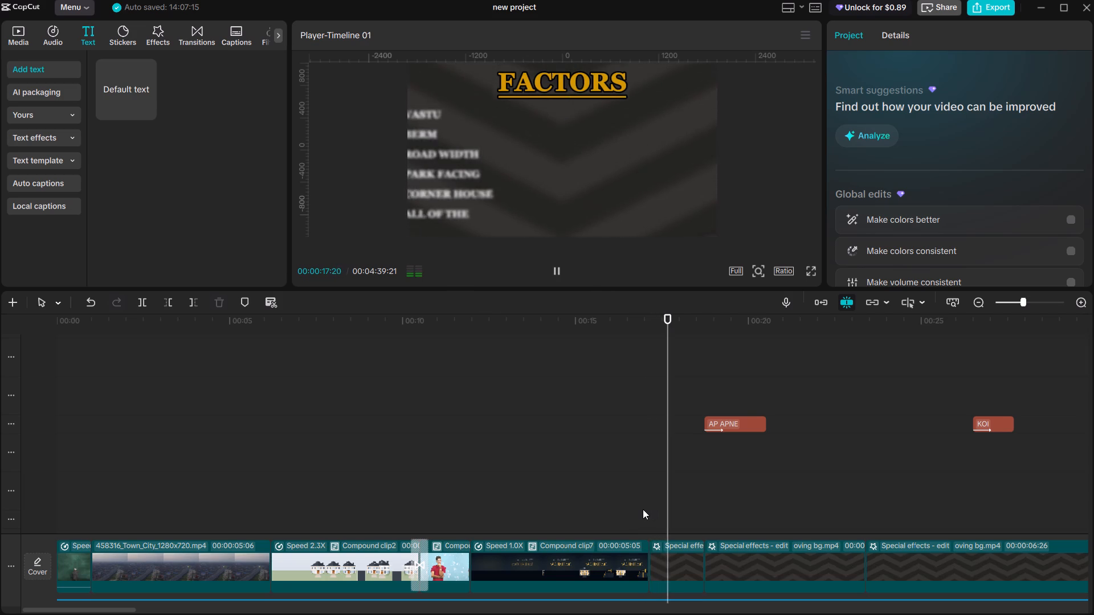
{"action": "key", "text": "space"}
Copy the compound clip holding the FACTORS title and its numbered list, at about 00:00:17 on the overlay tracks.
{"action": "scroll", "coordinate": [668, 517], "scroll_direction": "up", "scroll_amount": 20}
{"action": "scroll", "coordinate": [668, 517], "scroll_direction": "up", "scroll_amount": 12}
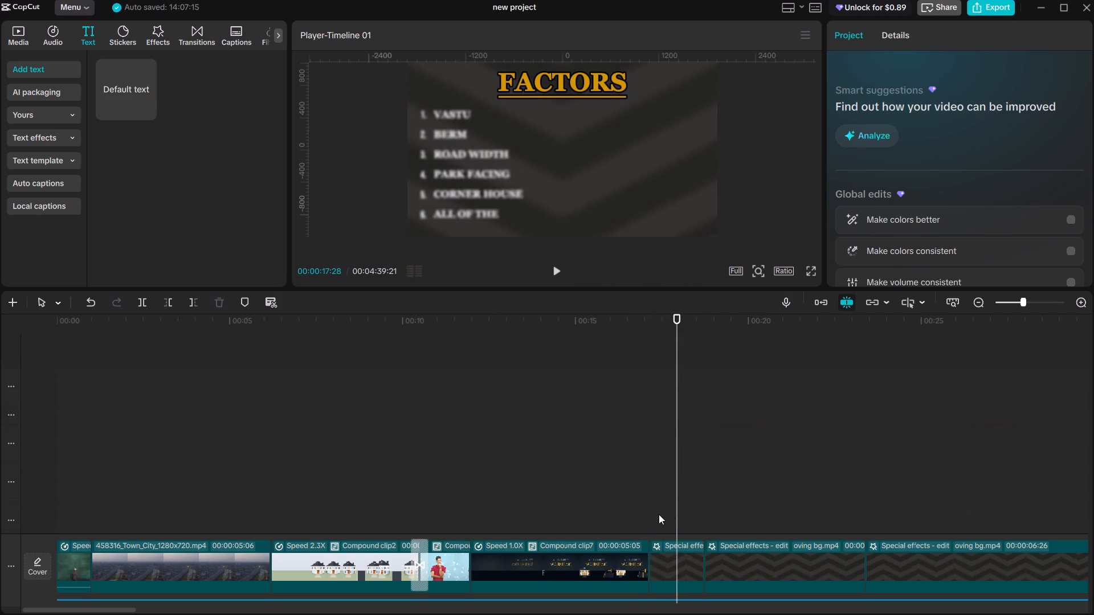
{"action": "scroll", "coordinate": [659, 514], "scroll_direction": "up", "scroll_amount": 20}
{"action": "scroll", "coordinate": [659, 514], "scroll_direction": "up", "scroll_amount": 20}
{"action": "scroll", "coordinate": [659, 514], "scroll_direction": "up", "scroll_amount": 20}
{"action": "scroll", "coordinate": [659, 497], "scroll_direction": "up", "scroll_amount": 17}
{"action": "scroll", "coordinate": [679, 457], "scroll_direction": "down", "scroll_amount": 10}
{"action": "scroll", "coordinate": [679, 455], "scroll_direction": "up", "scroll_amount": 1}
{"action": "scroll", "coordinate": [679, 449], "scroll_direction": "down", "scroll_amount": 20}
{"action": "scroll", "coordinate": [679, 449], "scroll_direction": "down", "scroll_amount": 10}
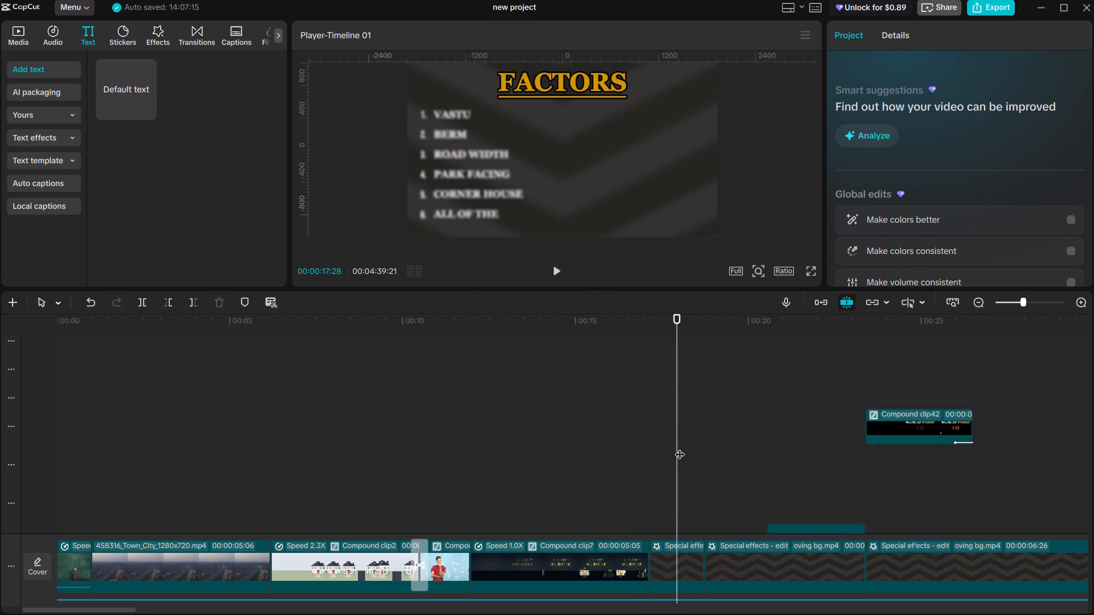
{"action": "scroll", "coordinate": [680, 447], "scroll_direction": "down", "scroll_amount": 14}
{"action": "scroll", "coordinate": [680, 448], "scroll_direction": "up", "scroll_amount": 4}
{"action": "left_click", "coordinate": [677, 436]}
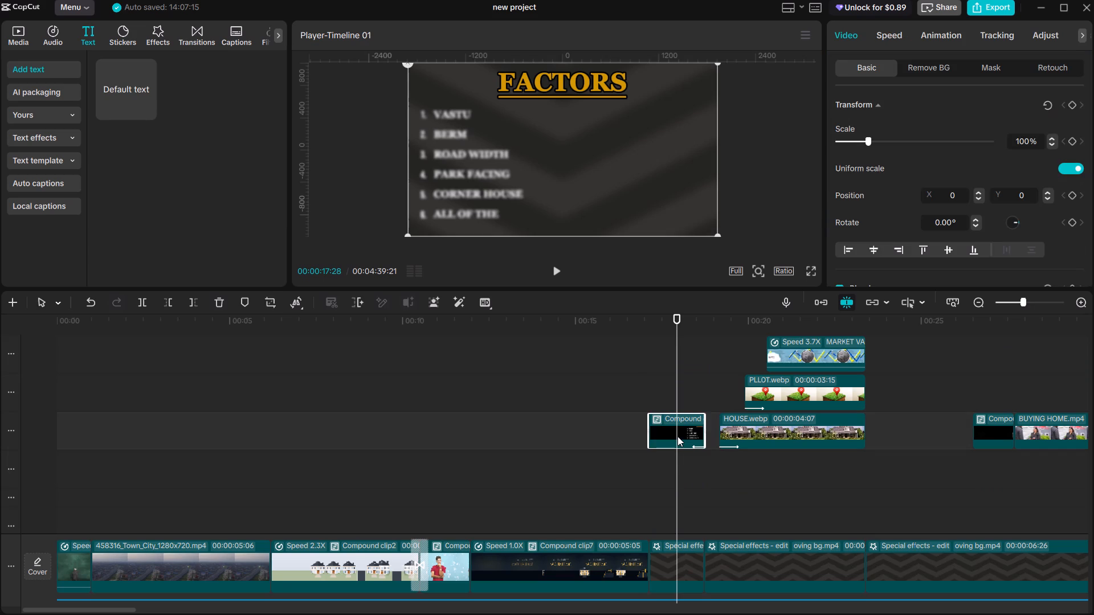
{"action": "key", "text": "ctrl+c"}
Paste the copied FACTORS compound clip at 00:04:03:26, where the OR DUSRE PLOT ME text ends.
{"action": "scroll", "coordinate": [681, 453], "scroll_direction": "down", "scroll_amount": 13, "text": "ctrl"}
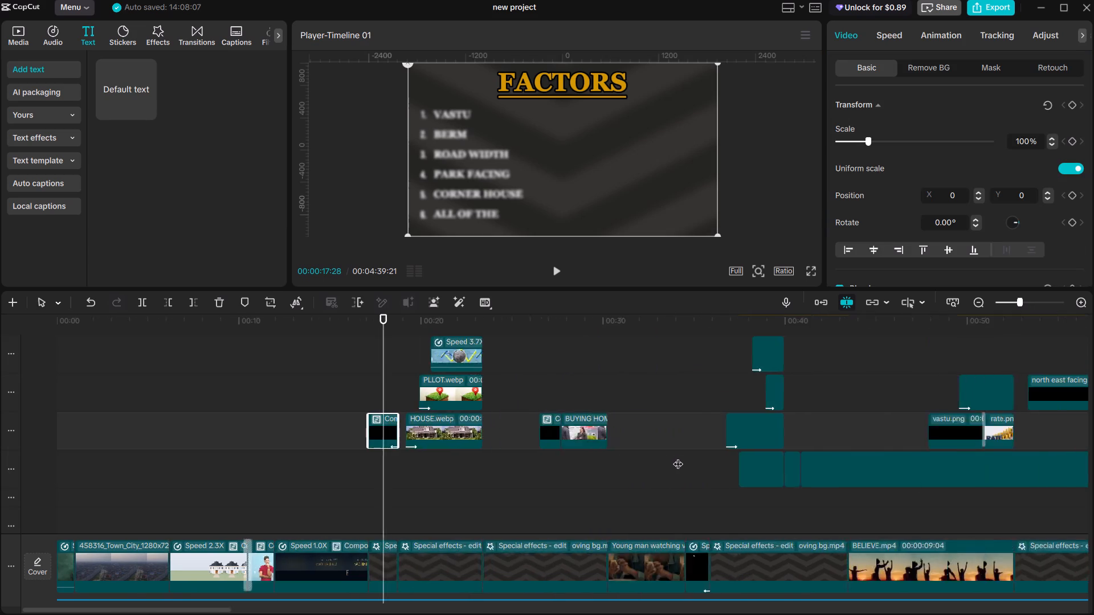
{"action": "scroll", "coordinate": [678, 457], "scroll_direction": "down", "scroll_amount": 14, "text": "ctrl"}
{"action": "scroll", "coordinate": [692, 487], "scroll_direction": "down", "scroll_amount": 15, "text": "ctrl"}
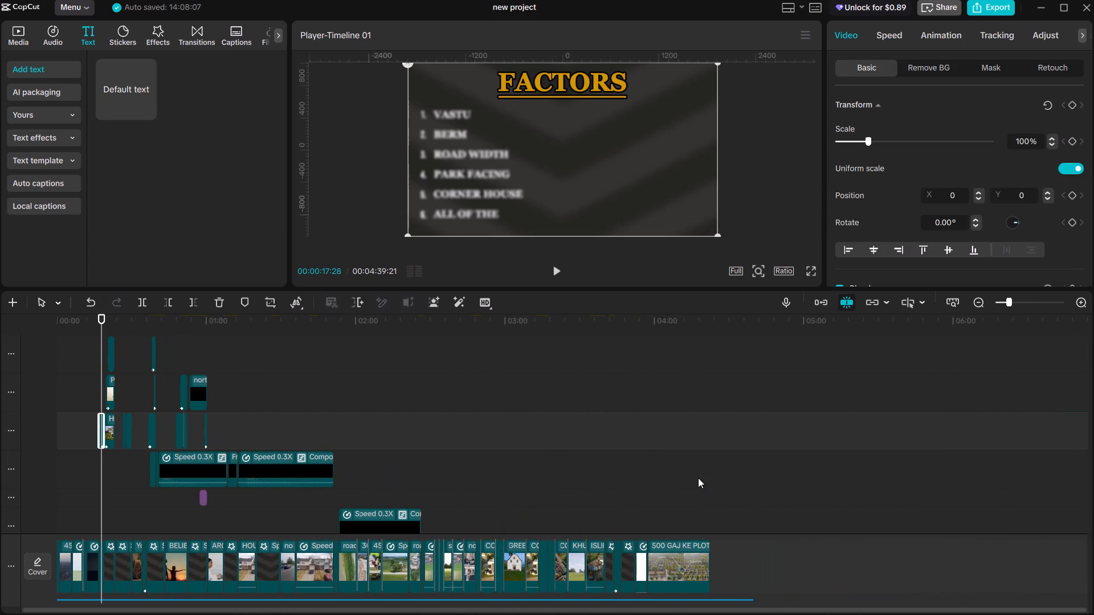
{"action": "left_click", "coordinate": [698, 478]}
{"action": "scroll", "coordinate": [696, 488], "scroll_direction": "up", "scroll_amount": 20, "text": "ctrl"}
{"action": "scroll", "coordinate": [696, 488], "scroll_direction": "up", "scroll_amount": 10, "text": "ctrl"}
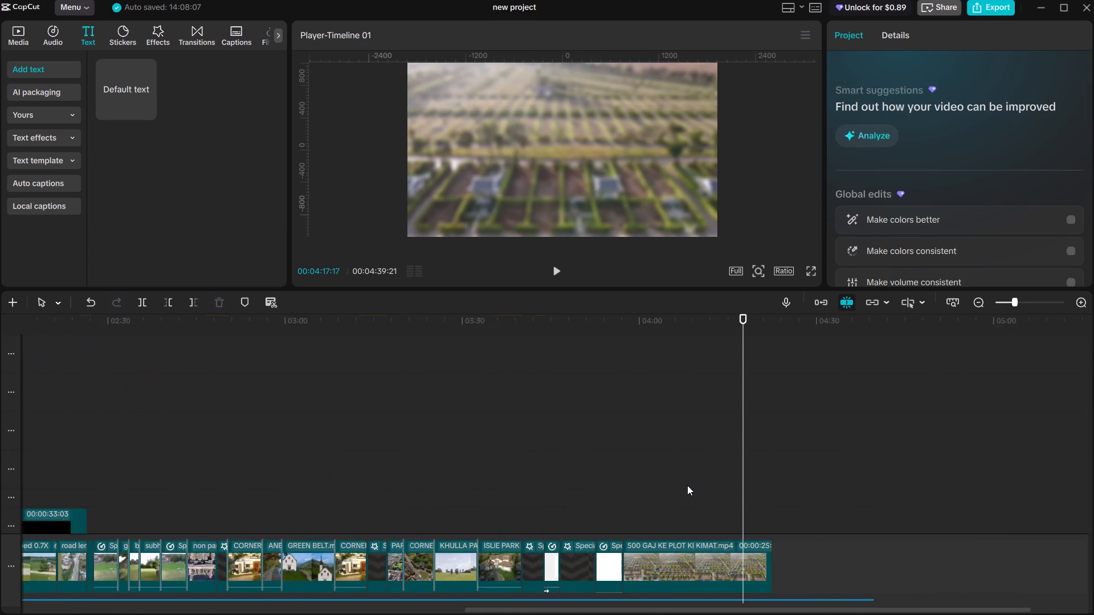
{"action": "scroll", "coordinate": [687, 485], "scroll_direction": "up", "scroll_amount": 19, "text": "ctrl"}
{"action": "scroll", "coordinate": [667, 483], "scroll_direction": "up", "scroll_amount": 4, "text": "ctrl"}
{"action": "scroll", "coordinate": [631, 470], "scroll_direction": "up", "scroll_amount": 1}
{"action": "scroll", "coordinate": [629, 469], "scroll_direction": "down", "scroll_amount": 8}
{"action": "scroll", "coordinate": [629, 469], "scroll_direction": "up", "scroll_amount": 11}
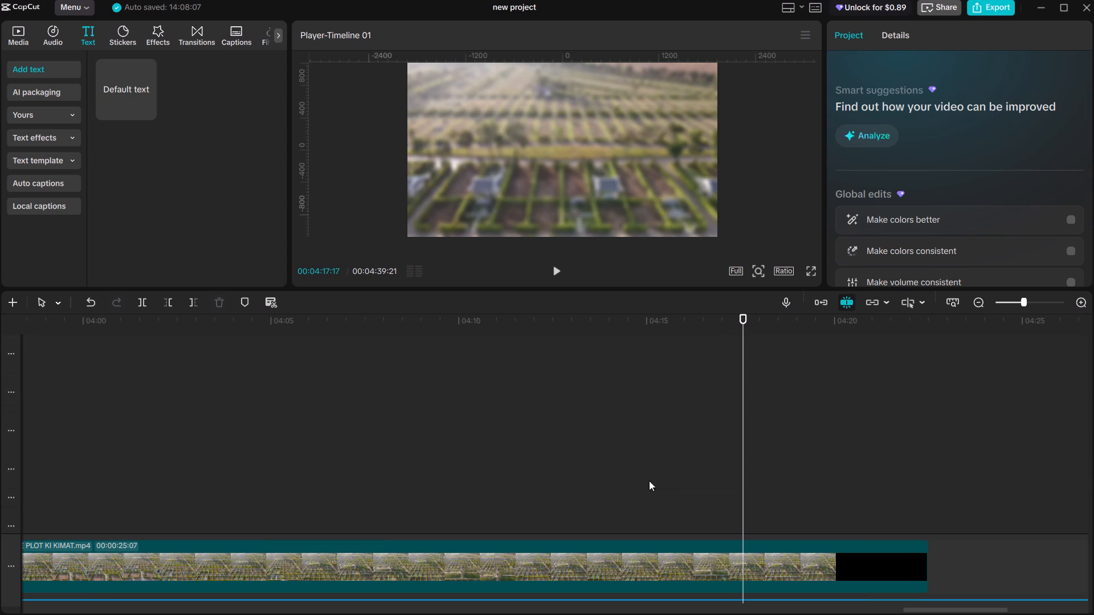
{"action": "scroll", "coordinate": [649, 481], "scroll_direction": "up", "scroll_amount": 14}
{"action": "scroll", "coordinate": [269, 483], "scroll_direction": "down", "scroll_amount": 6}
{"action": "scroll", "coordinate": [269, 482], "scroll_direction": "up", "scroll_amount": 5, "text": "ctrl"}
{"action": "scroll", "coordinate": [270, 481], "scroll_direction": "down", "scroll_amount": 4, "text": "ctrl"}
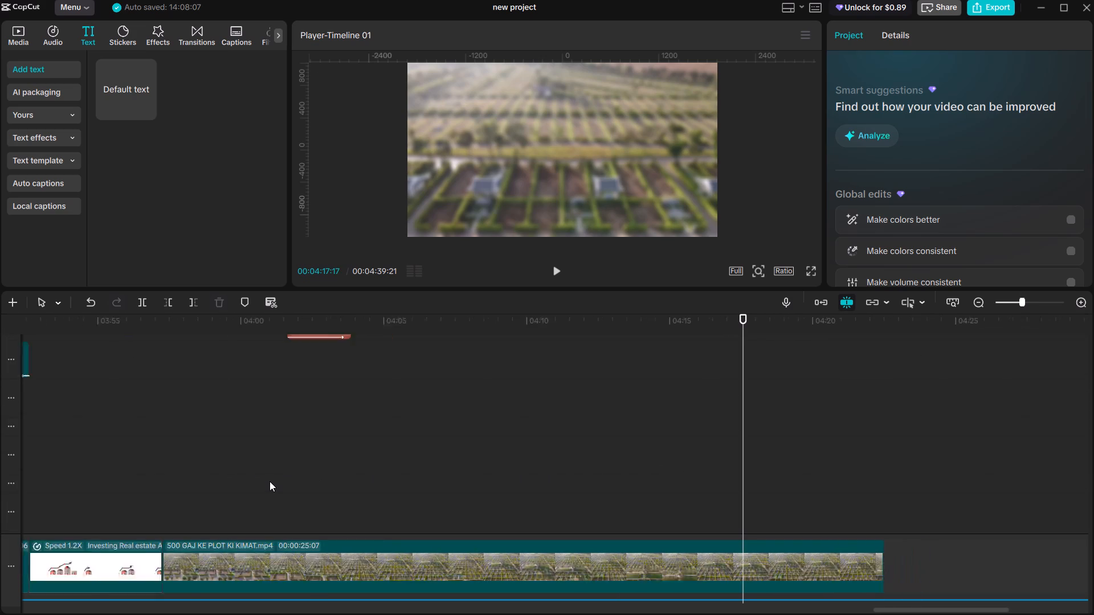
{"action": "scroll", "coordinate": [270, 481], "scroll_direction": "down", "scroll_amount": 1, "text": "ctrl"}
{"action": "scroll", "coordinate": [372, 456], "scroll_direction": "up", "scroll_amount": 5}
{"action": "left_click", "coordinate": [435, 413]}
{"action": "left_click", "coordinate": [434, 391]}
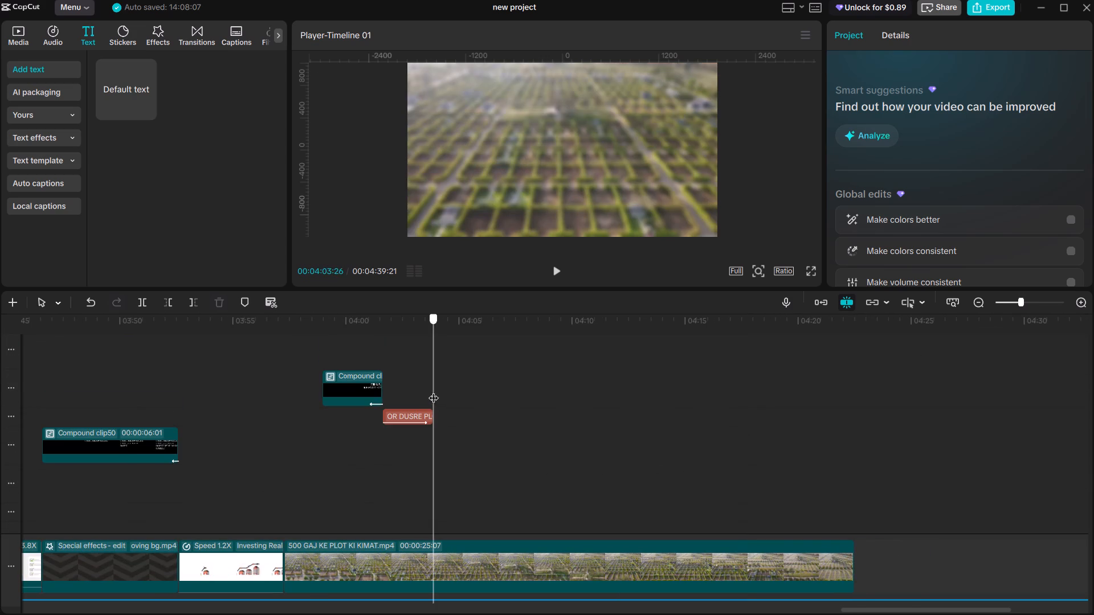
{"action": "key", "text": "ctrl+v"}
Play back the pasted FACTORS clip over the aerial plot footage to check it against the audio.
{"action": "key", "text": "space"}
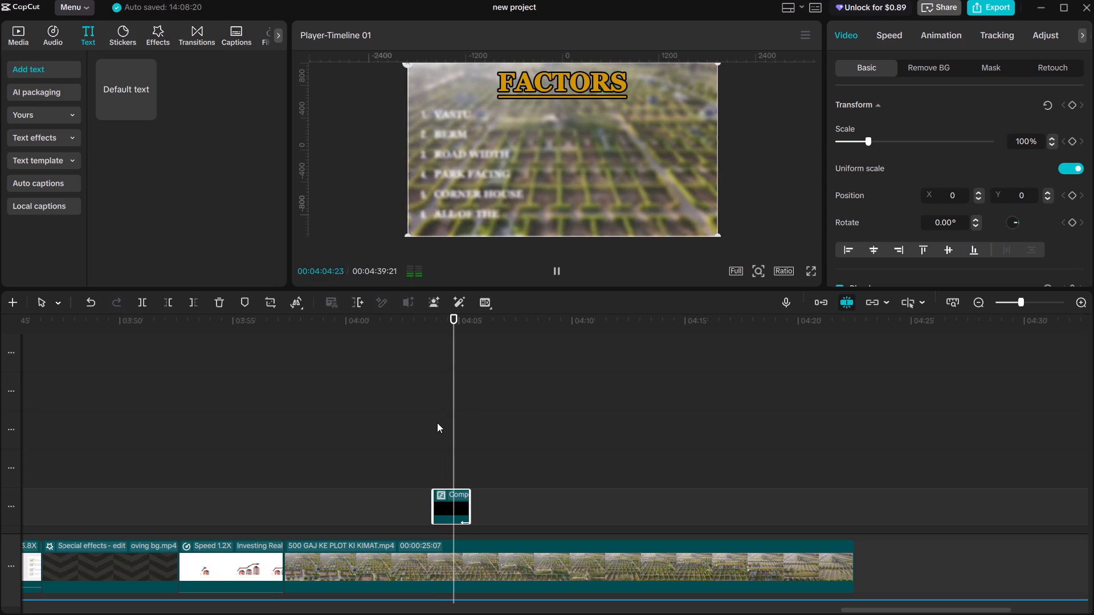
{"action": "key", "text": "space"}
{"action": "left_click", "coordinate": [424, 458]}
{"action": "key", "text": "space"}
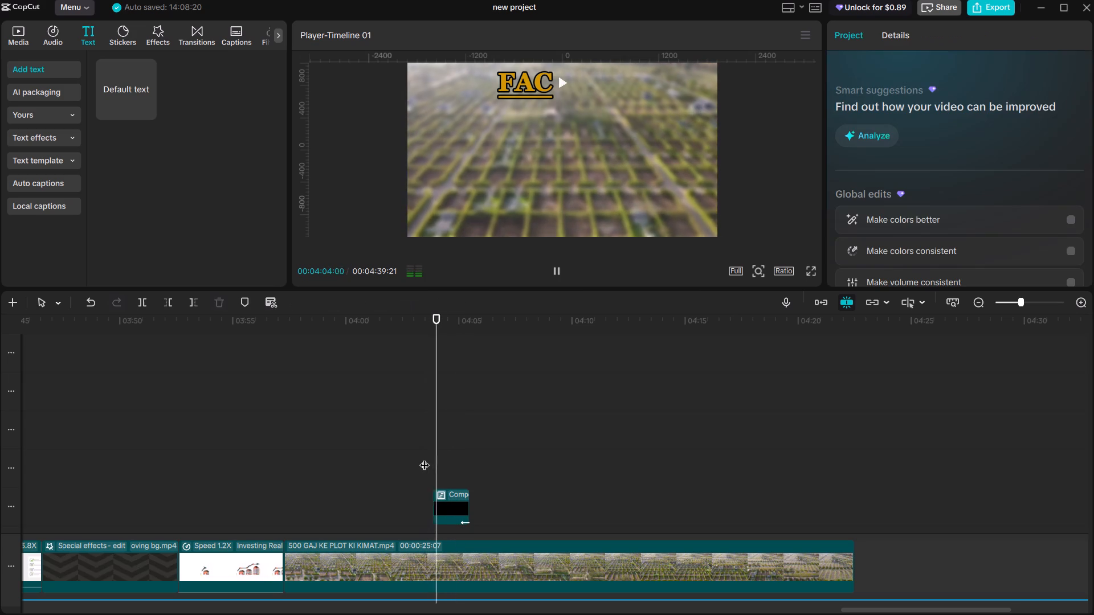
{"action": "key", "text": "space"}
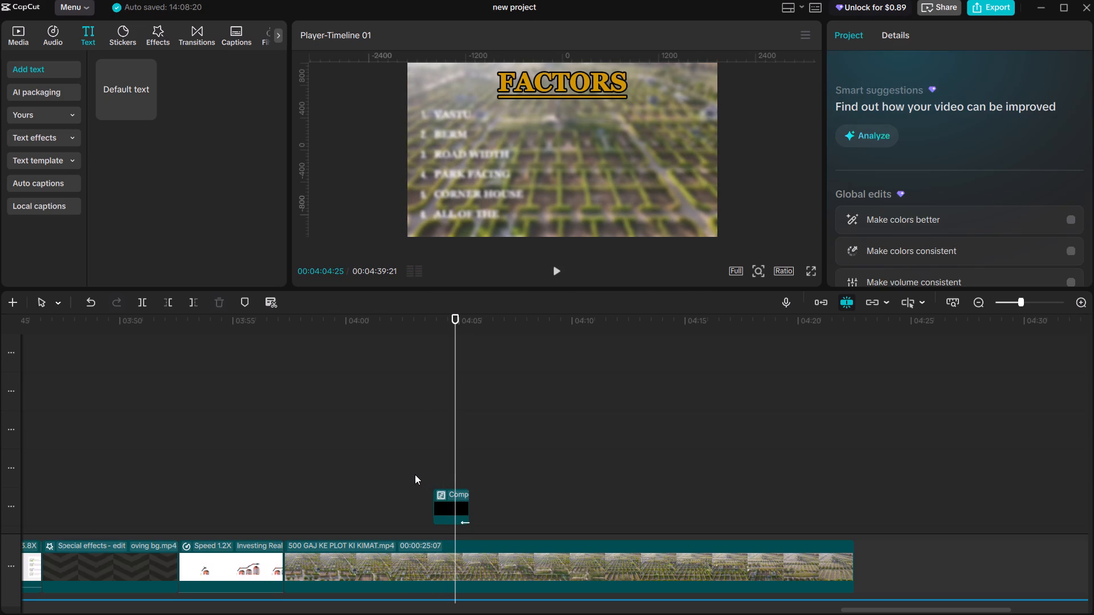
Inside the pasted compound clip, change the nested FACTORS heading text to FEATURE and return to the main timeline.
{"action": "double_click", "coordinate": [440, 506]}
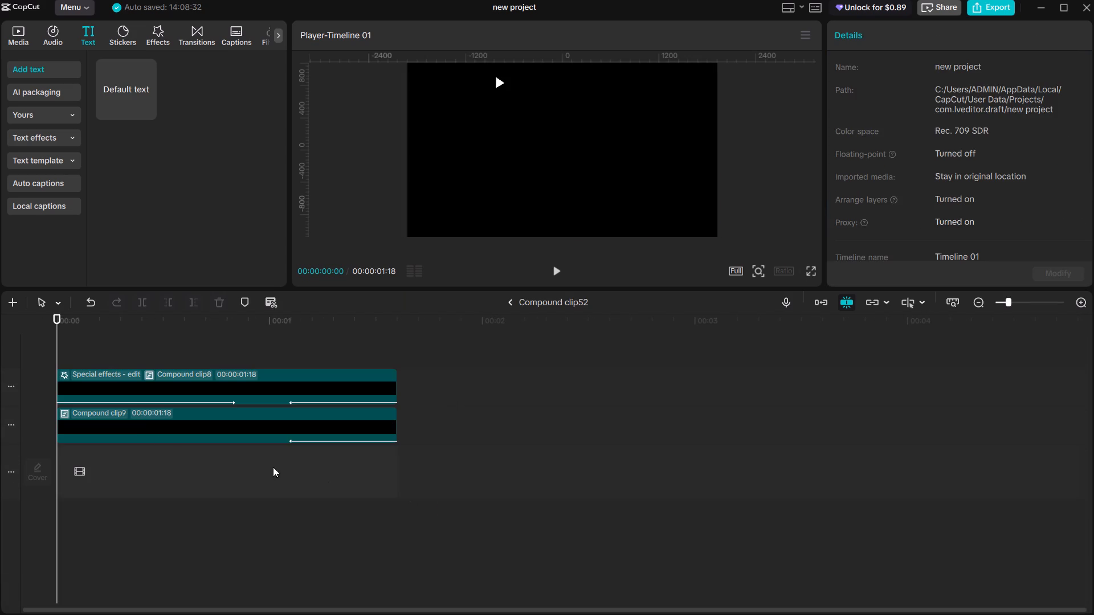
{"action": "left_click", "coordinate": [180, 386]}
{"action": "double_click", "coordinate": [180, 386]}
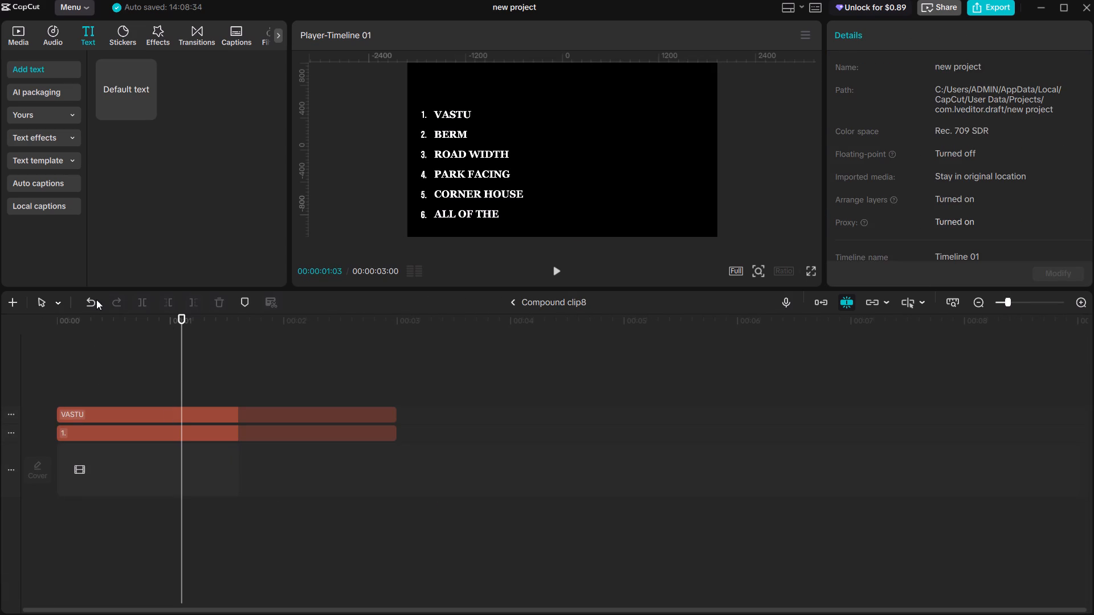
{"action": "left_click", "coordinate": [516, 300]}
{"action": "double_click", "coordinate": [152, 424]}
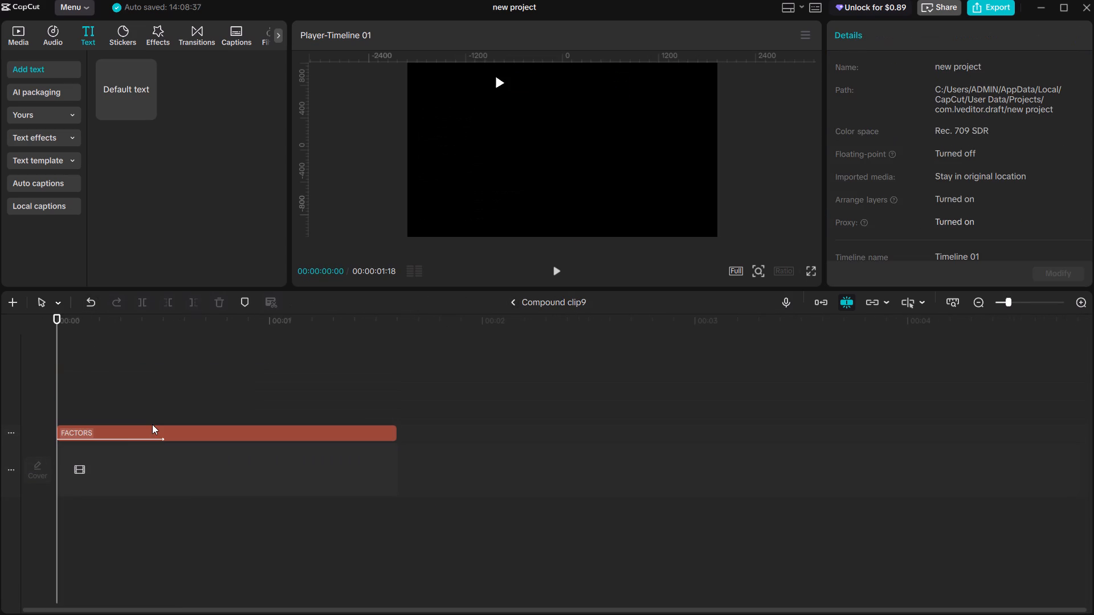
{"action": "left_click", "coordinate": [132, 433]}
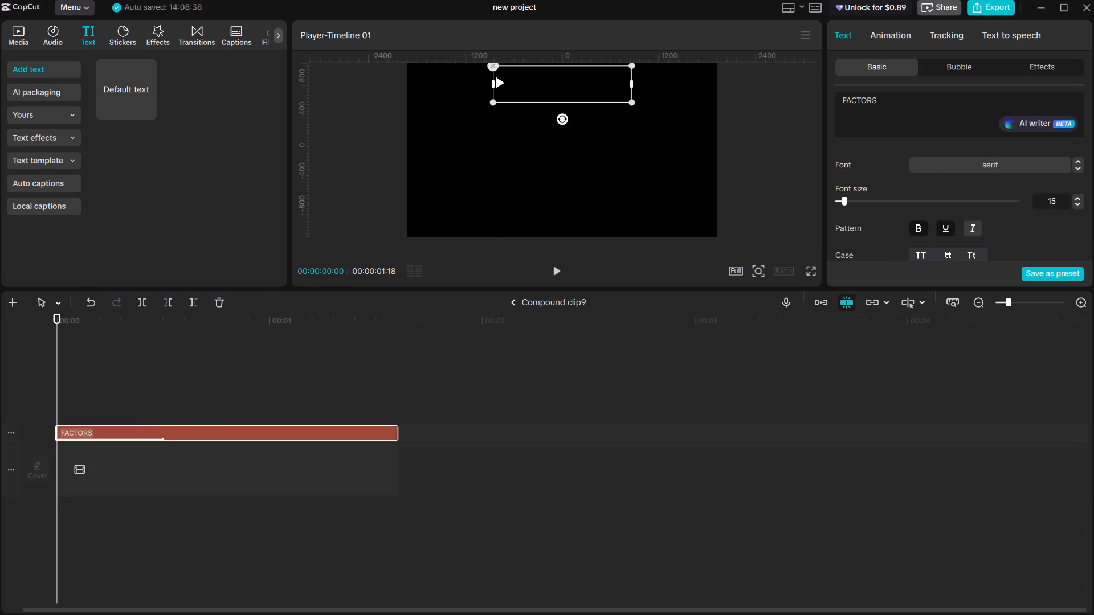
{"action": "left_click_drag", "start_coordinate": [905, 102], "coordinate": [841, 101]}
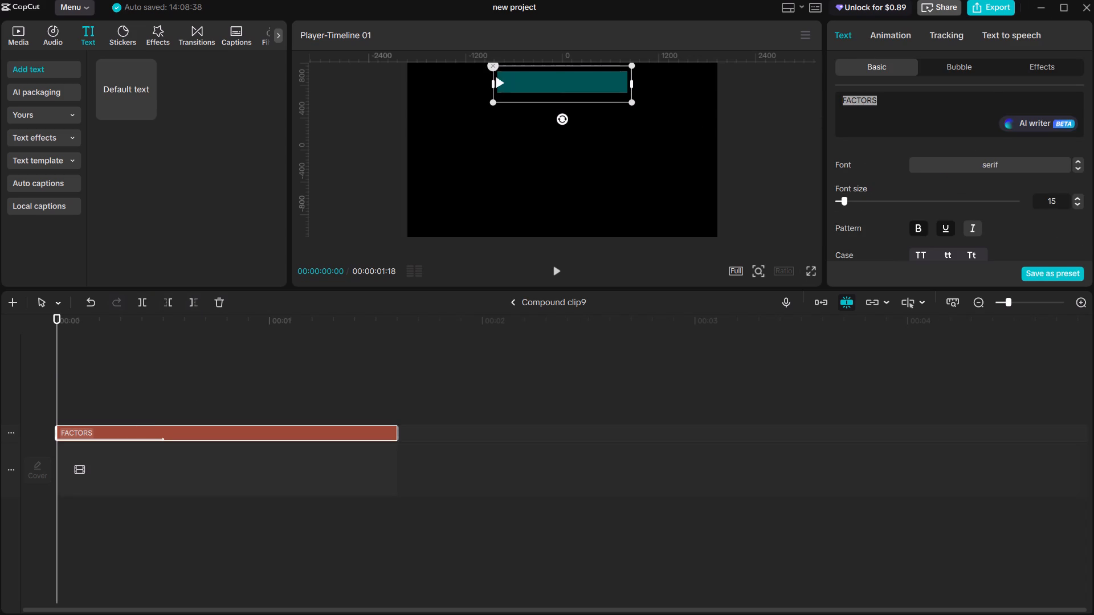
{"action": "type", "text": "FEATHURES"}
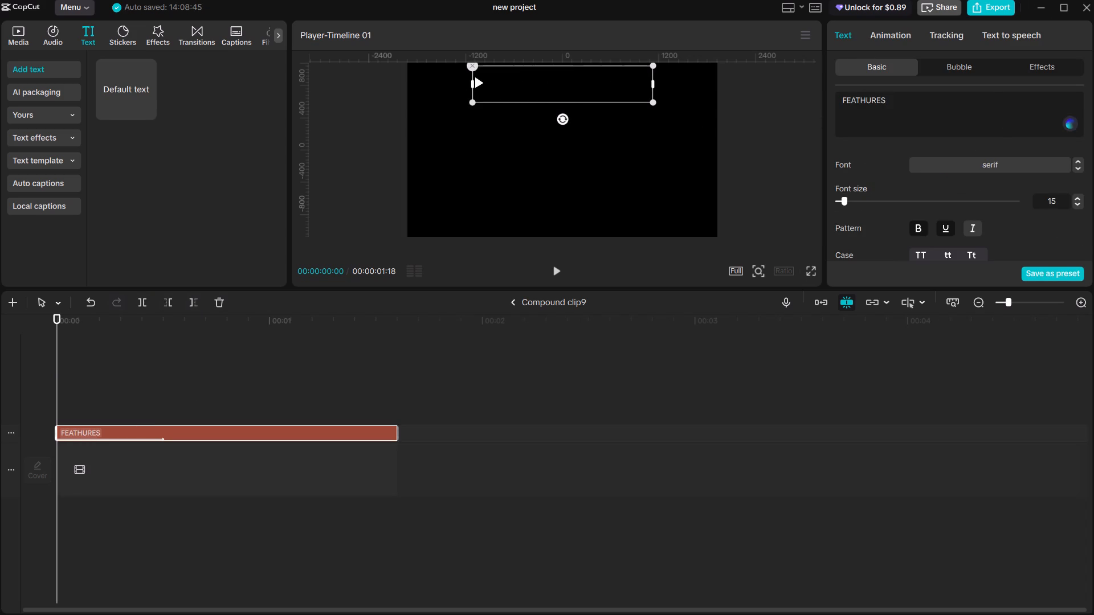
{"action": "key", "text": "BackSpace"}
{"action": "key", "text": "BackSpace"}
{"action": "key", "text": "BackSpace"}
{"action": "key", "text": "BackSpace"}
{"action": "key", "text": "BackSpace"}
{"action": "key", "text": "BackSpace"}
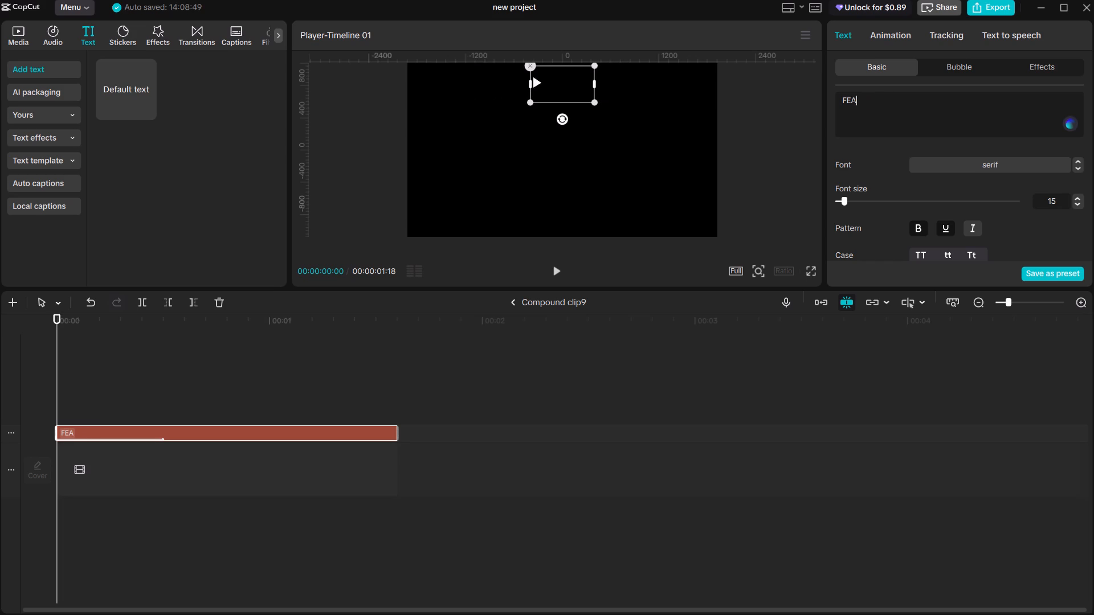
{"action": "type", "text": "TU"}
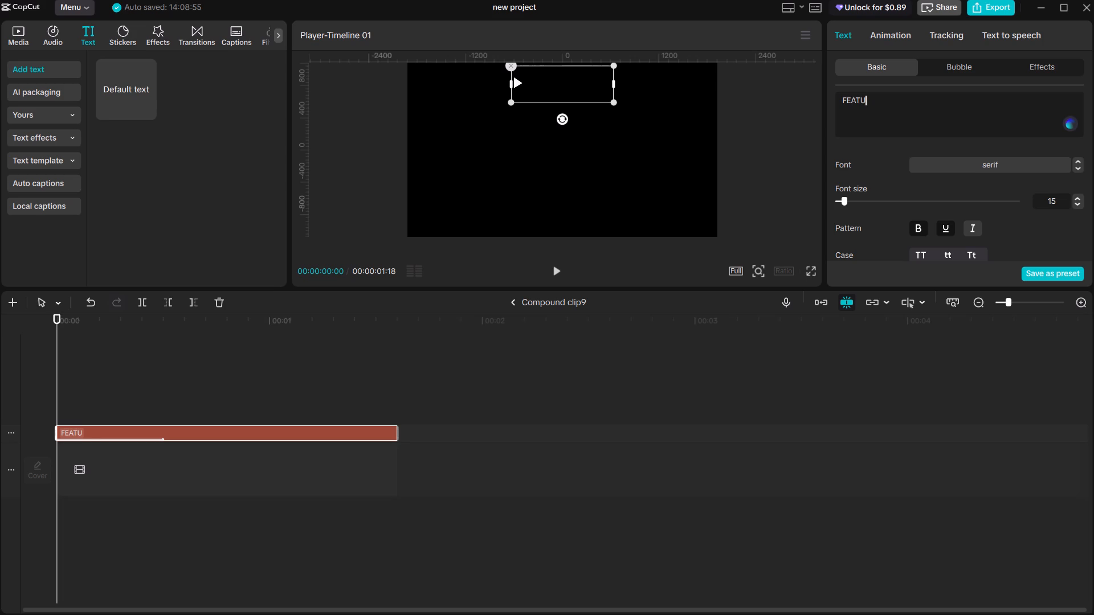
{"action": "type", "text": "RE"}
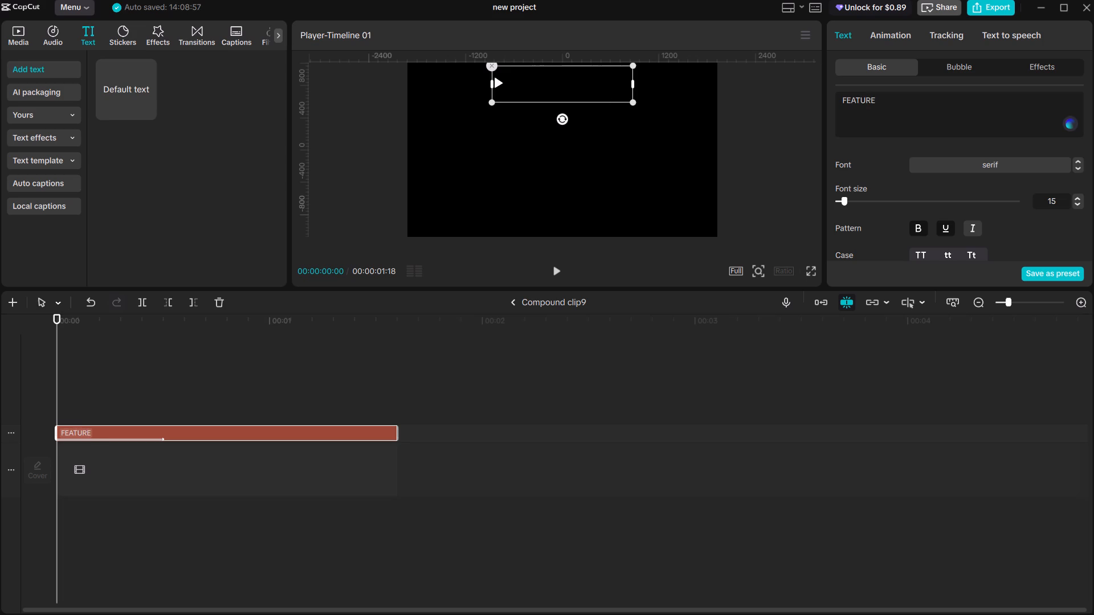
{"action": "left_click", "coordinate": [509, 302]}
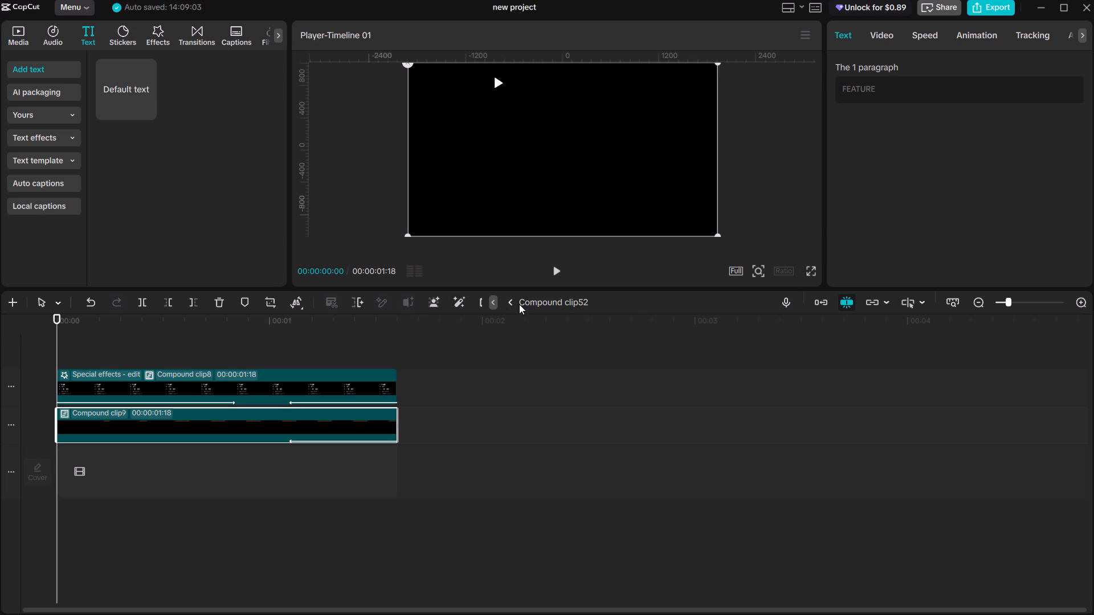
{"action": "left_click", "coordinate": [509, 300]}
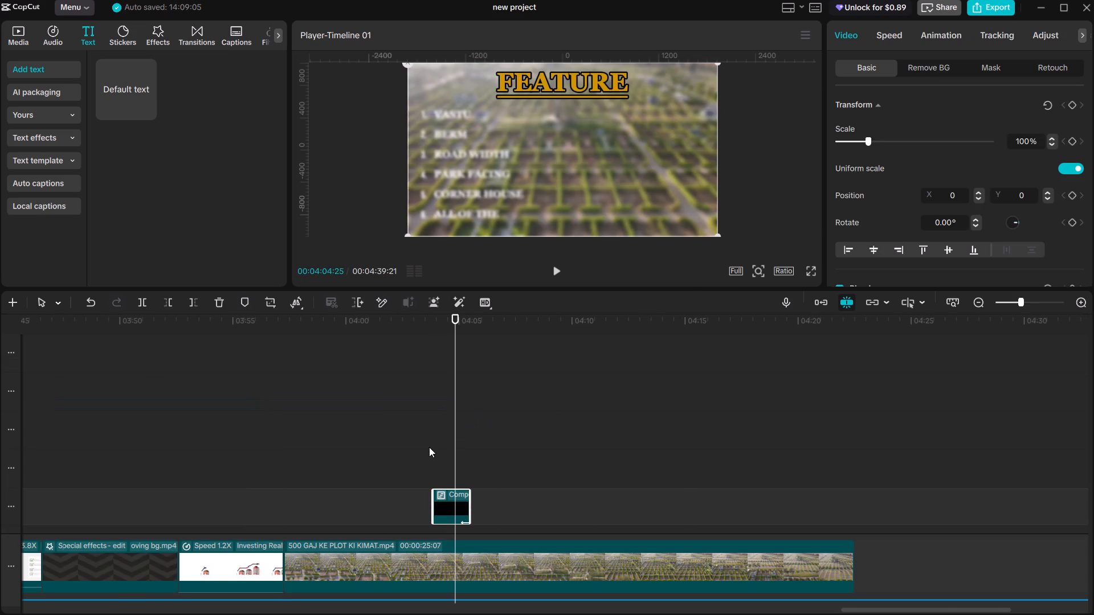
Play back the edited FEATURE clip from around 00:04:04 to check its timing against the spoken line.
{"action": "left_click", "coordinate": [429, 447]}
{"action": "key", "text": "space"}
{"action": "left_click", "coordinate": [431, 448]}
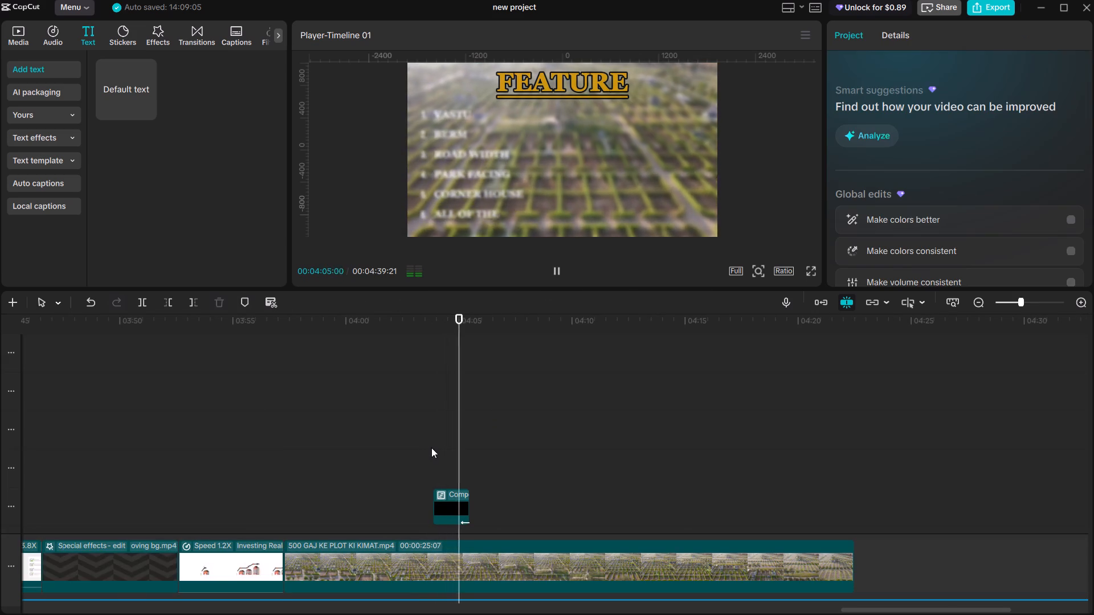
{"action": "key", "text": "space"}
{"action": "left_click", "coordinate": [419, 460]}
{"action": "key", "text": "space"}
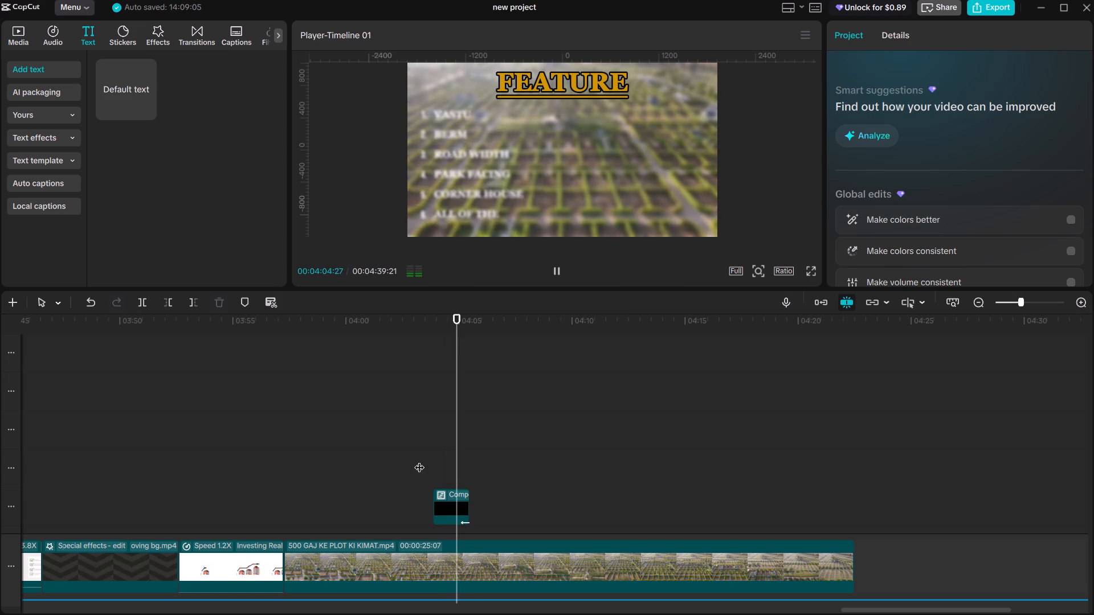
{"action": "key", "text": "space"}
{"action": "key", "text": "space"}
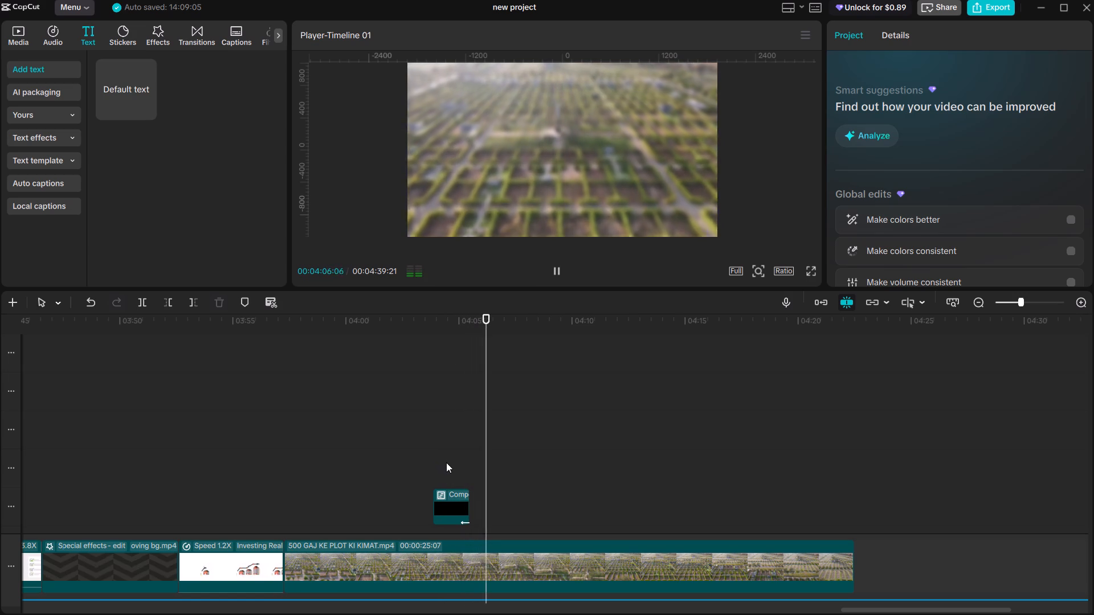
{"action": "left_click", "coordinate": [446, 462]}
{"action": "left_click_drag", "start_coordinate": [446, 462], "coordinate": [436, 457]}
{"action": "key", "text": "space"}
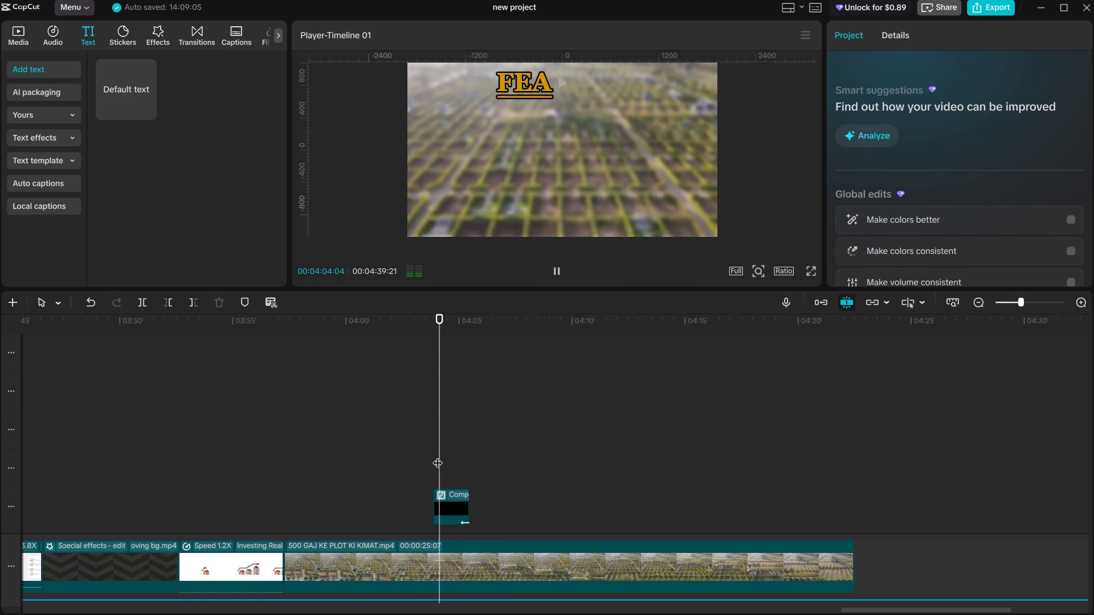
Play back the end of the FEATURE clip and the following audio repeatedly to find where the title should end.
{"action": "key", "text": "space"}
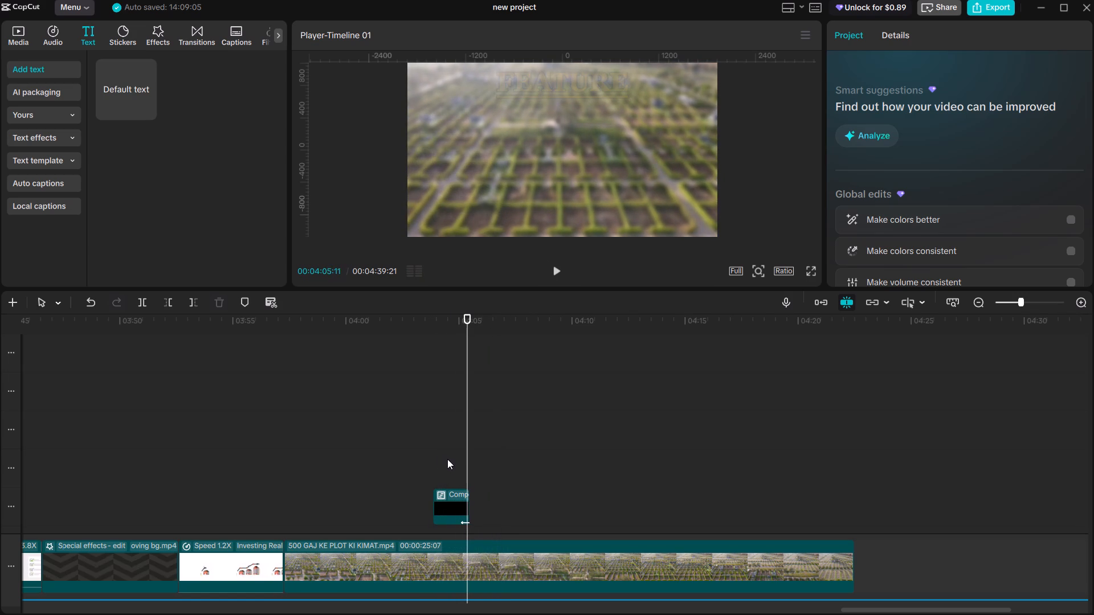
{"action": "key", "text": "space"}
{"action": "double_click", "coordinate": [468, 467]}
{"action": "key", "text": "space"}
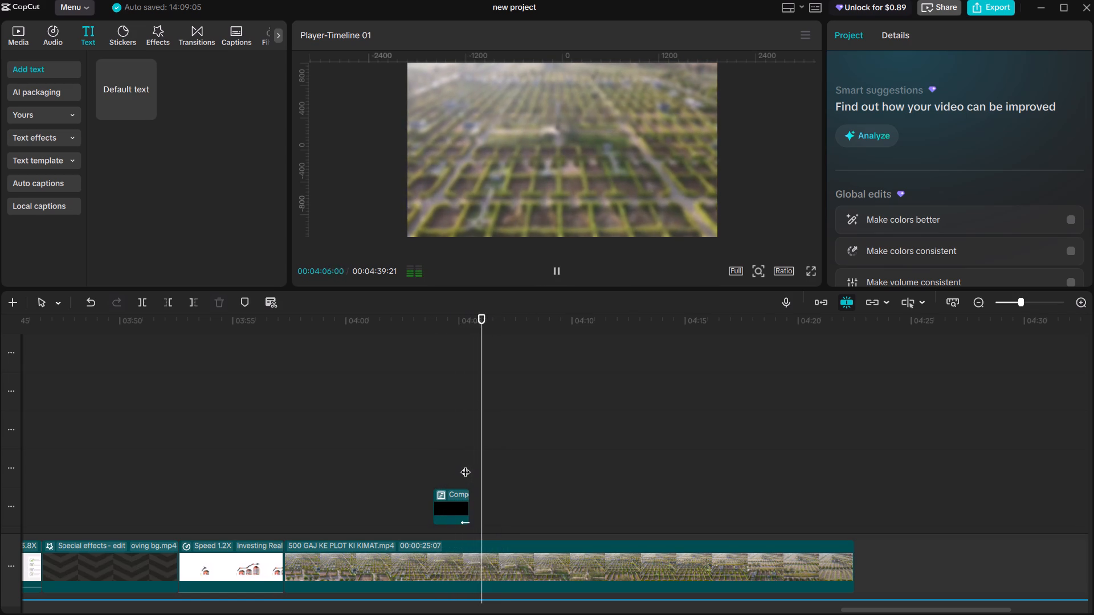
{"action": "double_click", "coordinate": [466, 465]}
{"action": "key", "text": "space"}
{"action": "key", "text": "space"}
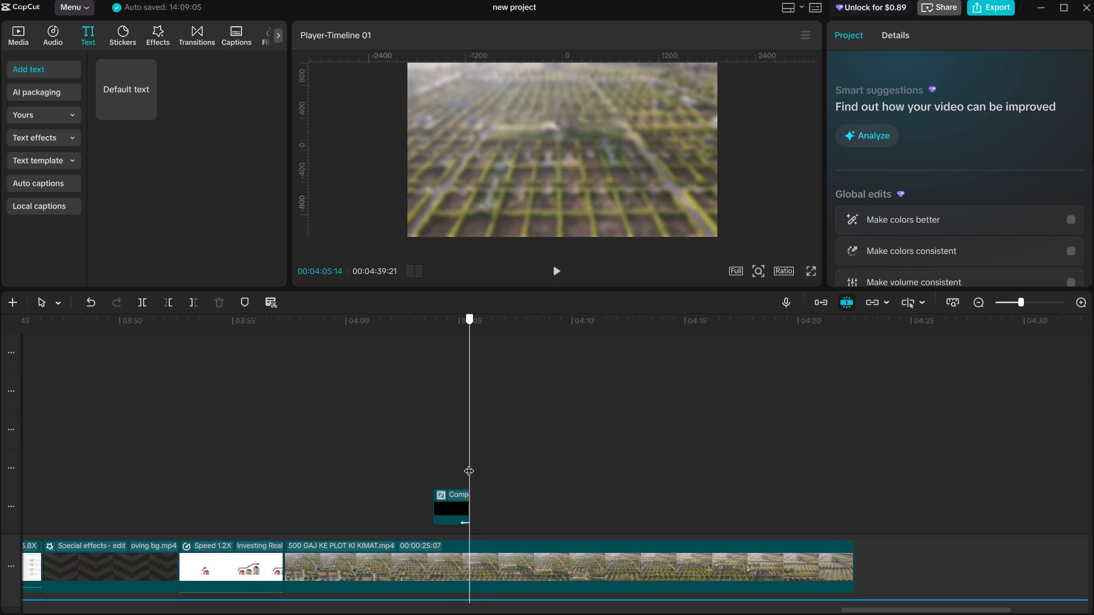
{"action": "left_click", "coordinate": [469, 464]}
{"action": "key", "text": "space"}
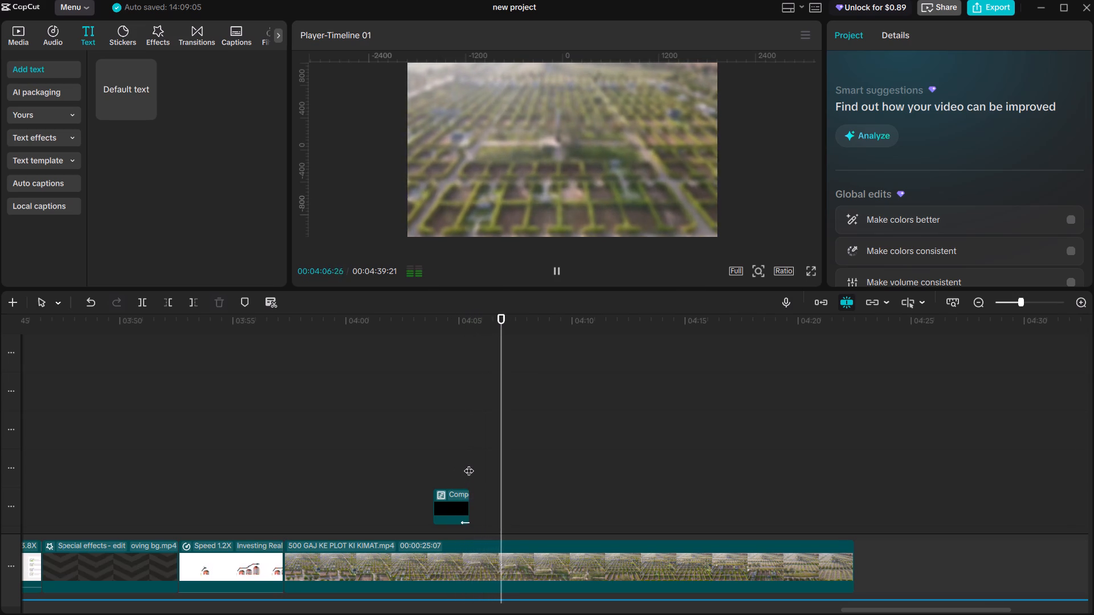
{"action": "key", "text": "space"}
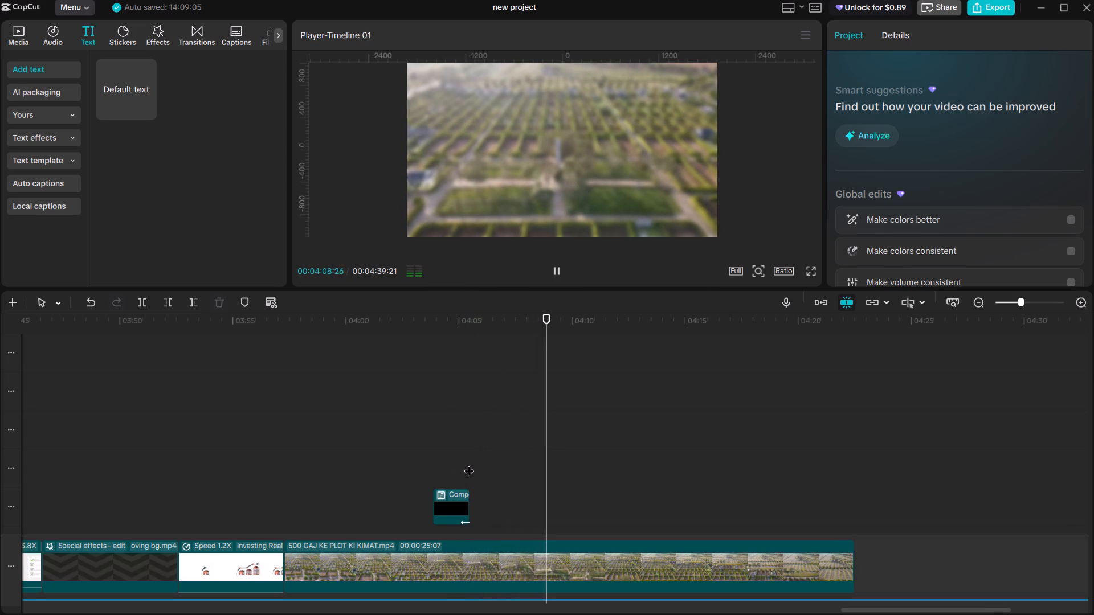
{"action": "double_click", "coordinate": [470, 461]}
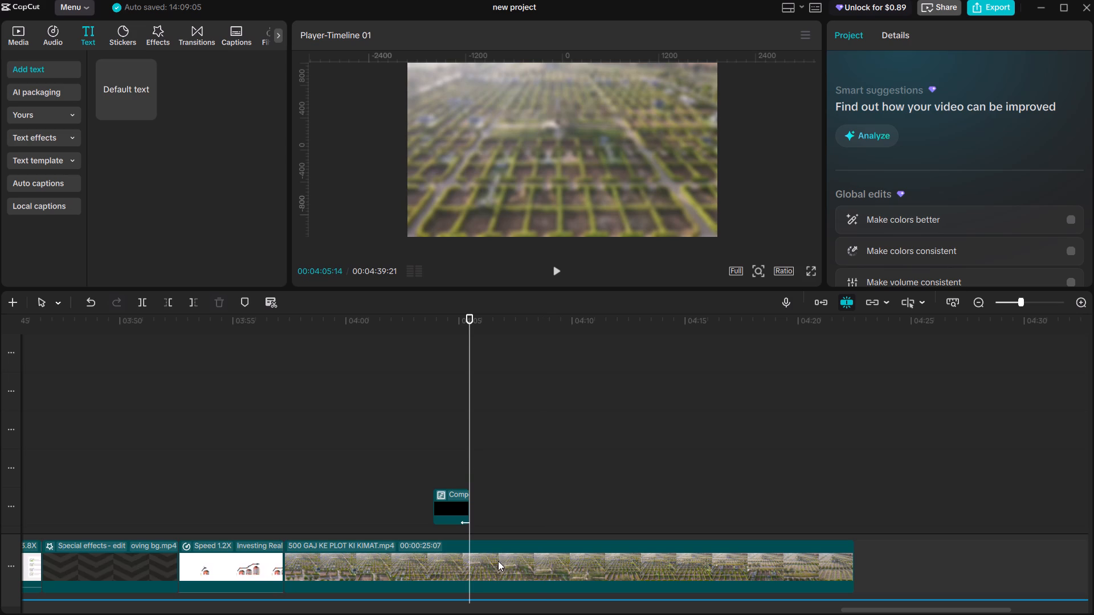
{"action": "left_click", "coordinate": [458, 472]}
{"action": "key", "text": "space"}
{"action": "key", "text": "space"}
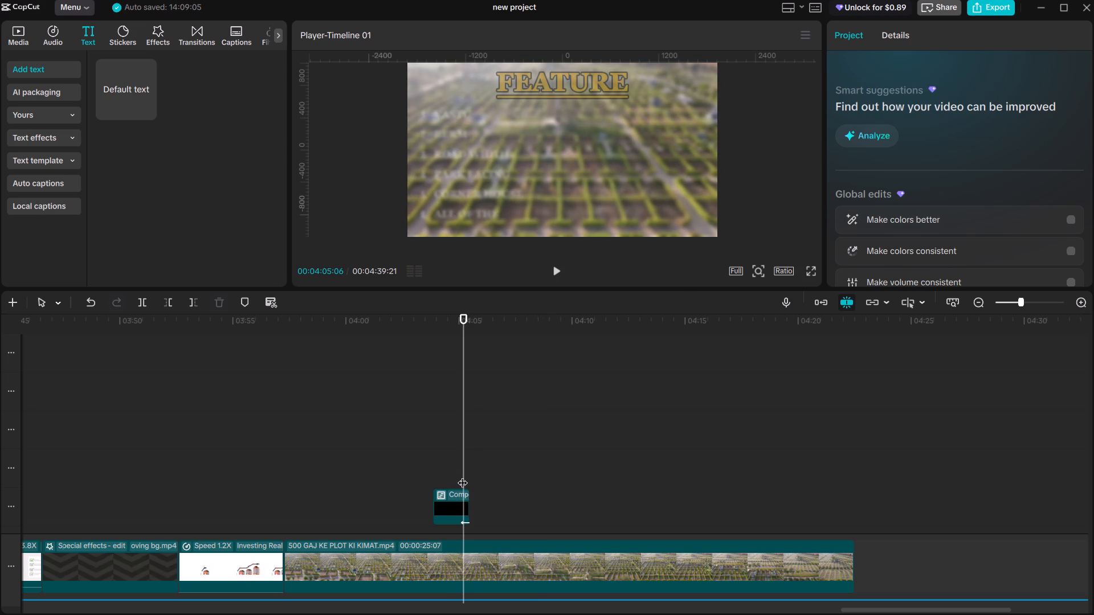
Split the FEATURE compound clip at 00:04:05:05 and delete the part after the cut.
{"action": "scroll", "coordinate": [466, 478], "scroll_direction": "up", "scroll_amount": 20, "text": "ctrl"}
{"action": "scroll", "coordinate": [466, 478], "scroll_direction": "up", "scroll_amount": 5, "text": "ctrl"}
{"action": "scroll", "coordinate": [468, 481], "scroll_direction": "down", "scroll_amount": 20}
{"action": "scroll", "coordinate": [468, 481], "scroll_direction": "down", "scroll_amount": 8}
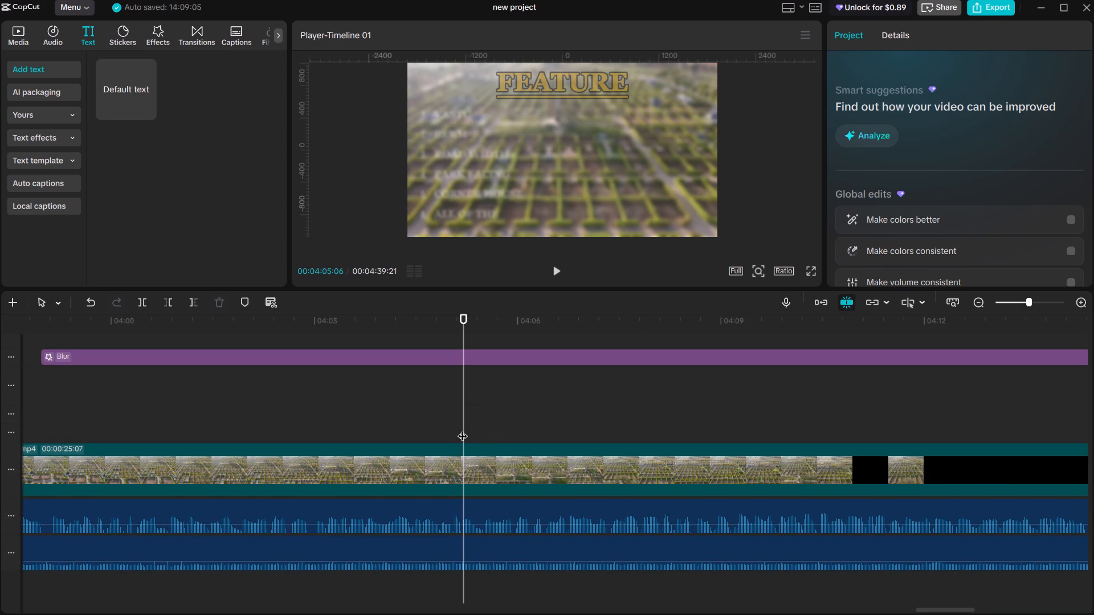
{"action": "left_click", "coordinate": [462, 427]}
{"action": "scroll", "coordinate": [470, 428], "scroll_direction": "up", "scroll_amount": 20}
{"action": "scroll", "coordinate": [470, 428], "scroll_direction": "up", "scroll_amount": 5}
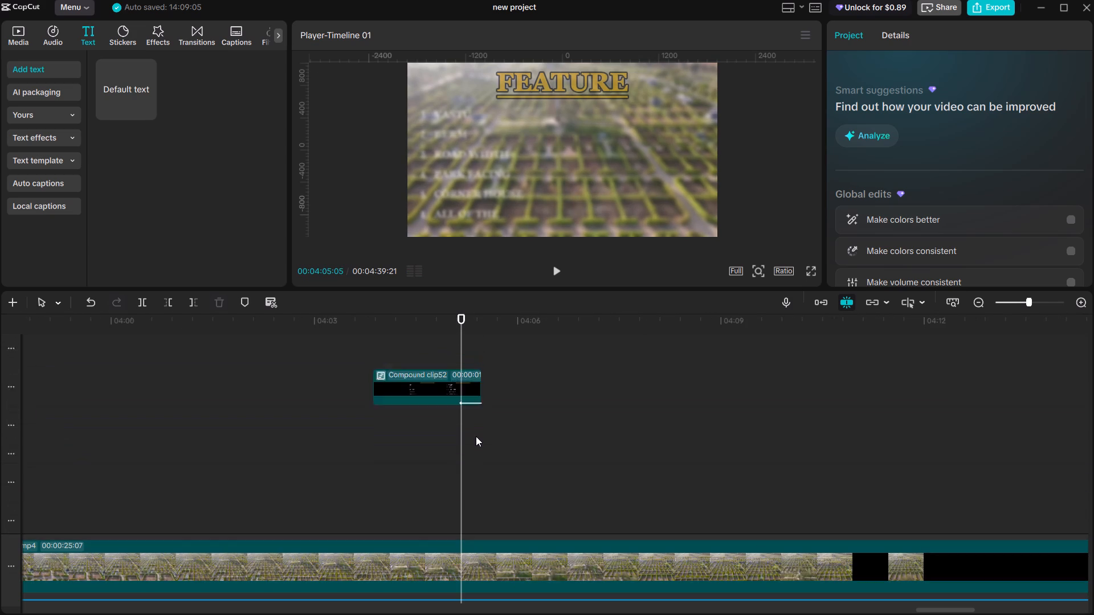
{"action": "left_click", "coordinate": [468, 503]}
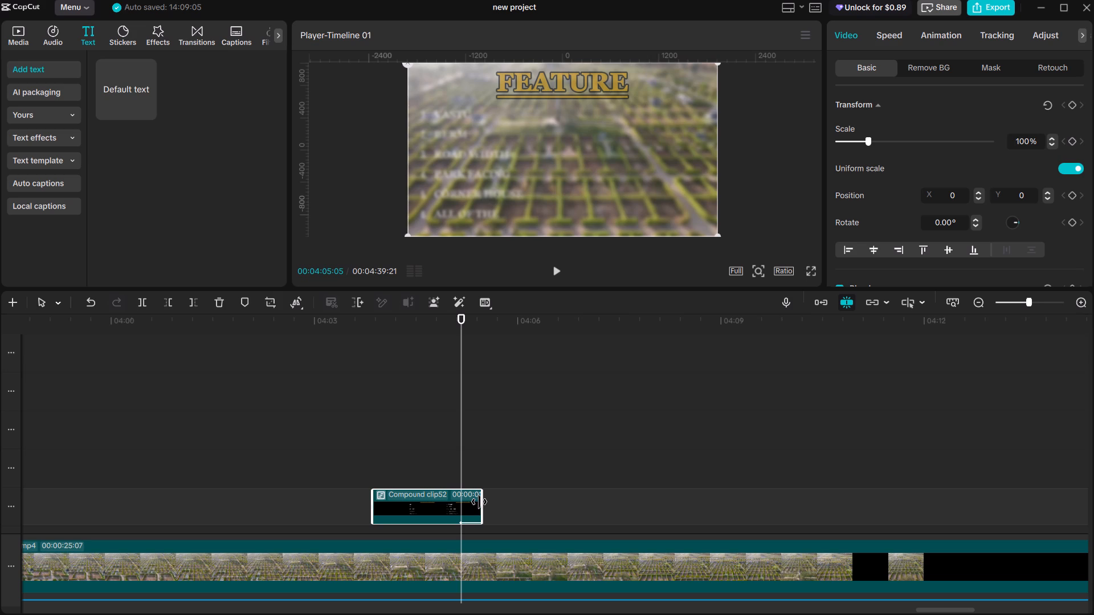
{"action": "key", "text": "ctrl+b"}
{"action": "key", "text": "BackSpace"}
Scrub and play back the end of the trimmed FEATURE clip to check how it disappears.
{"action": "left_click", "coordinate": [440, 460]}
{"action": "left_click_drag", "start_coordinate": [439, 460], "coordinate": [437, 460]}
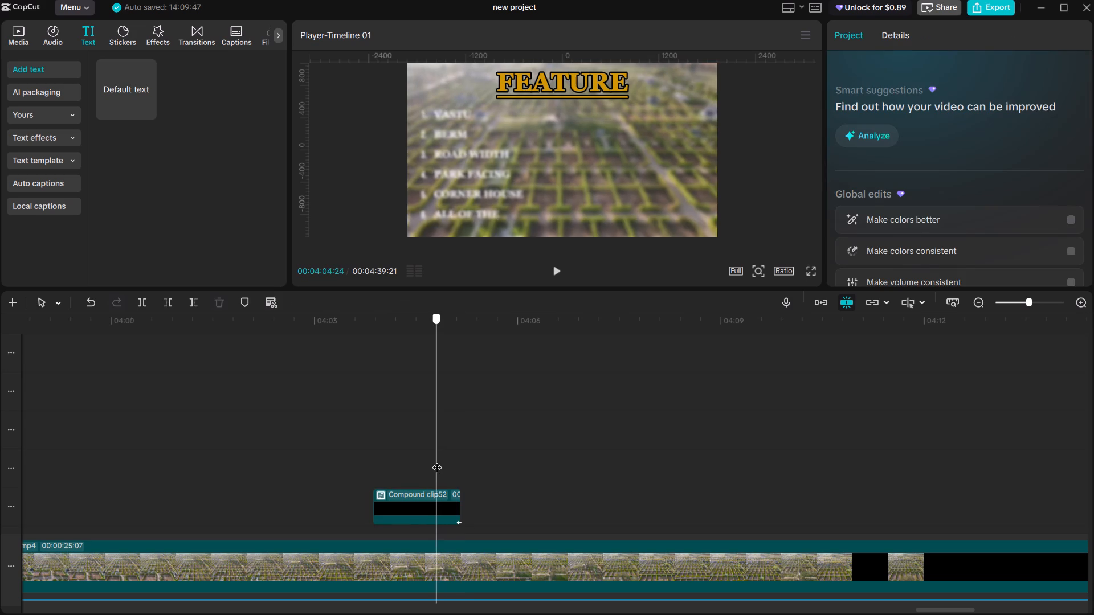
{"action": "left_click_drag", "start_coordinate": [437, 460], "coordinate": [459, 475]}
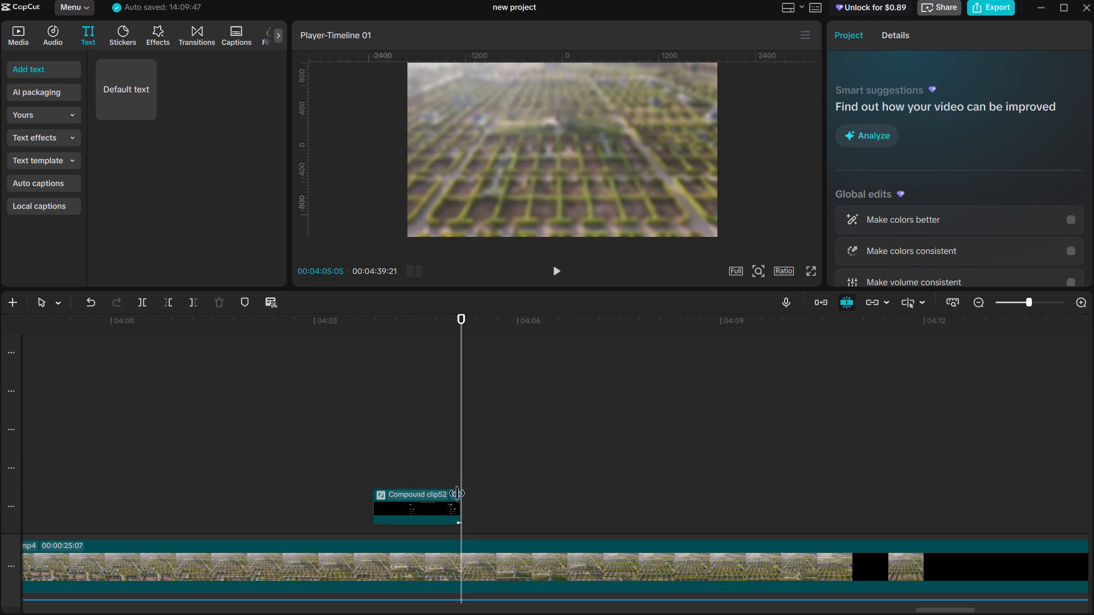
{"action": "left_click", "coordinate": [446, 475]}
{"action": "key", "text": "space"}
{"action": "left_click", "coordinate": [447, 470]}
{"action": "key", "text": "space"}
Set the FEATURE compound clip's Fade Out animation duration to 0.2s and play back the clip's ending.
{"action": "left_click", "coordinate": [456, 506]}
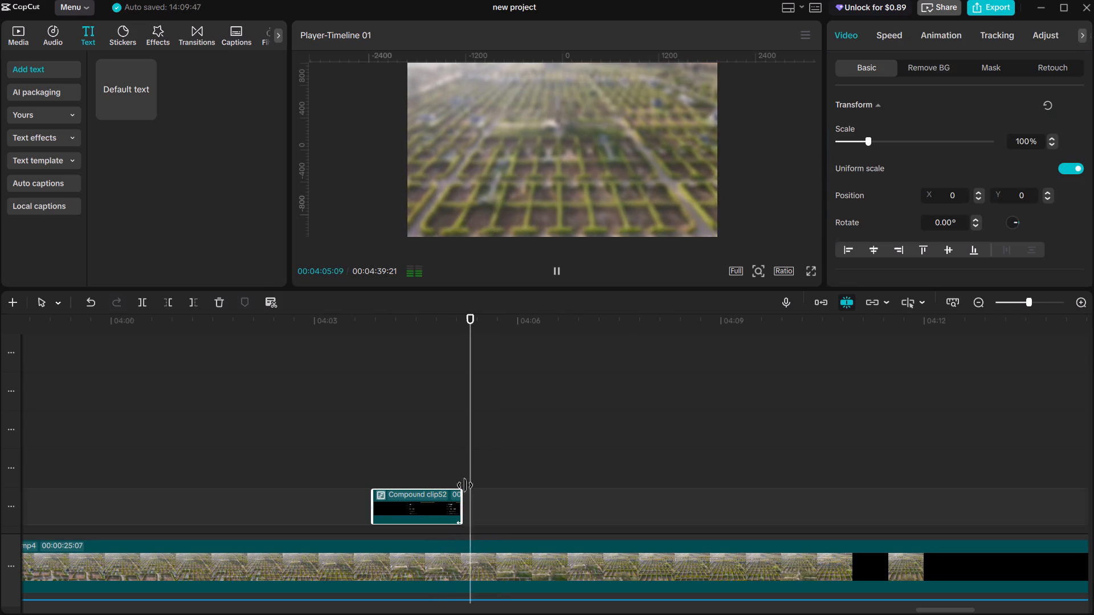
{"action": "key", "text": "space"}
{"action": "left_click", "coordinate": [929, 37]}
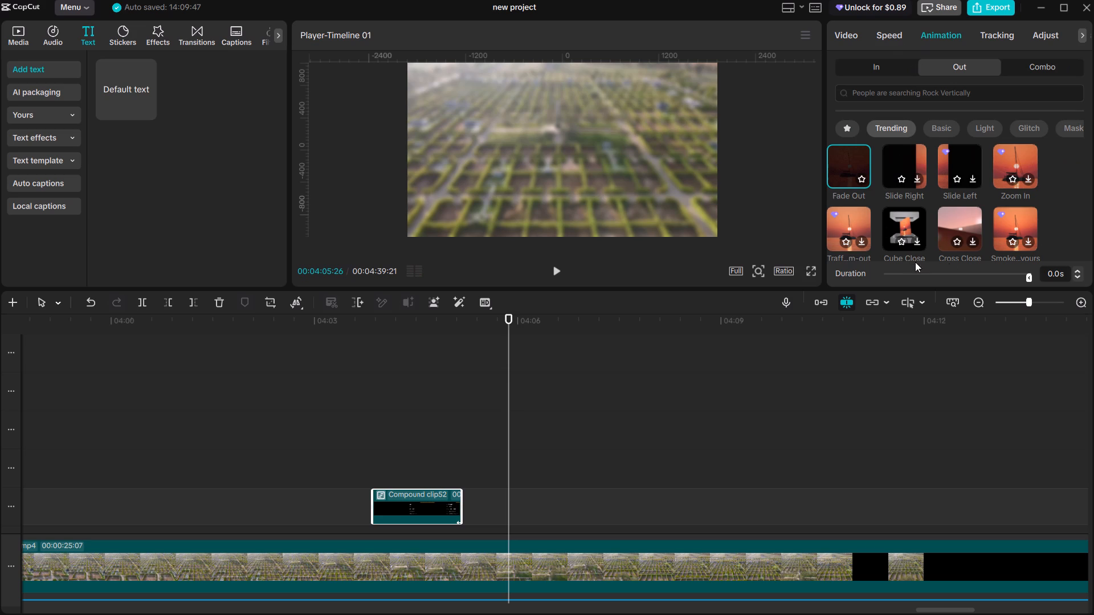
{"action": "double_click", "coordinate": [1076, 270]}
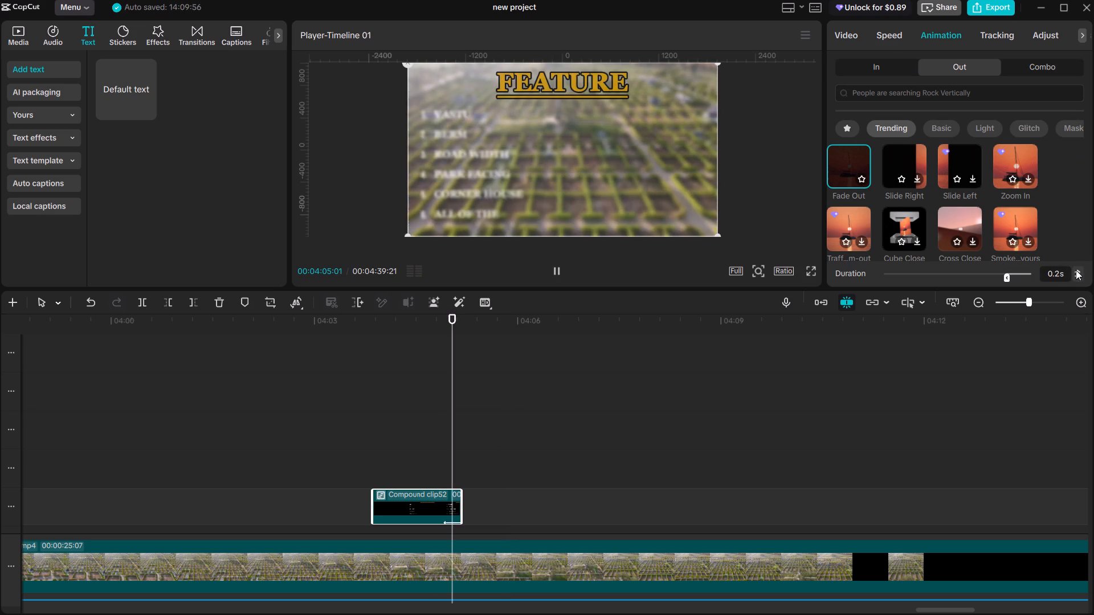
{"action": "left_click", "coordinate": [410, 429]}
{"action": "key", "text": "space"}
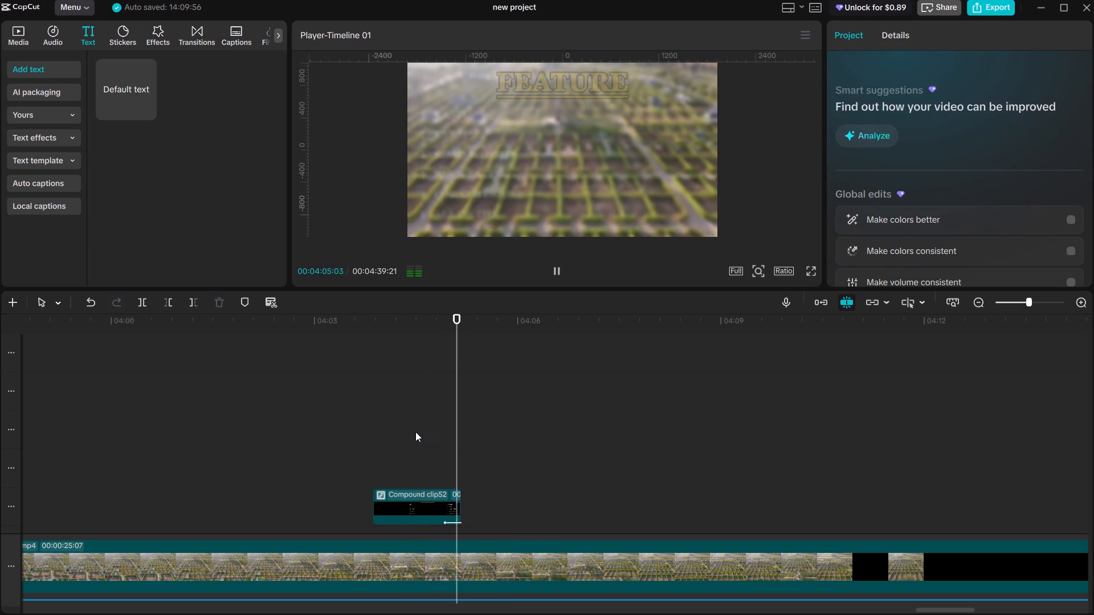
Split the aerial footage 500 GAJ KE PLOT KI KIMAT.mp4 at 00:04:05:05, where the FEATURE clip ends, and delete the remainder.
{"action": "left_click", "coordinate": [452, 457]}
{"action": "left_click_drag", "start_coordinate": [452, 457], "coordinate": [462, 464]}
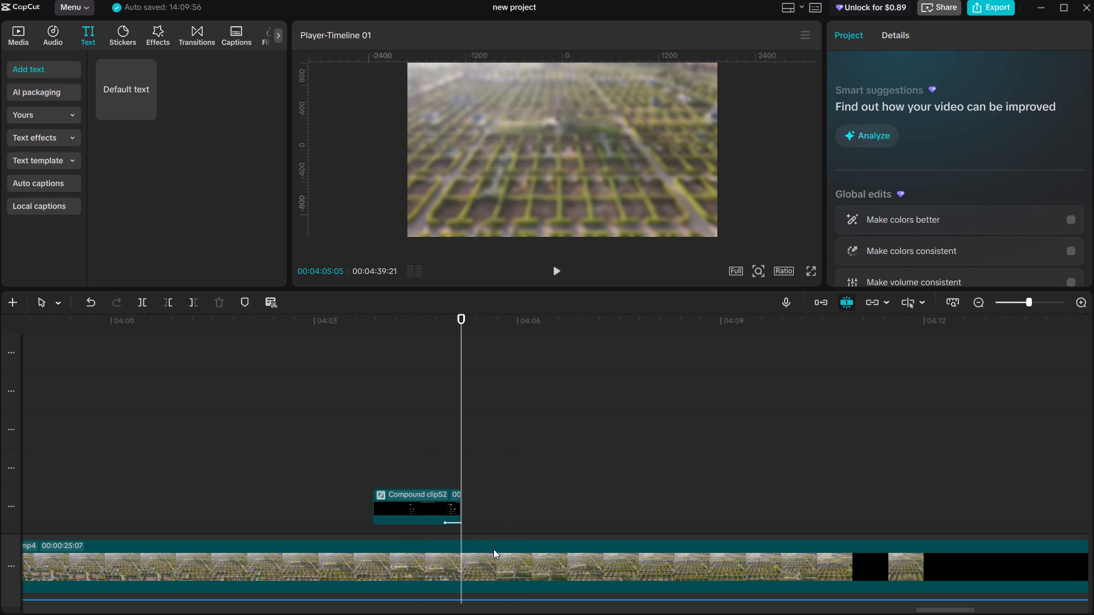
{"action": "left_click", "coordinate": [493, 549]}
{"action": "key", "text": "ctrl+b"}
{"action": "key", "text": "BackSpace"}
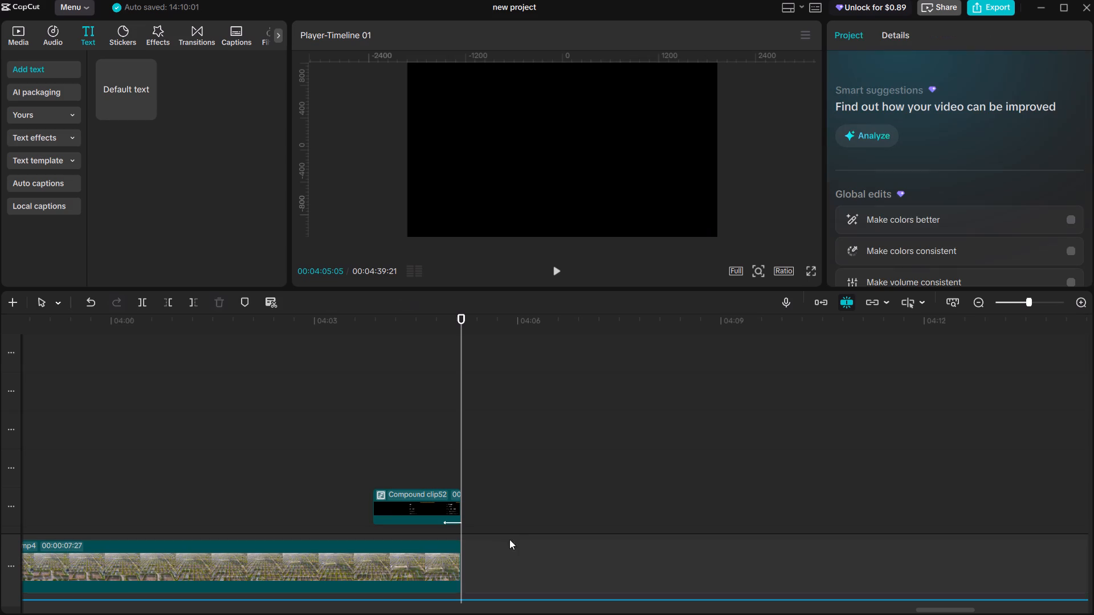
Switch to the Pexels page in the Brave browser and close the open aerial video to return to the search results.
{"action": "scroll", "coordinate": [516, 534], "scroll_direction": "down", "scroll_amount": 20, "text": "ctrl"}
{"action": "scroll", "coordinate": [516, 534], "scroll_direction": "down", "scroll_amount": 1, "text": "ctrl"}
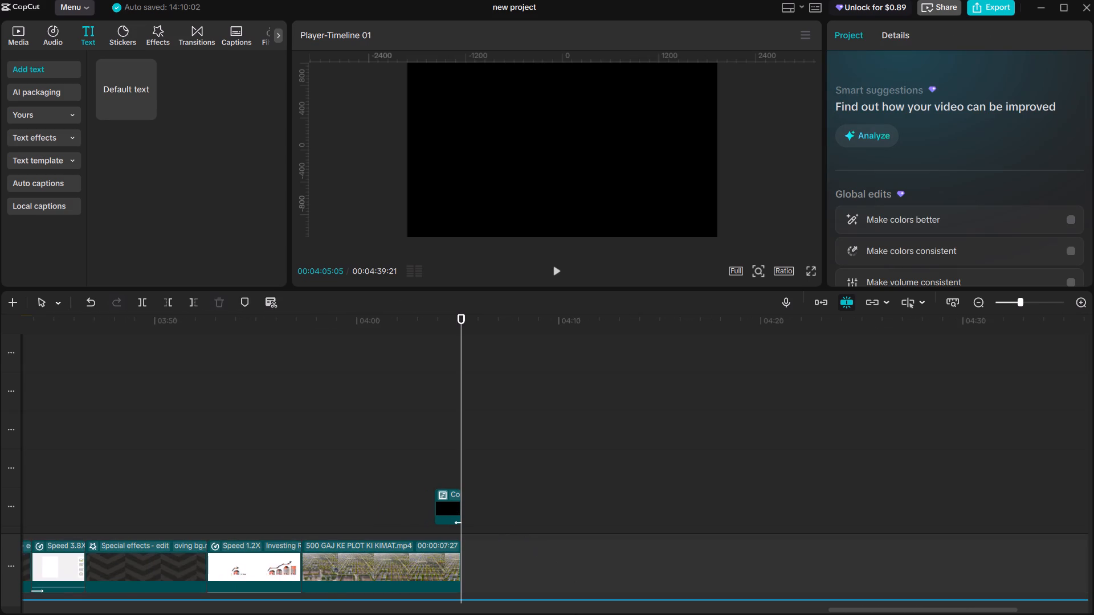
{"action": "scroll", "coordinate": [598, 507], "scroll_direction": "down", "scroll_amount": 9}
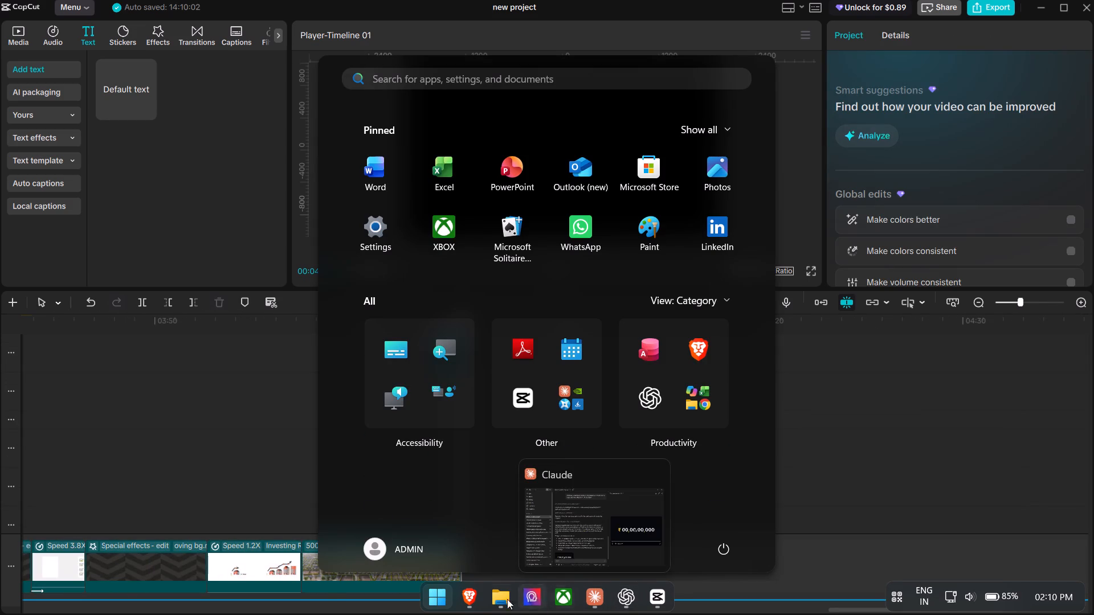
{"action": "left_click", "coordinate": [473, 602]}
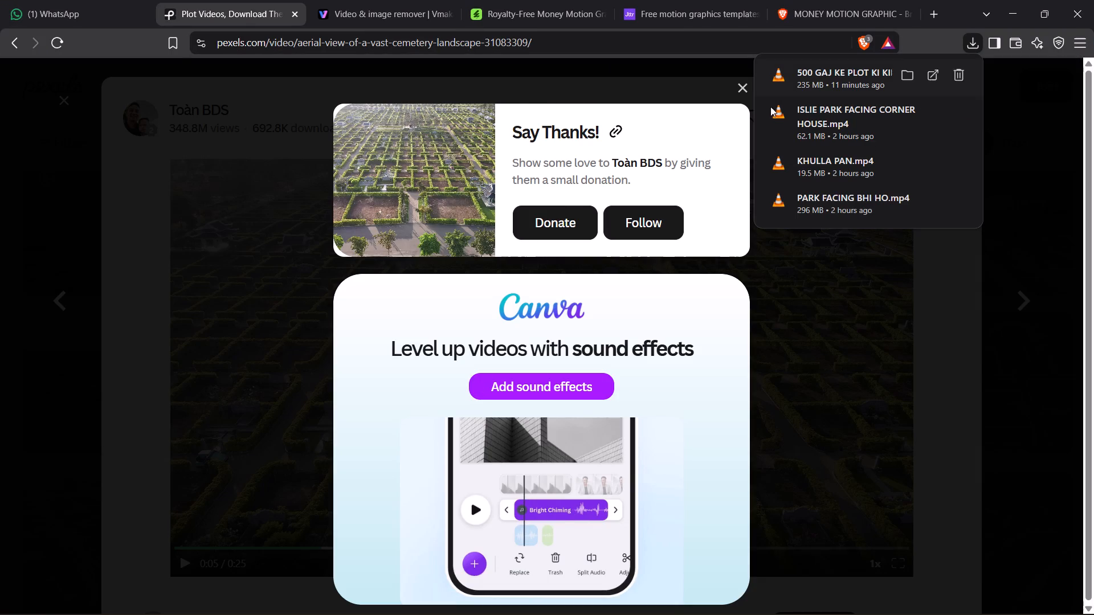
{"action": "left_click_drag", "start_coordinate": [551, 94], "coordinate": [562, 96]}
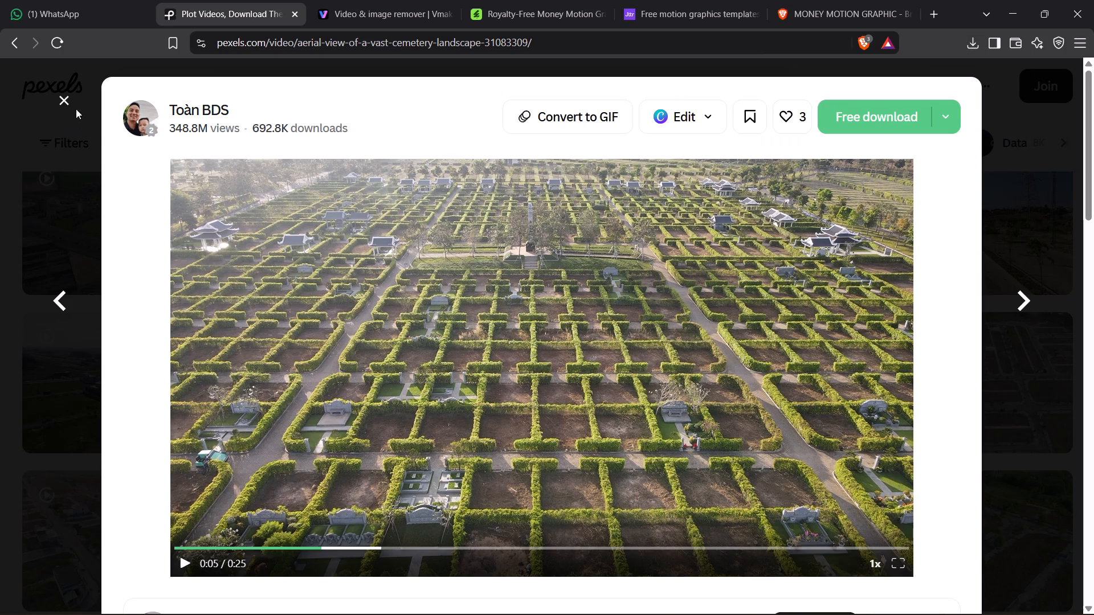
{"action": "left_click", "coordinate": [62, 96]}
Search Pexels videos for PREMIUM PROPERTY.
{"action": "left_click", "coordinate": [297, 105]}
{"action": "left_click", "coordinate": [300, 96]}
{"action": "key", "text": "ctrl+a"}
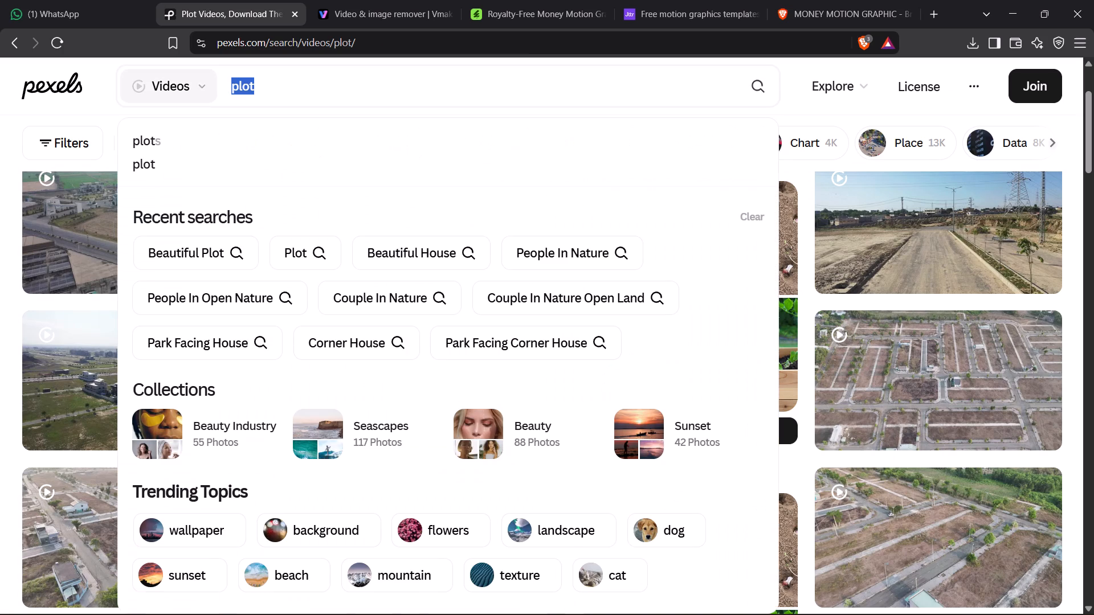
{"action": "type", "text": "PRIE"}
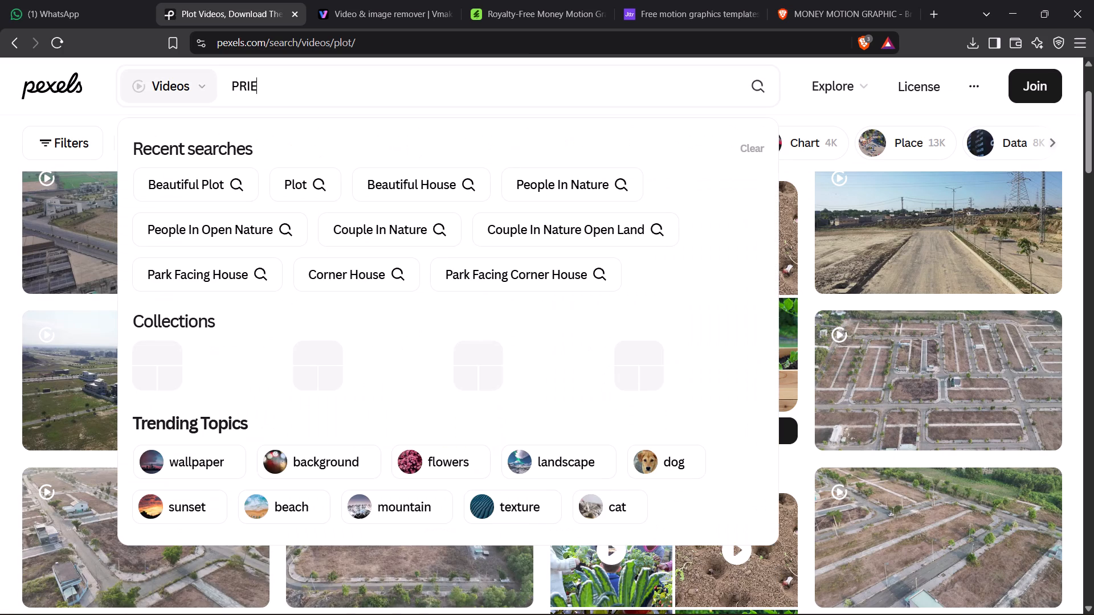
{"action": "type", "text": "MIEM"}
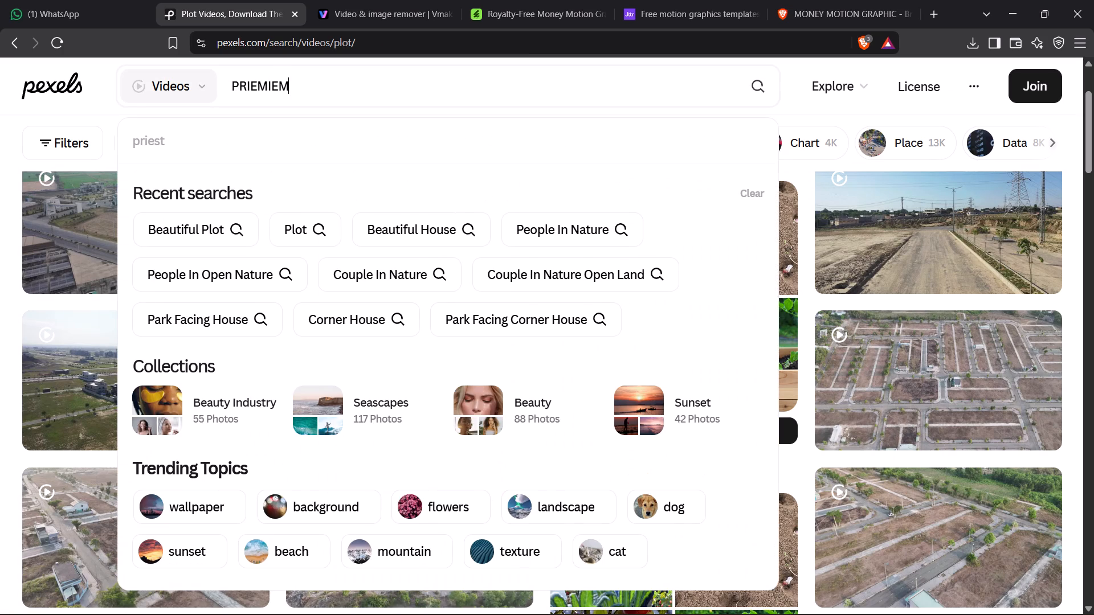
{"action": "key", "text": "BackSpace"}
{"action": "key", "text": "BackSpace"}
{"action": "key", "text": "BackSpace"}
{"action": "key", "text": "BackSpace"}
{"action": "key", "text": "BackSpace"}
{"action": "key", "text": "BackSpace"}
{"action": "key", "text": "BackSpace"}
{"action": "key", "text": "BackSpace"}
{"action": "key", "text": "BackSpace"}
{"action": "key", "text": "BackSpace"}
{"action": "key", "text": "BackSpace"}
{"action": "key", "text": "BackSpace"}
{"action": "key", "text": "BackSpace"}
{"action": "key", "text": "BackSpace"}
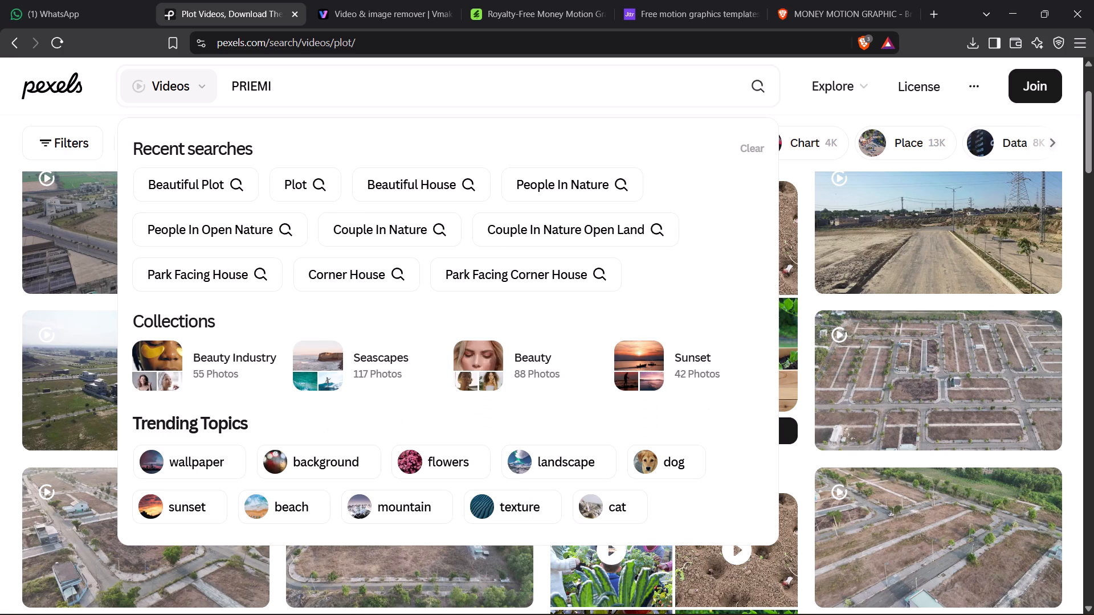
{"action": "type", "text": "PREMIEN"}
{"action": "key", "text": "space"}
{"action": "key", "text": "BackSpace"}
{"action": "key", "text": "BackSpace"}
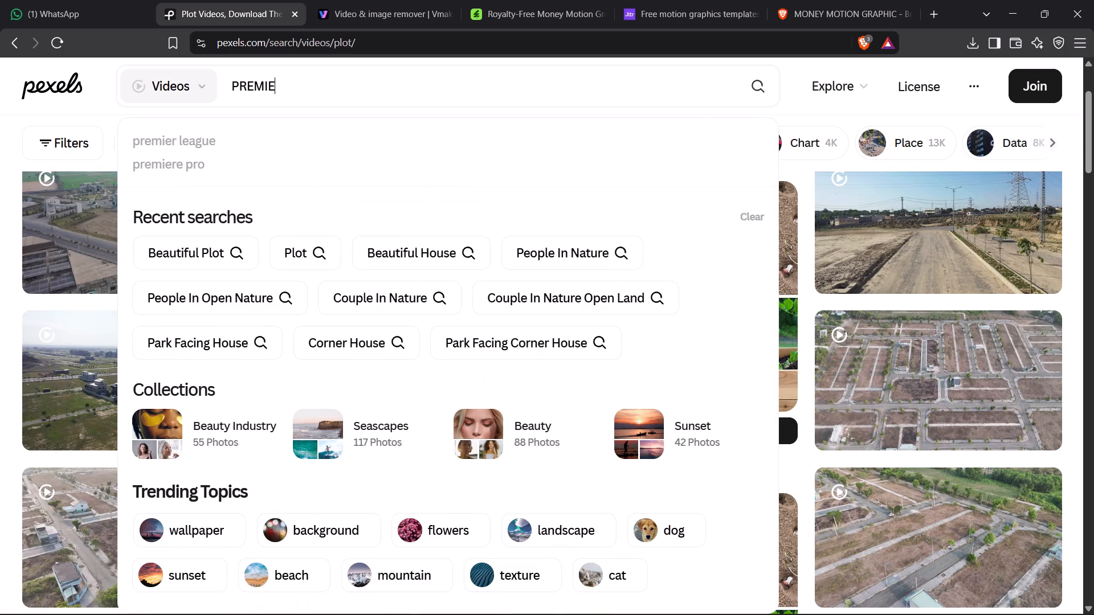
{"action": "key", "text": "BackSpace"}
{"action": "type", "text": "UM"}
{"action": "key", "text": "space"}
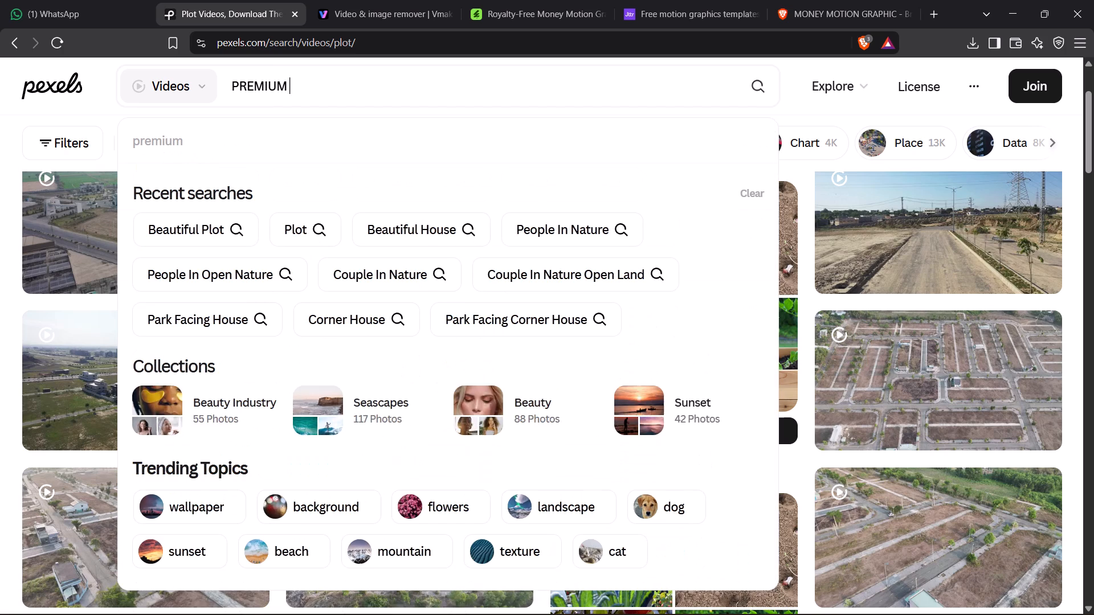
{"action": "type", "text": "PROPERTY"}
{"action": "key", "text": "space"}
{"action": "key", "text": "Return"}
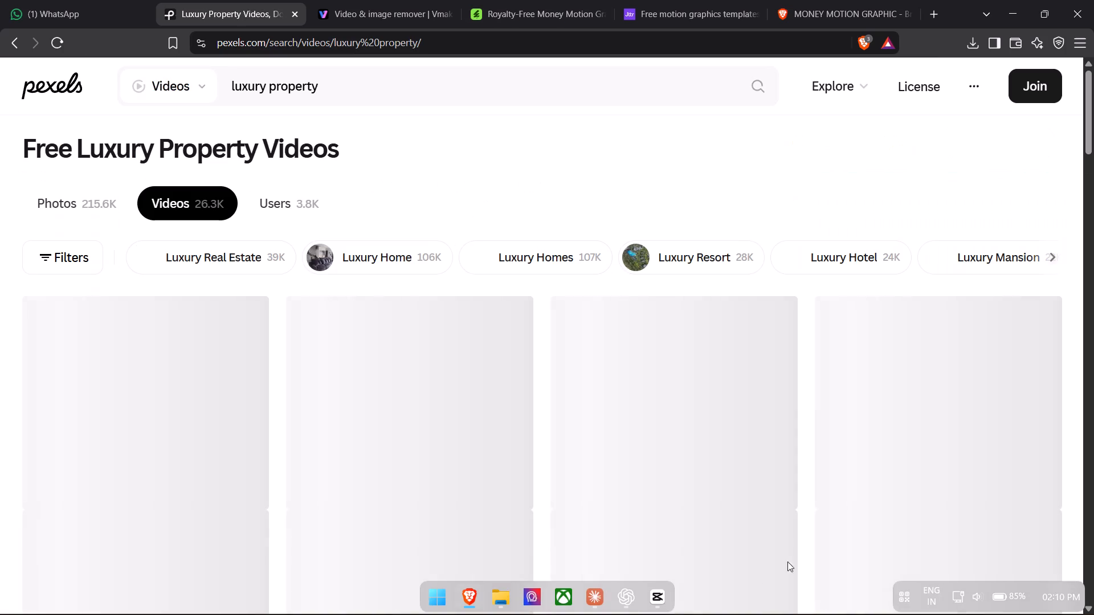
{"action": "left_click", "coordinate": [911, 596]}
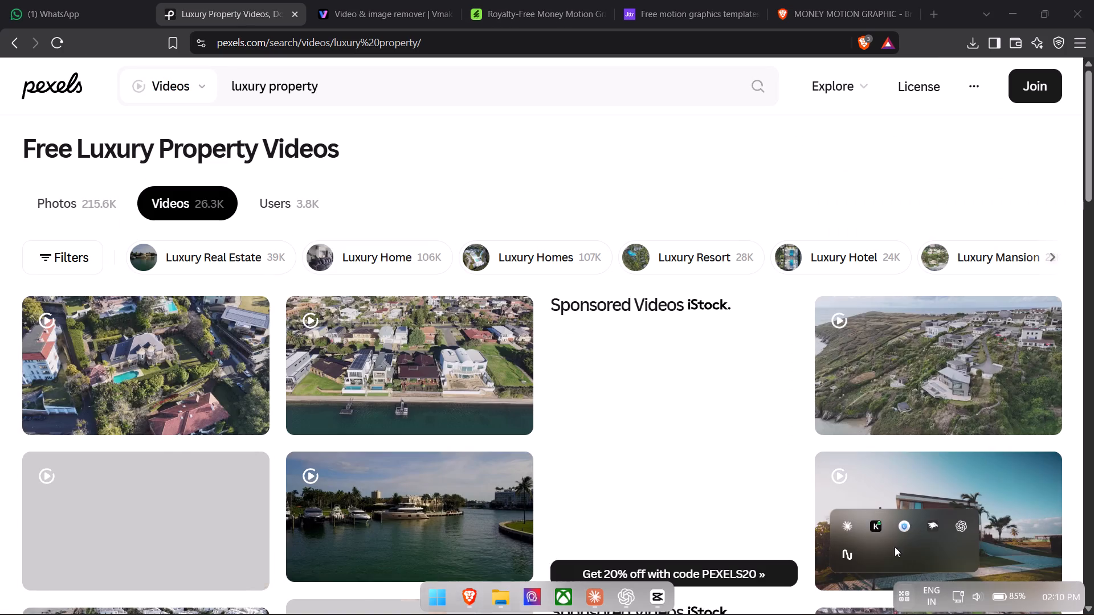